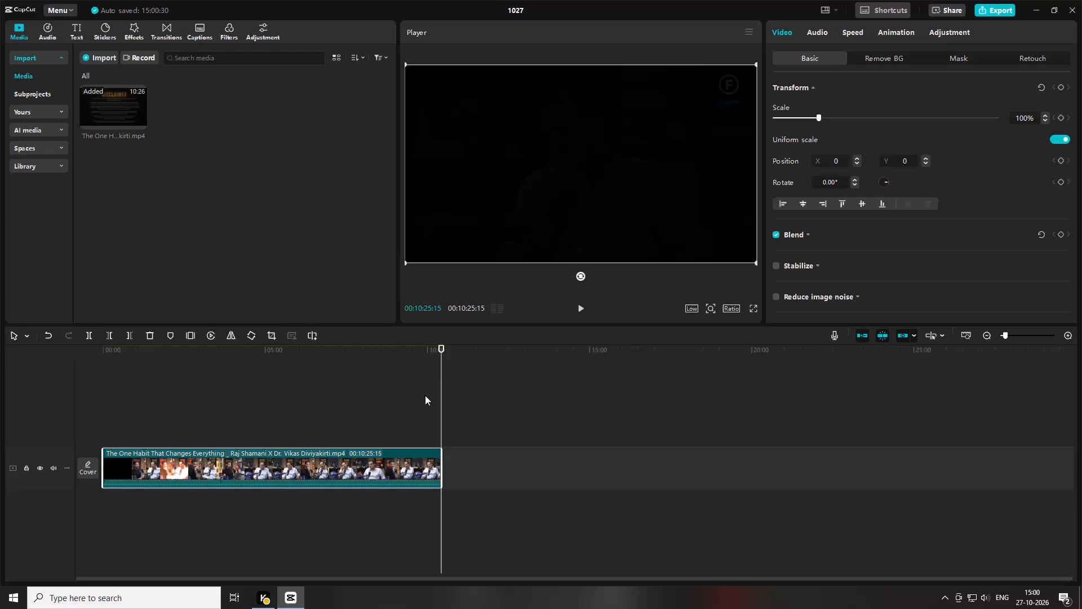
Play the interview clip from about 0:20 while browsing the trending stickers and video effects.
drag(446, 352, 60, 367)
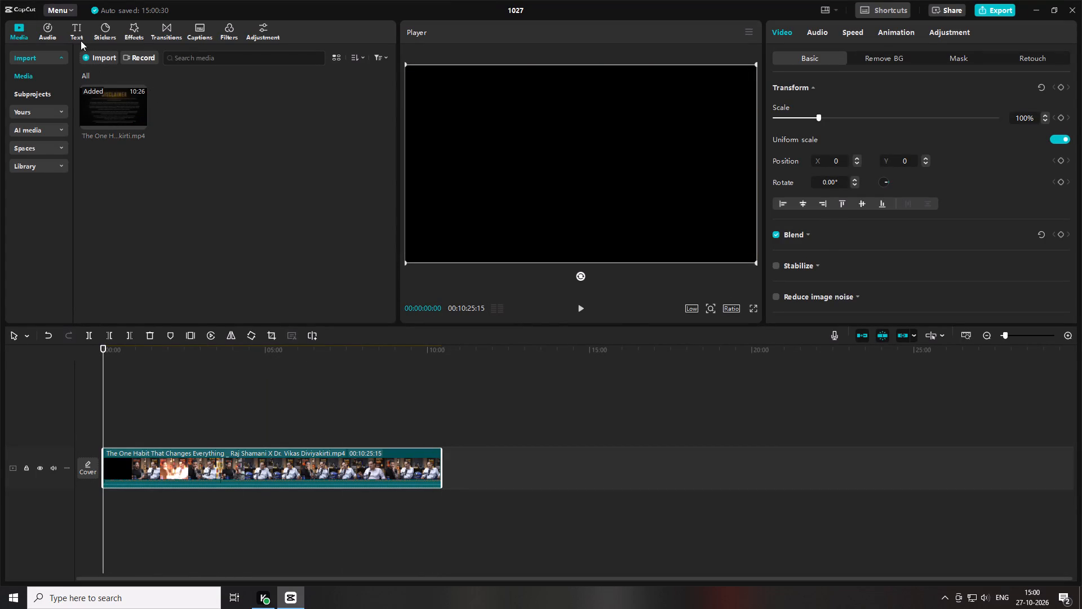
click(114, 33)
click(114, 356)
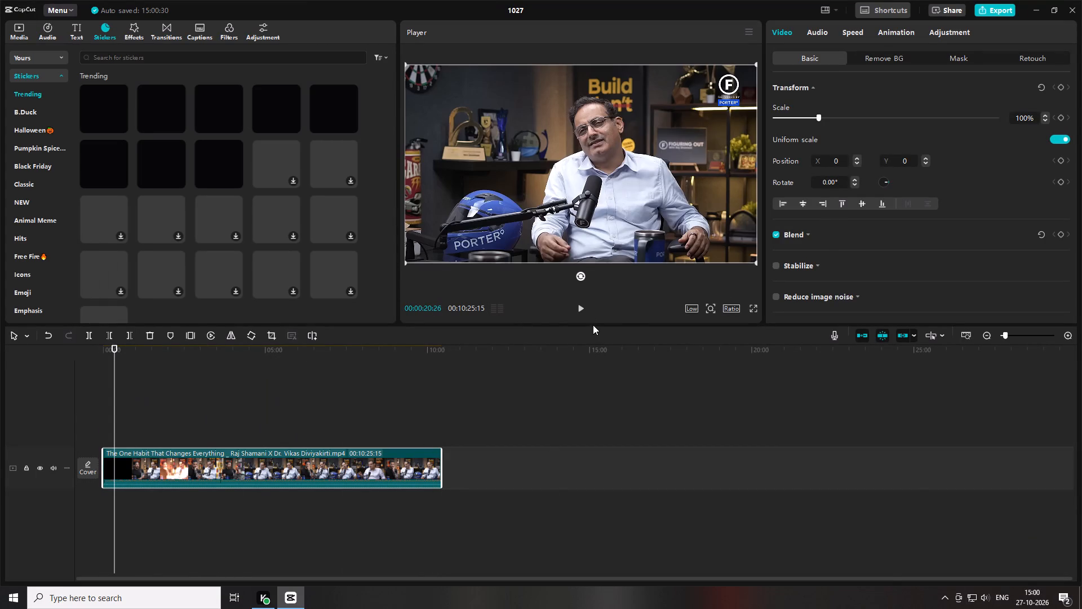
click(574, 312)
click(578, 311)
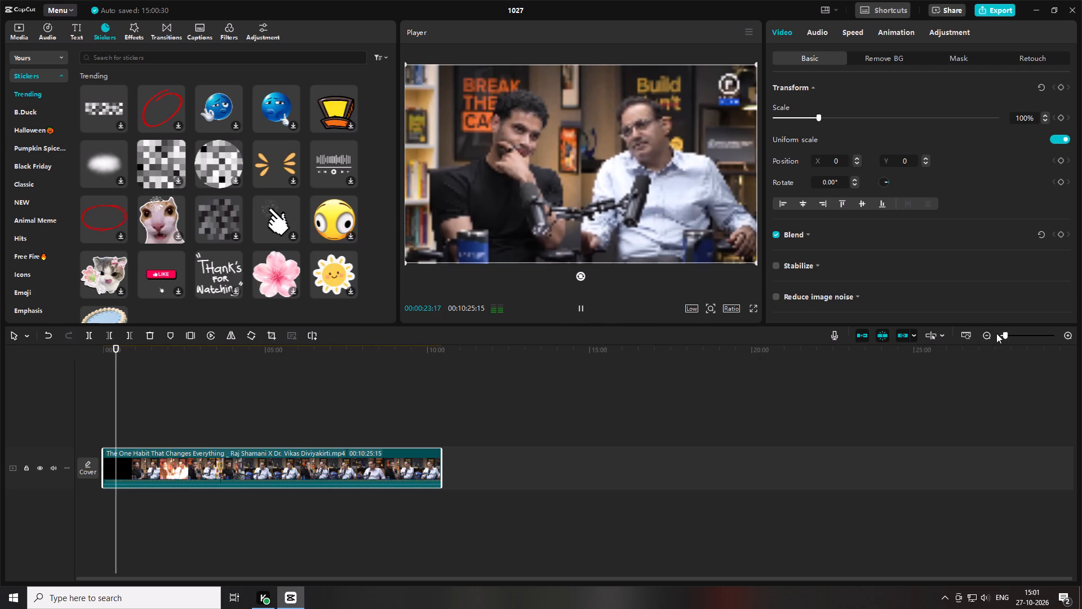
drag(1009, 337, 1014, 339)
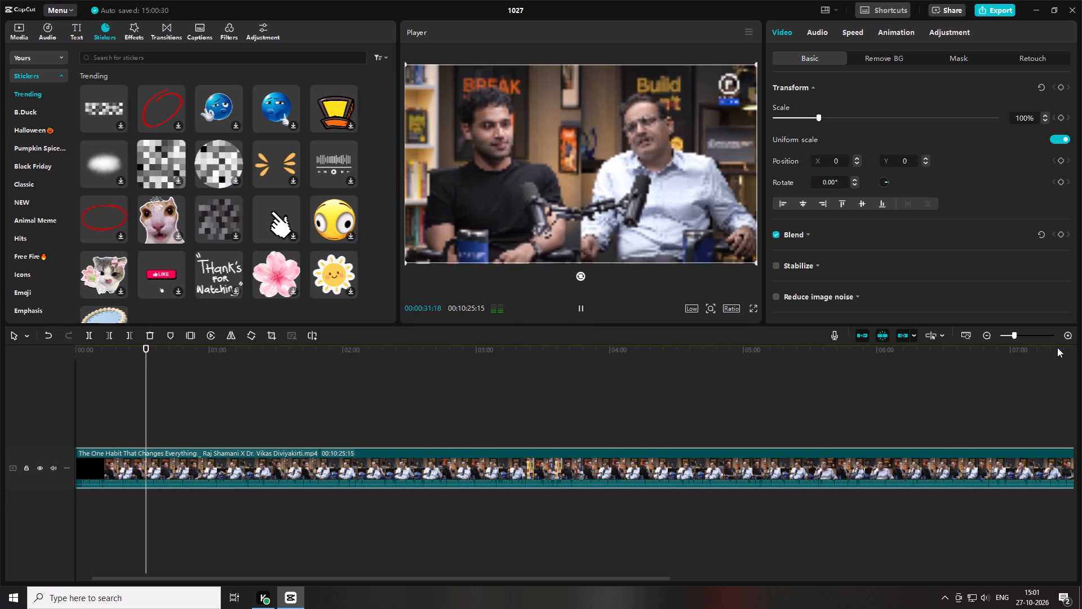
click(1014, 334)
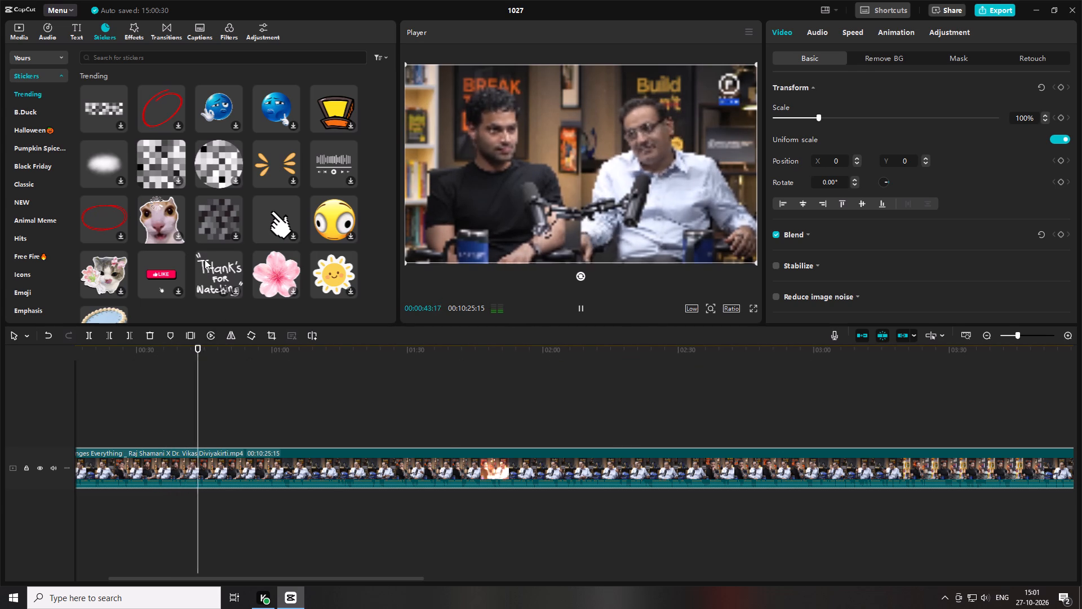
scroll(220, 236, down, 3)
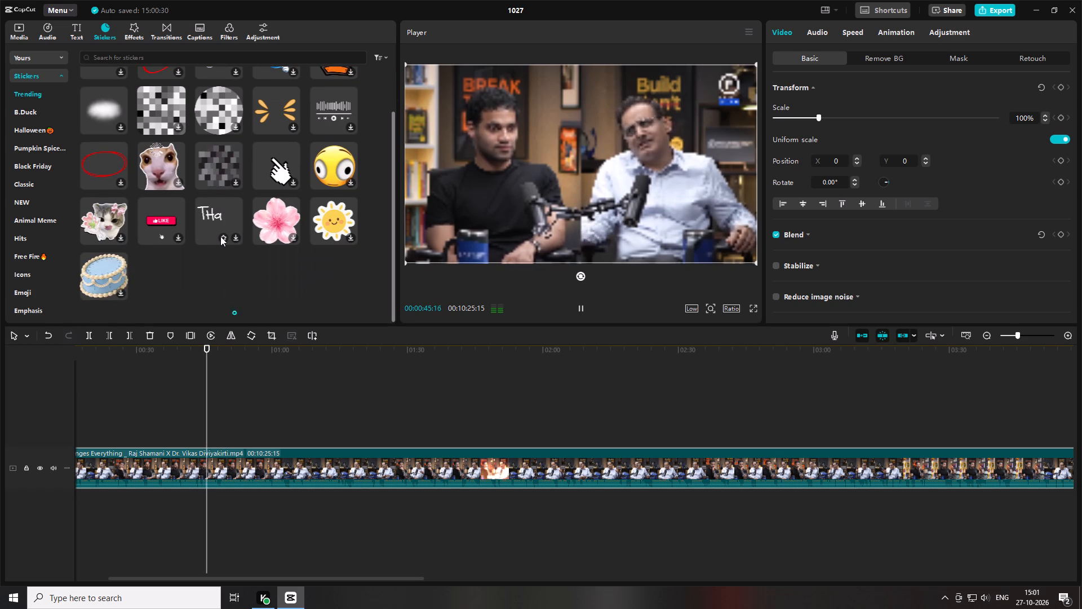
scroll(224, 254, up, 1)
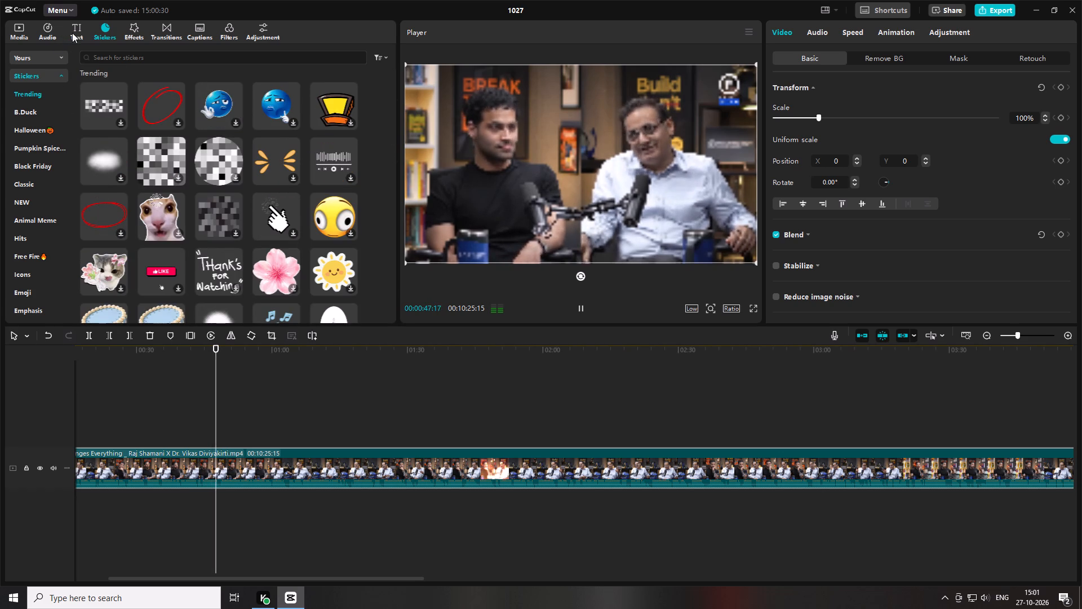
click(128, 33)
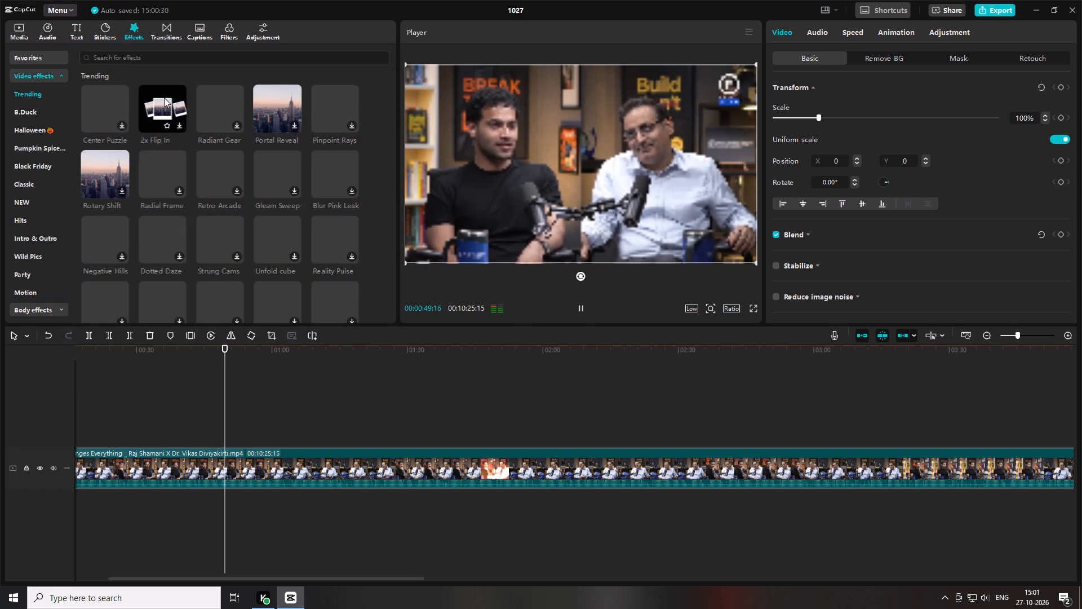
scroll(185, 119, down, 7)
scroll(196, 159, up, 7)
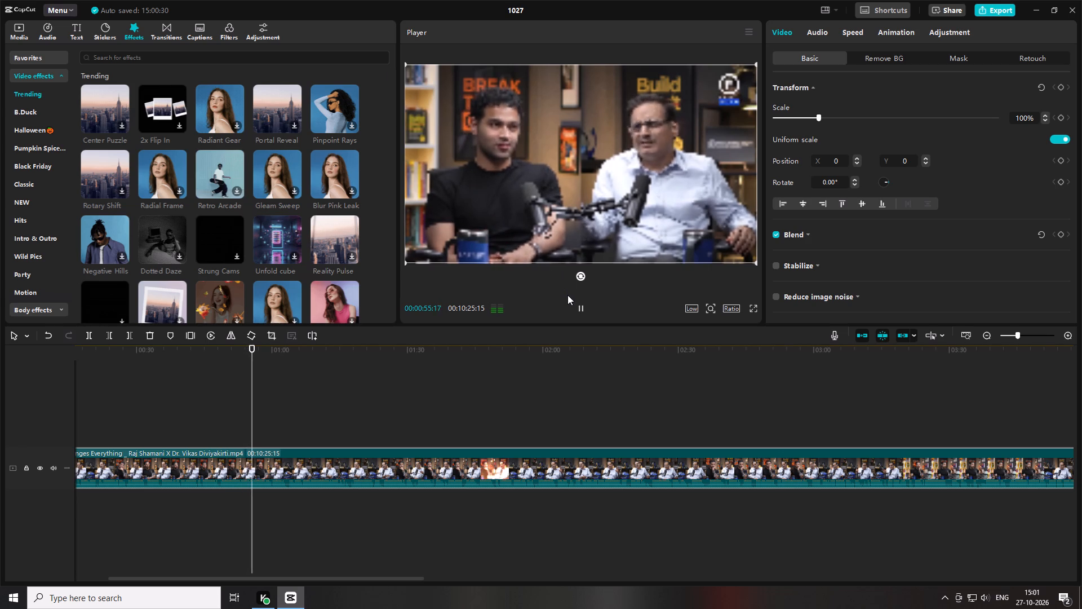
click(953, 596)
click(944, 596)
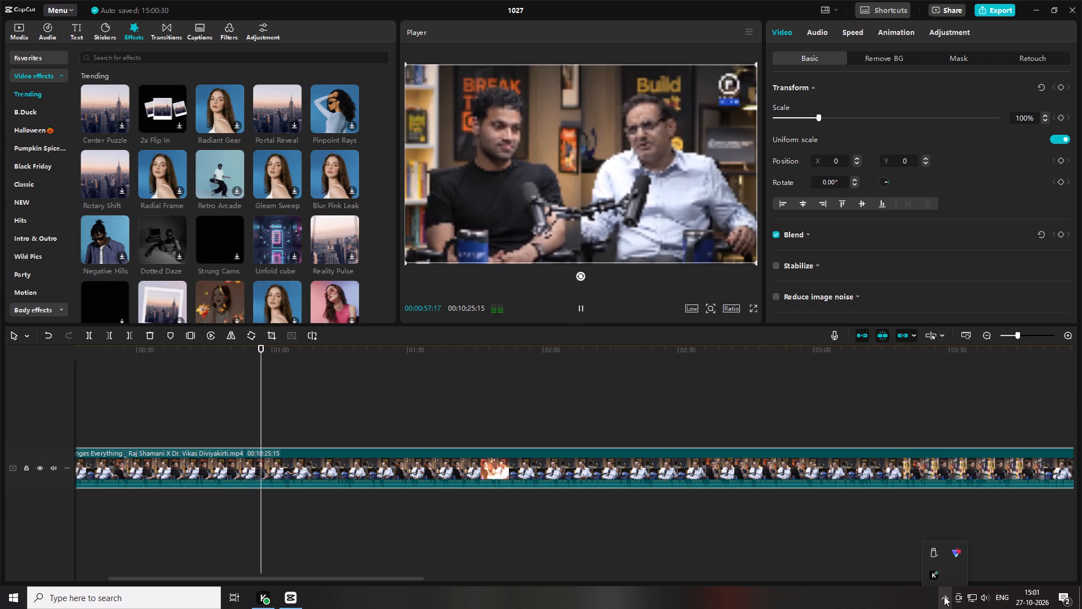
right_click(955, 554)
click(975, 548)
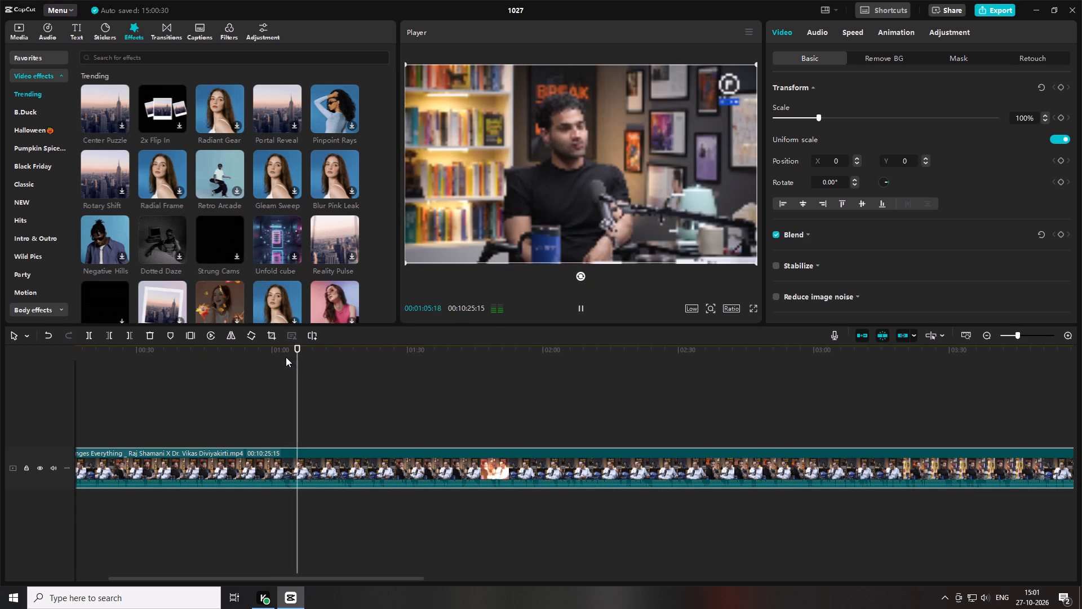
Review the interview passage between about 1:05 and 1:15, replaying it from about 1:05.
drag(302, 350, 321, 349)
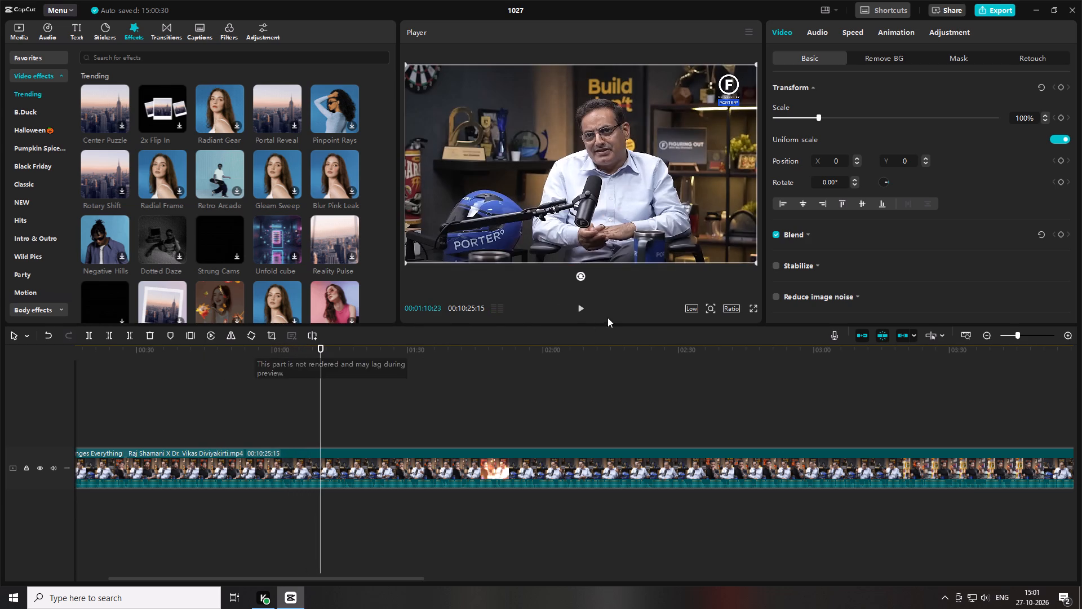
click(579, 303)
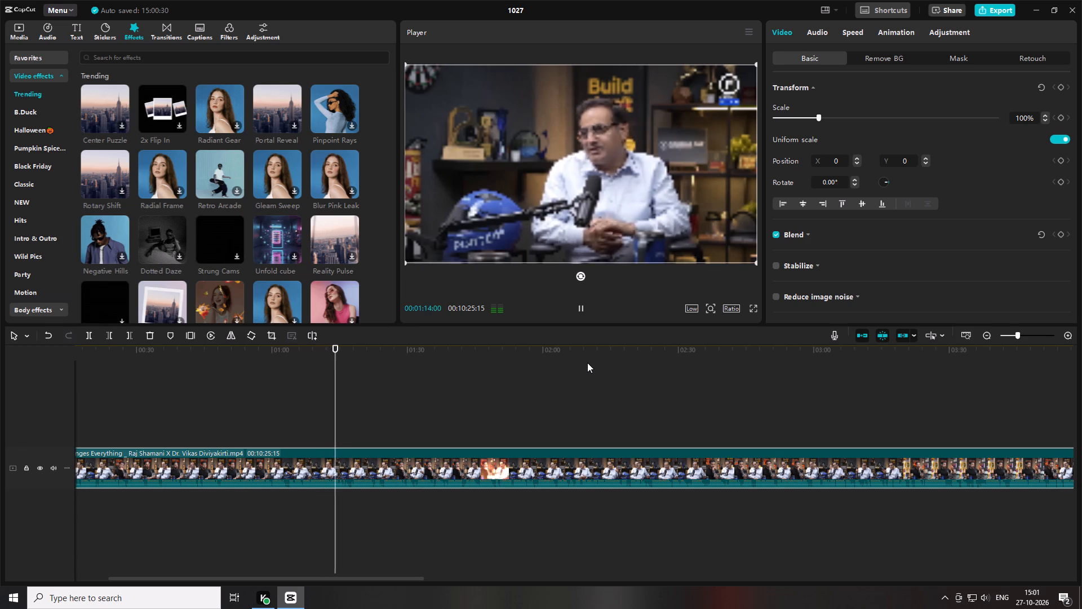
click(309, 342)
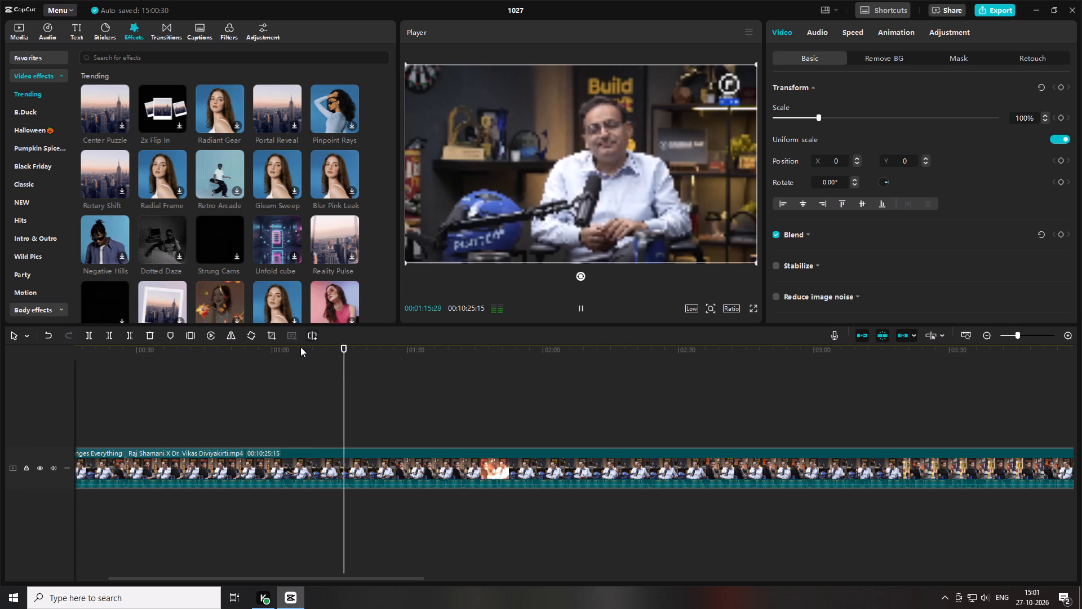
click(295, 349)
key(space)
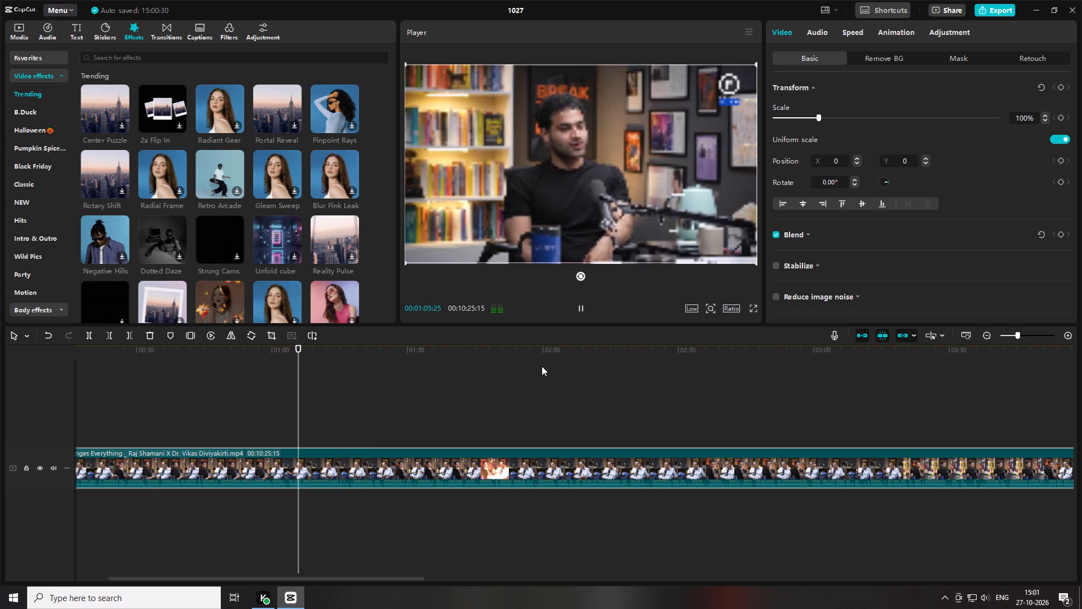
Set the player's preview playback to High quality.
click(691, 312)
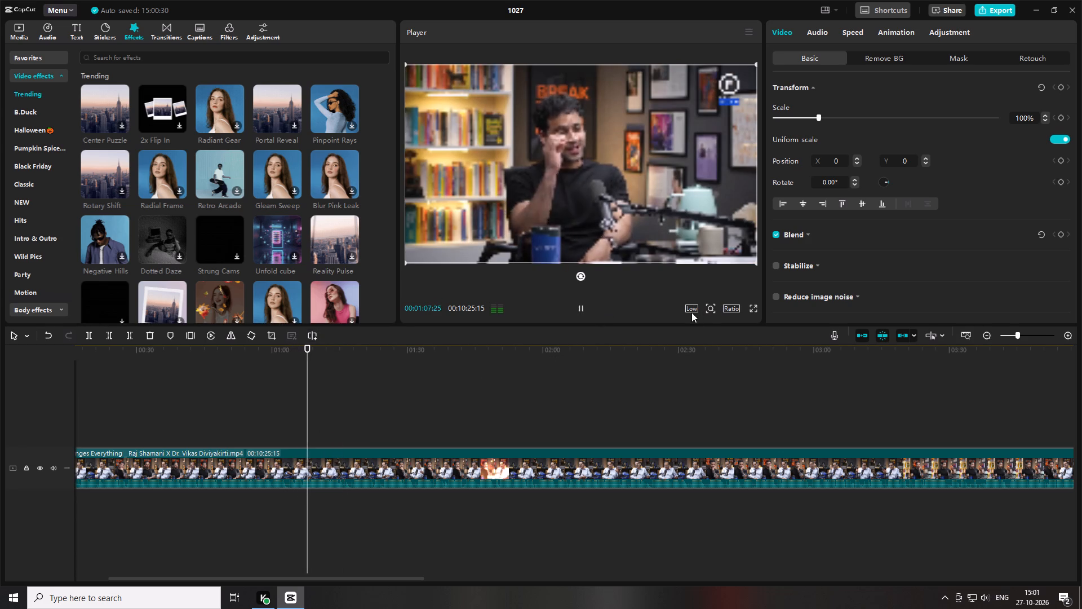
click(690, 308)
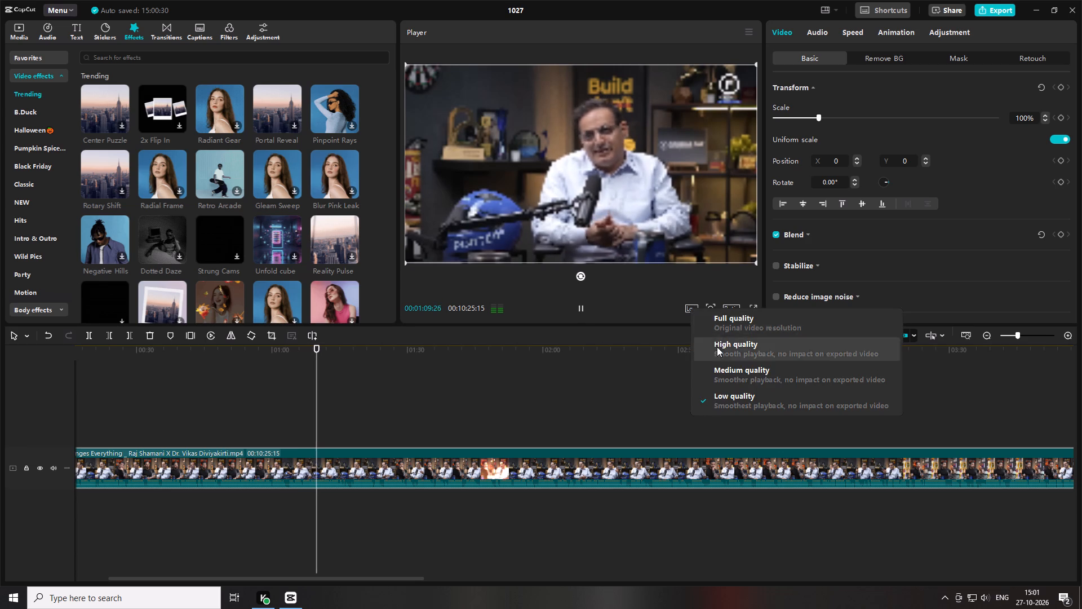
click(717, 347)
Review the interview from about 1:10 to 2:30, skipping ahead through the conversation.
click(580, 306)
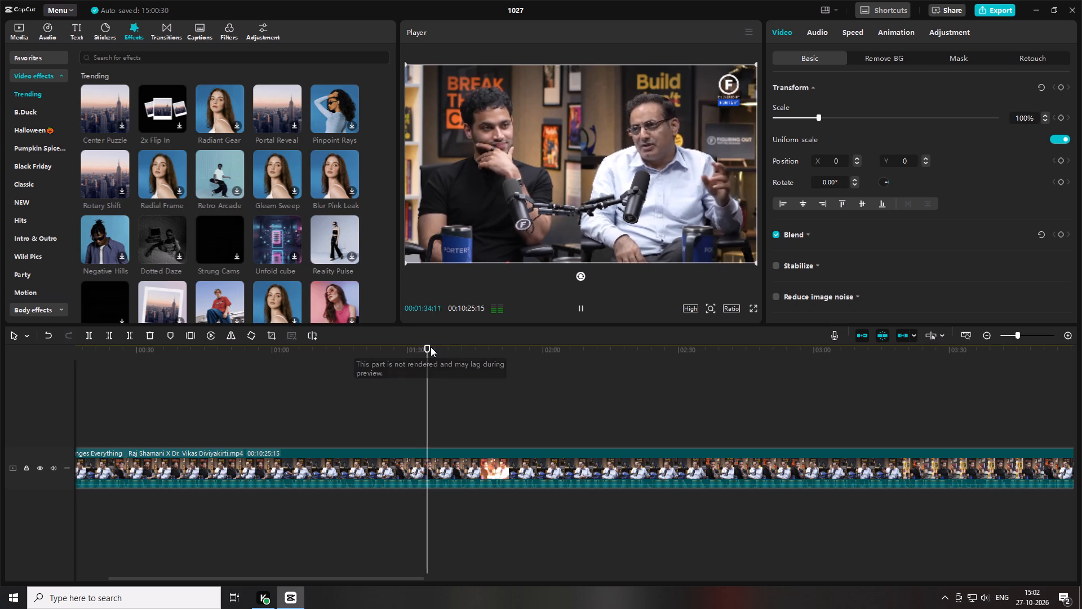
click(460, 351)
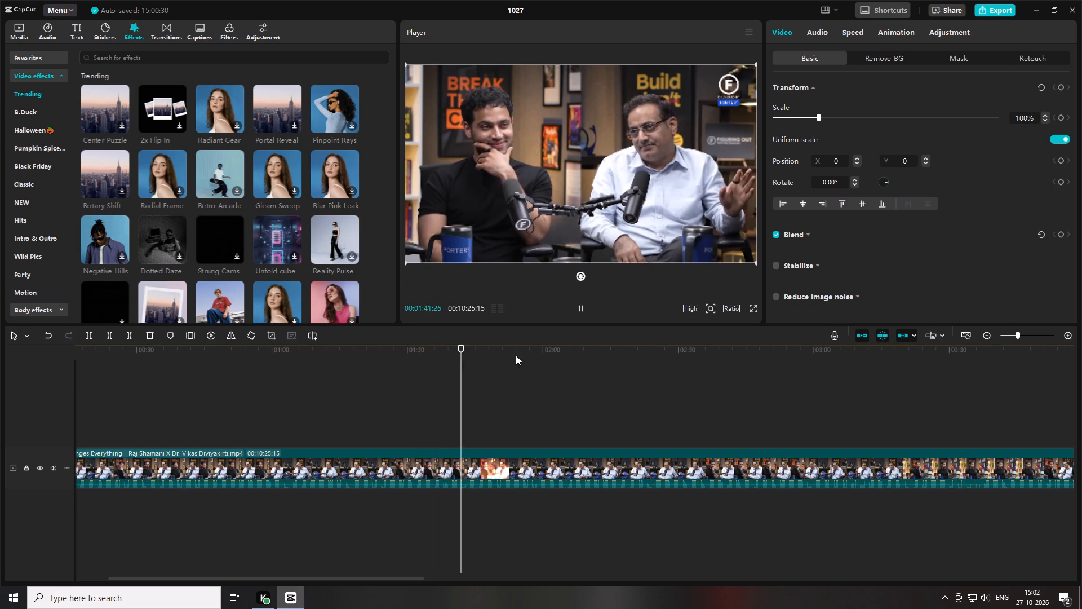
key(space)
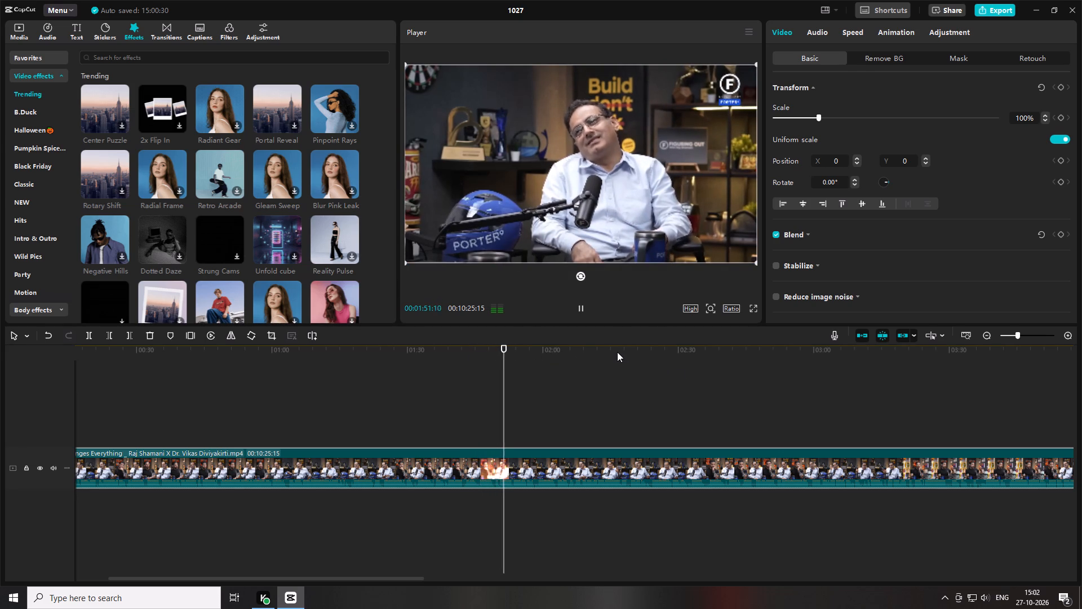
click(588, 353)
key(space)
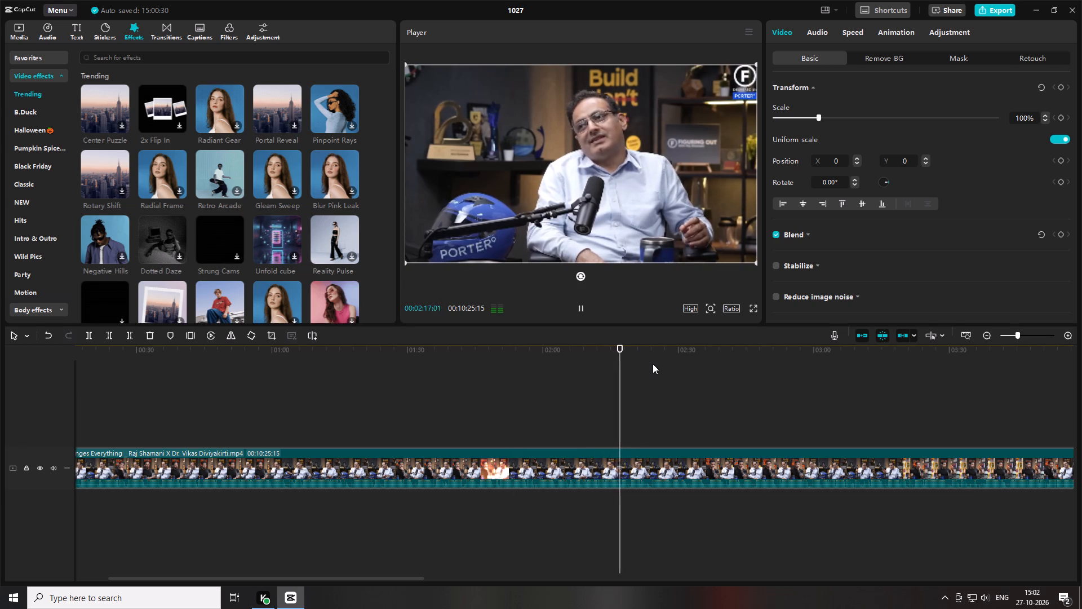
click(675, 352)
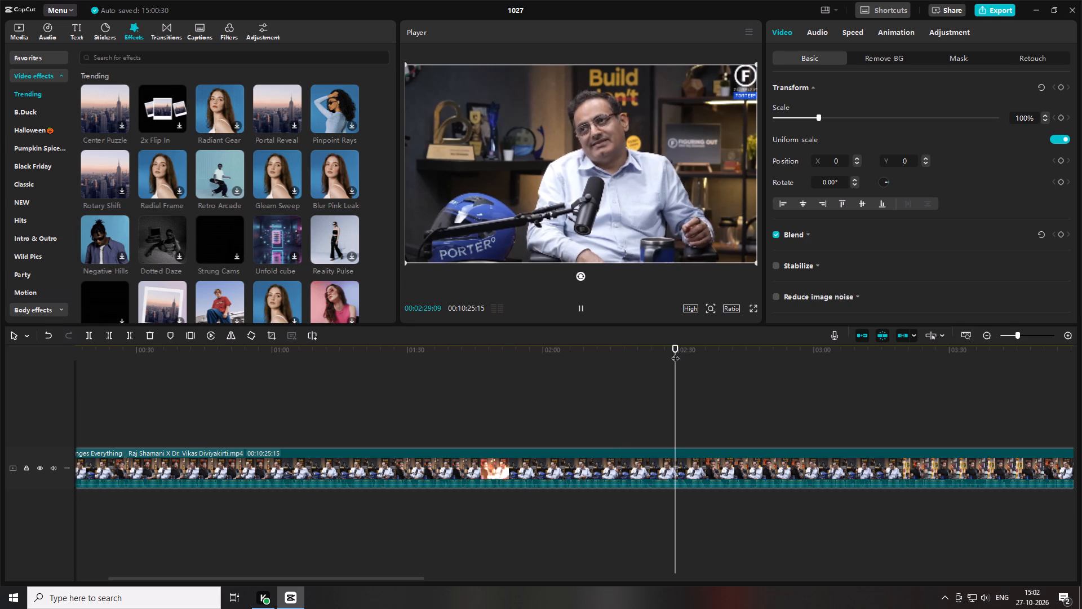
key(space)
key(space)
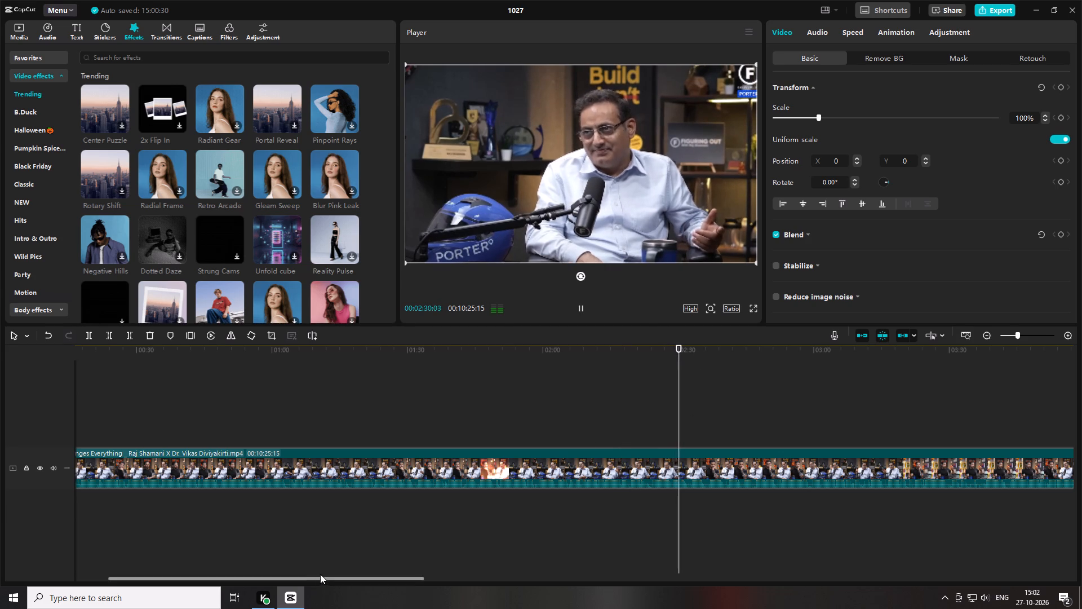
Examine the interview passage between about 2:15 and 2:35, replaying it from about 2:15.
drag(320, 574, 340, 574)
drag(336, 578, 442, 576)
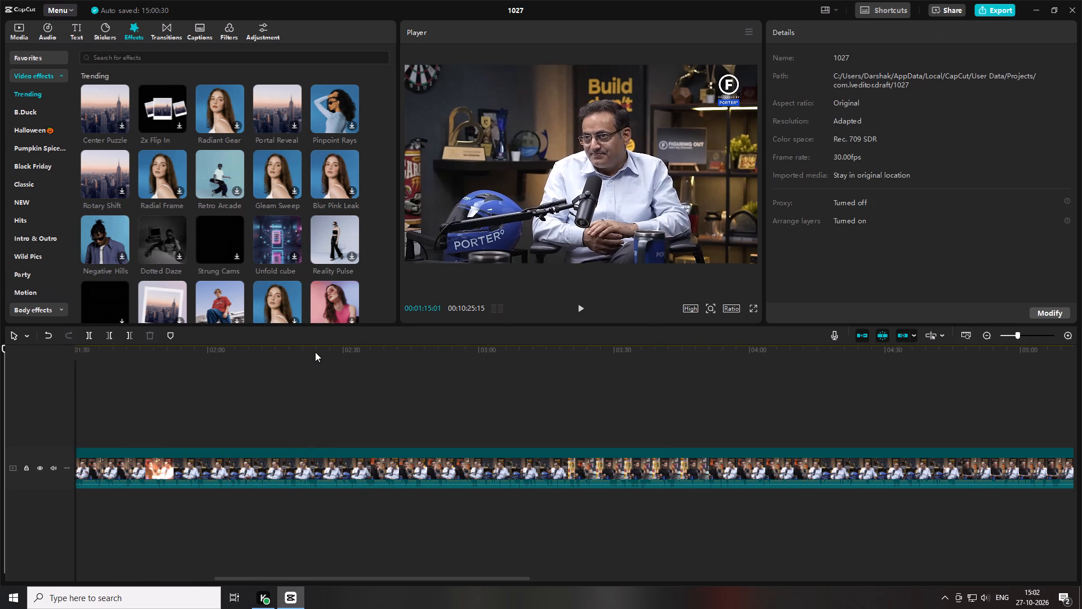
drag(305, 346, 298, 351)
key(space)
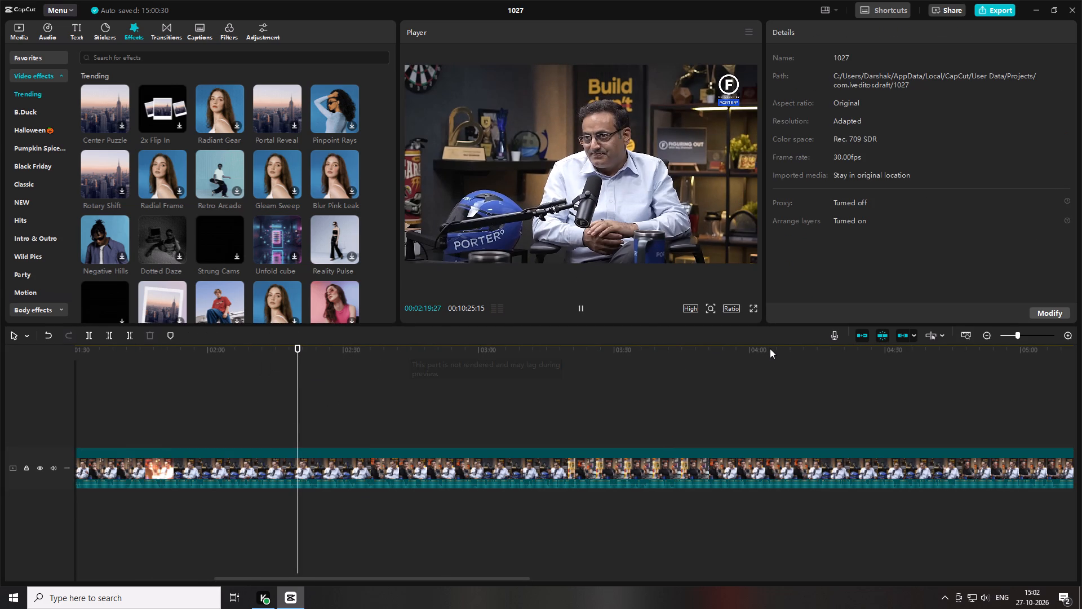
click(331, 350)
key(space)
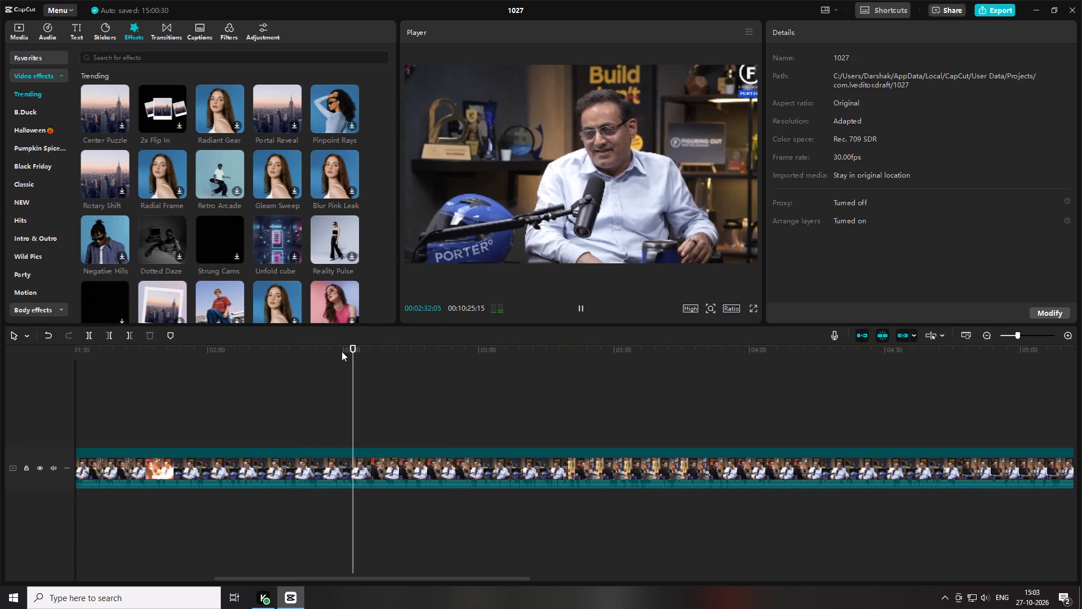
click(280, 355)
key(space)
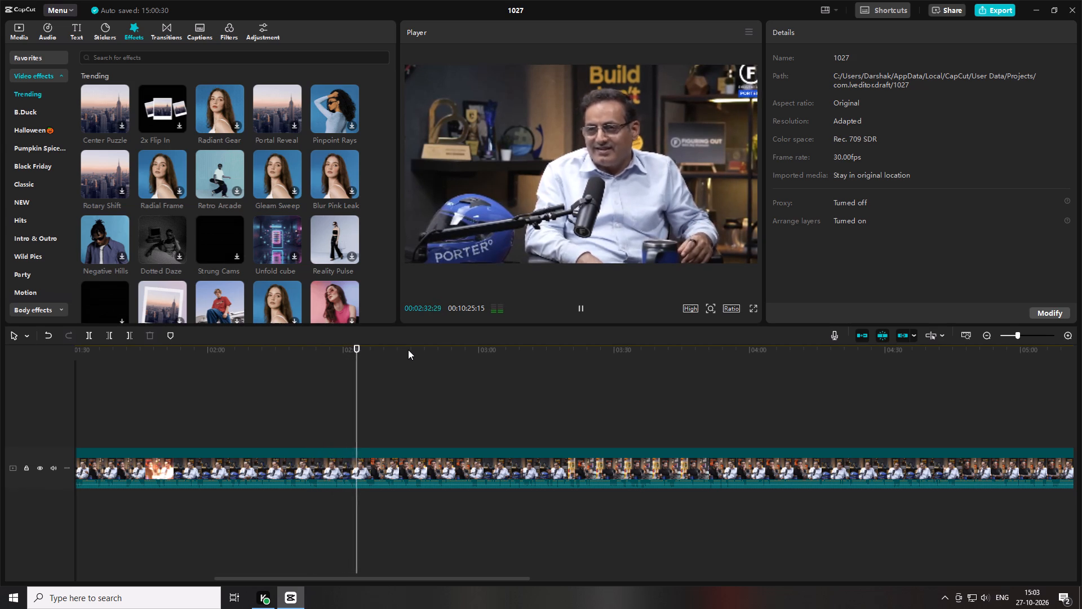
Review the interview passage between about 2:38 and 2:53, stepping back to where the answer begins.
click(438, 351)
key(space)
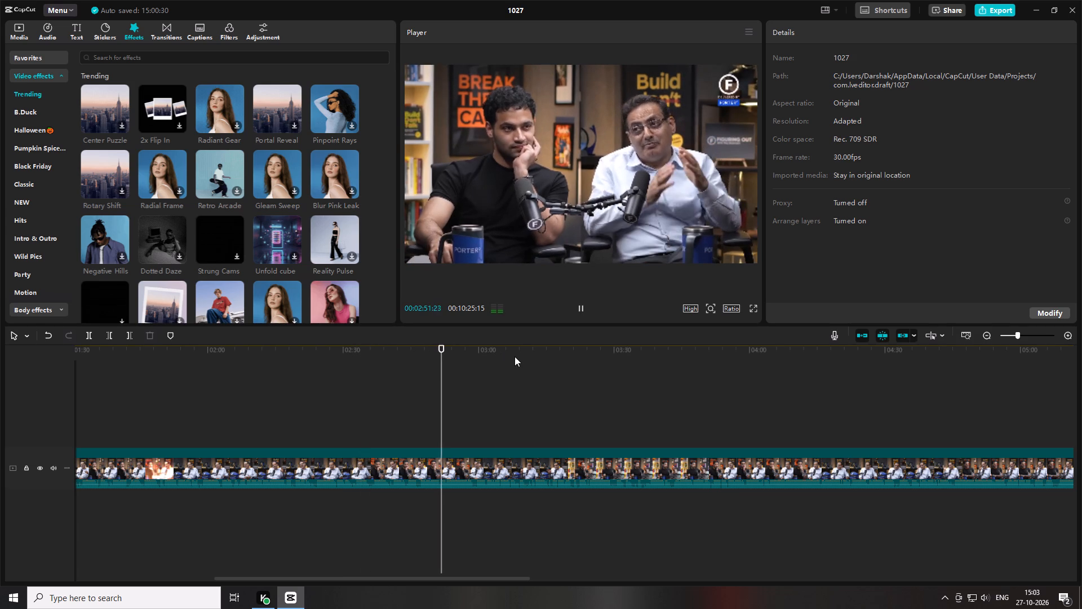
click(417, 351)
key(space)
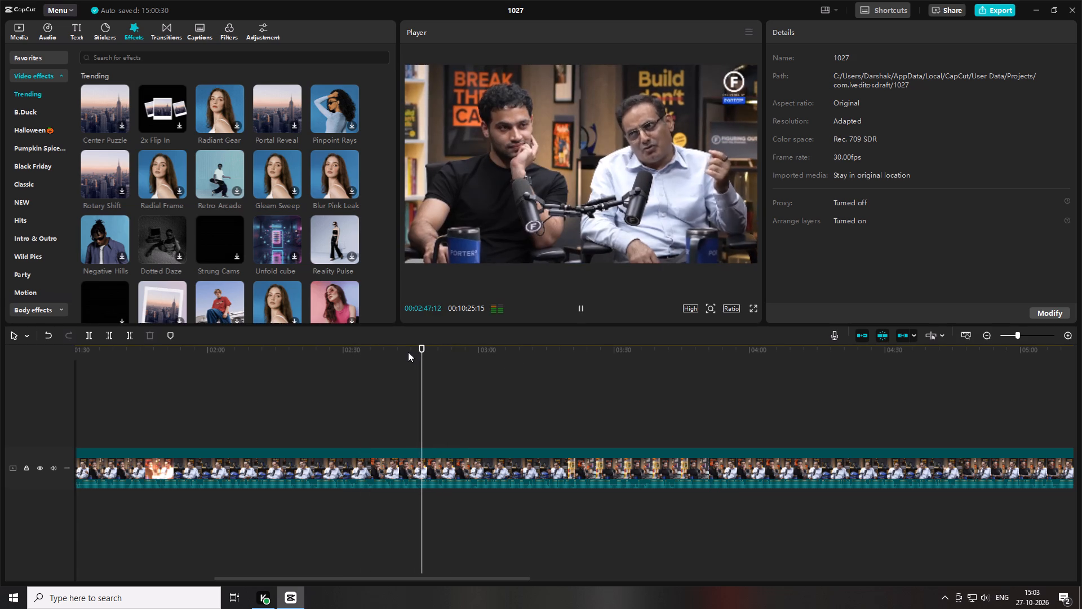
click(380, 351)
key(space)
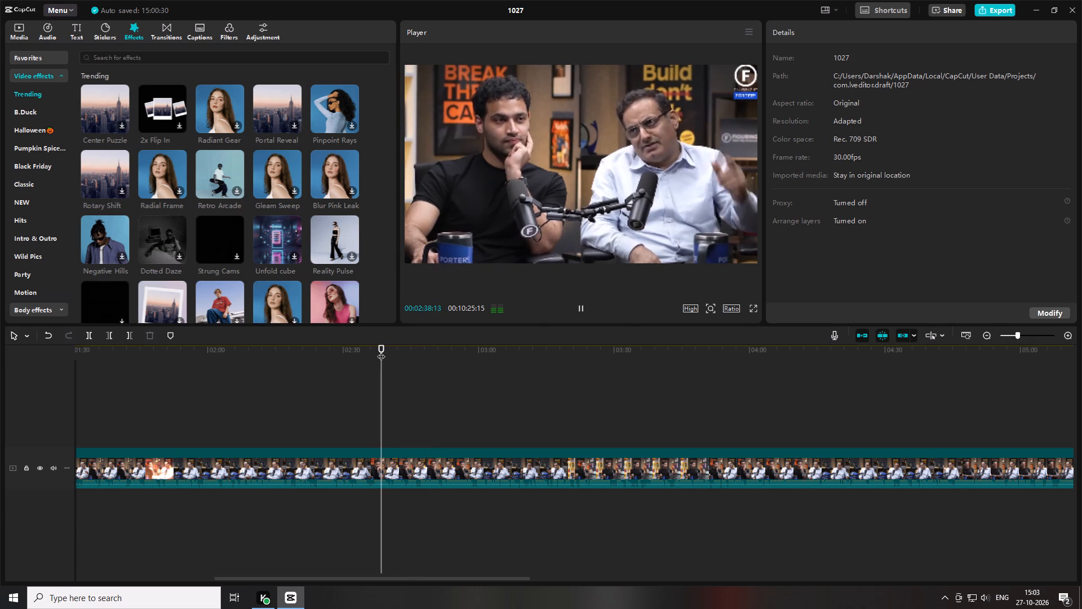
Examine the interview passage between about 2:40 and 3:33, replaying around 3:12 to 3:24 to find where a question starts.
click(526, 356)
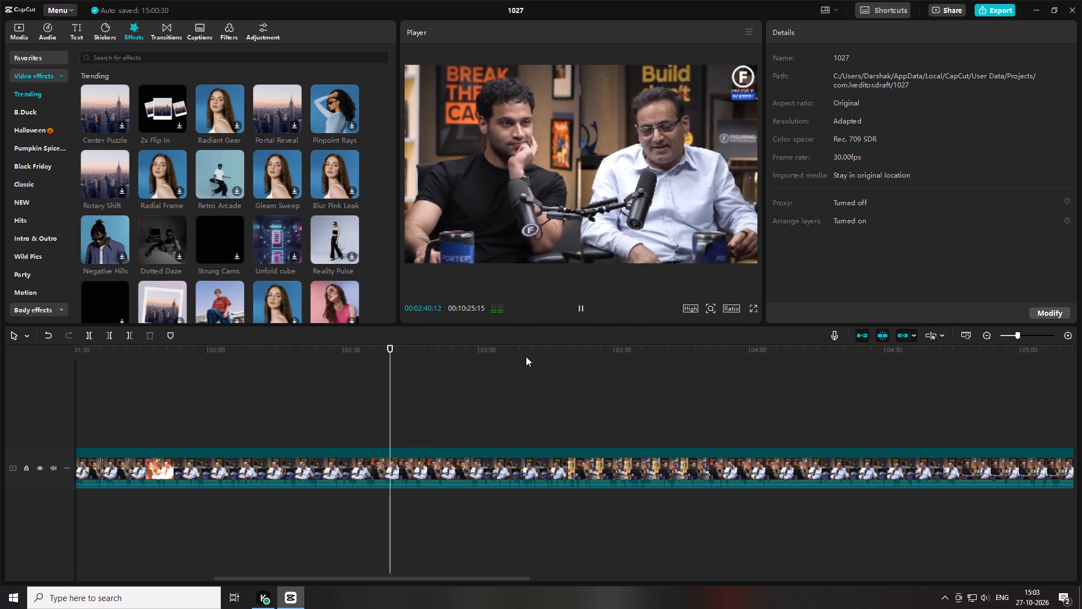
key(space)
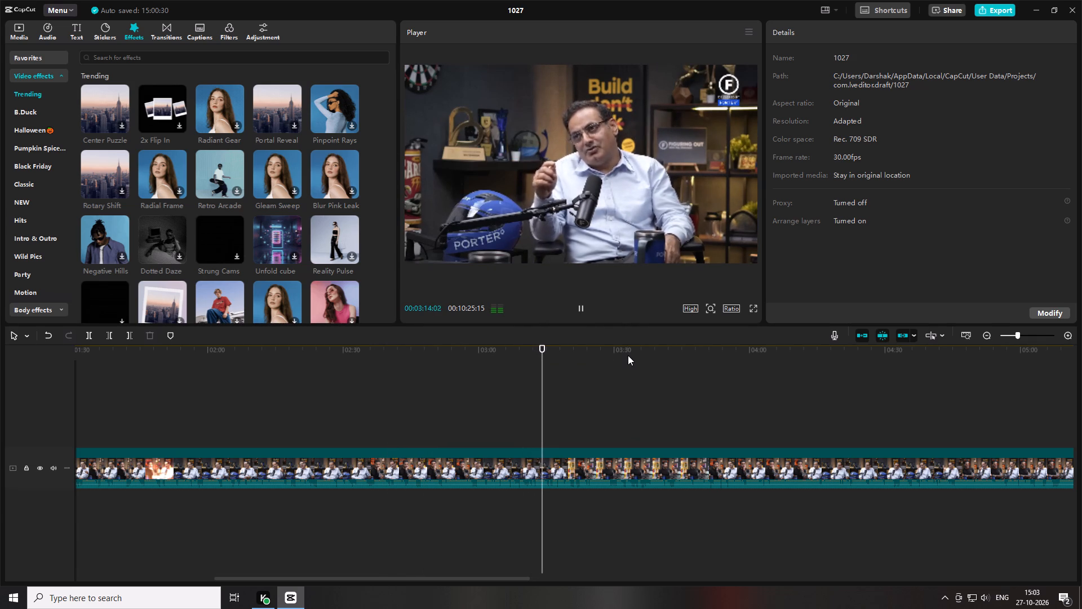
click(629, 355)
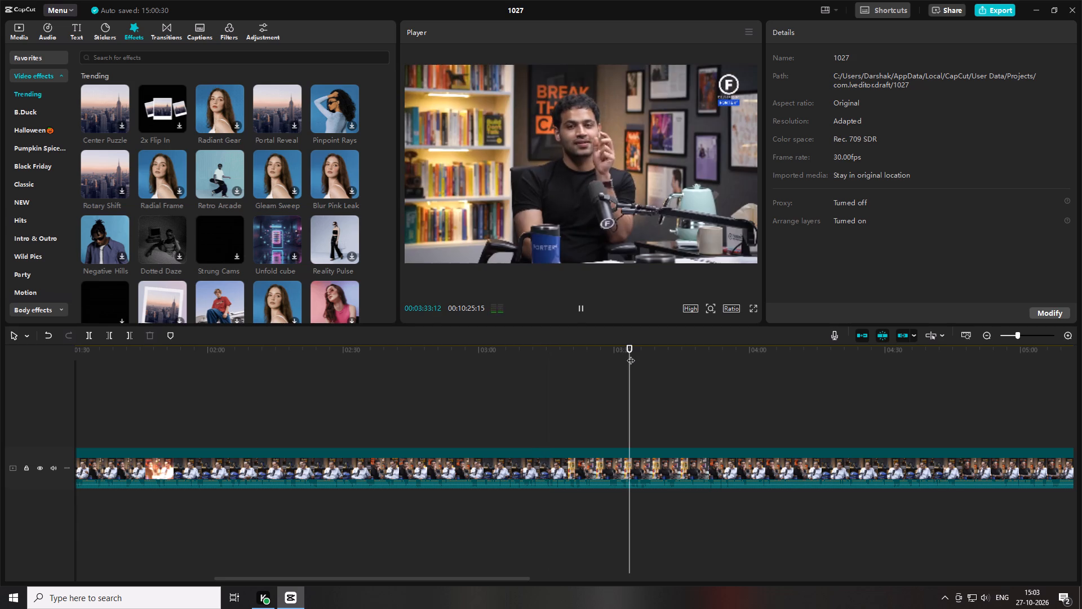
drag(569, 352, 563, 351)
key(space)
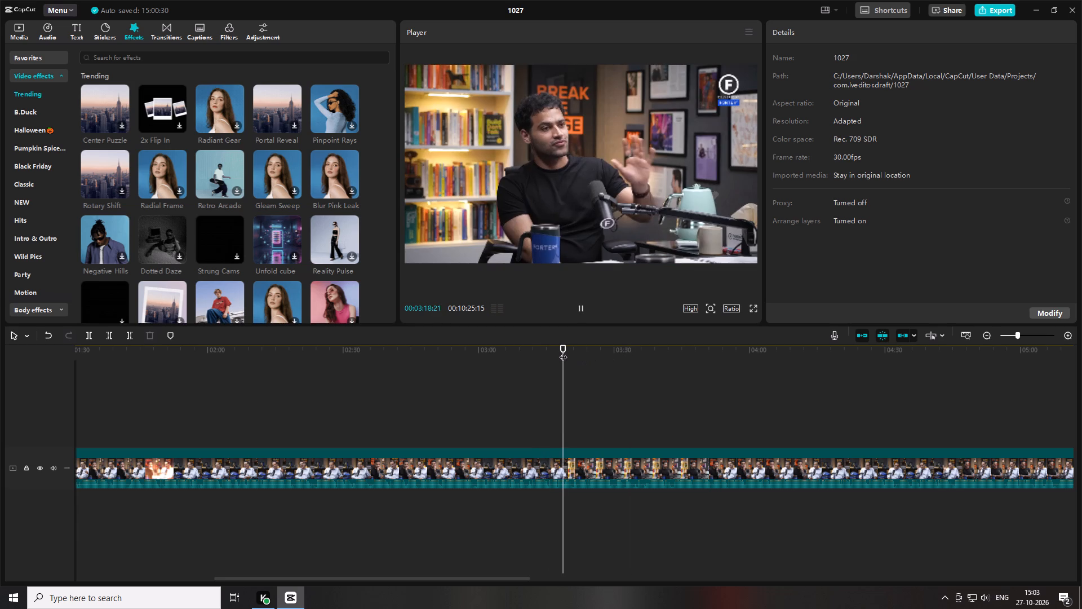
key(space)
click(535, 351)
key(space)
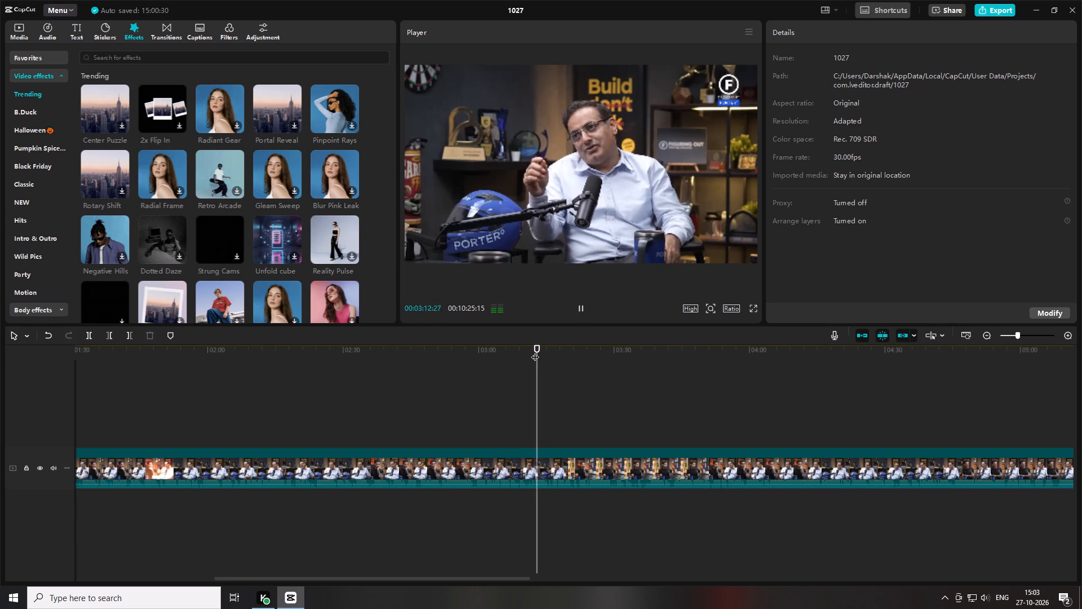
click(542, 355)
click(549, 351)
key(space)
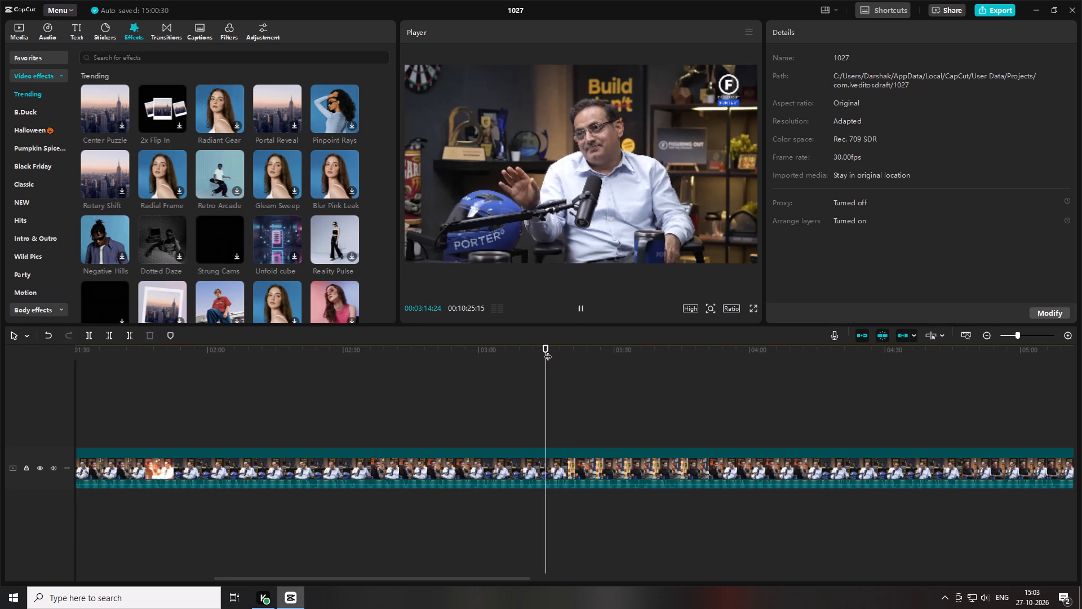
key(space)
key(space)
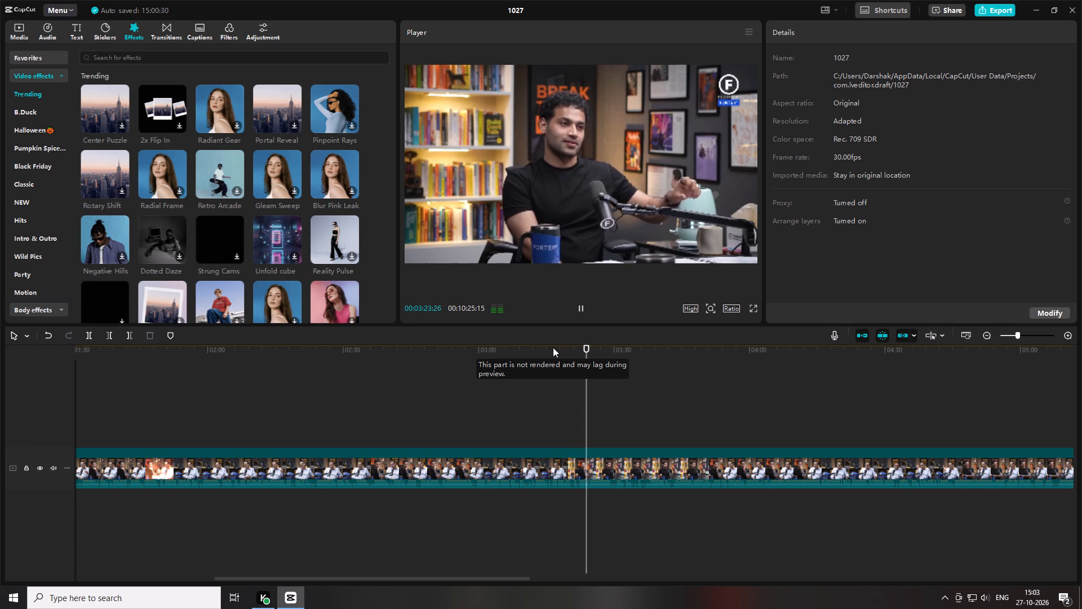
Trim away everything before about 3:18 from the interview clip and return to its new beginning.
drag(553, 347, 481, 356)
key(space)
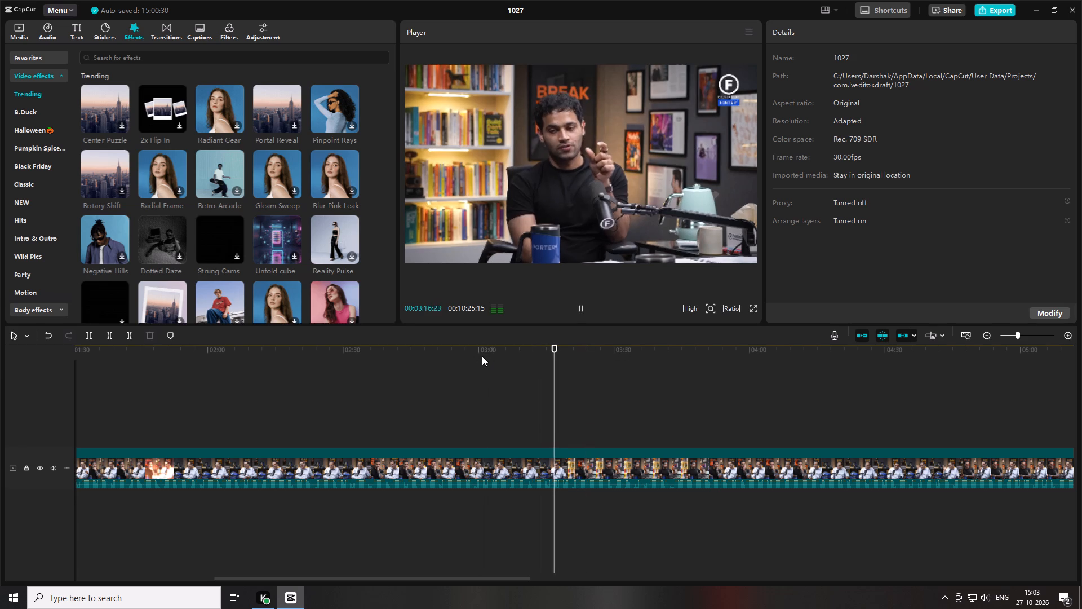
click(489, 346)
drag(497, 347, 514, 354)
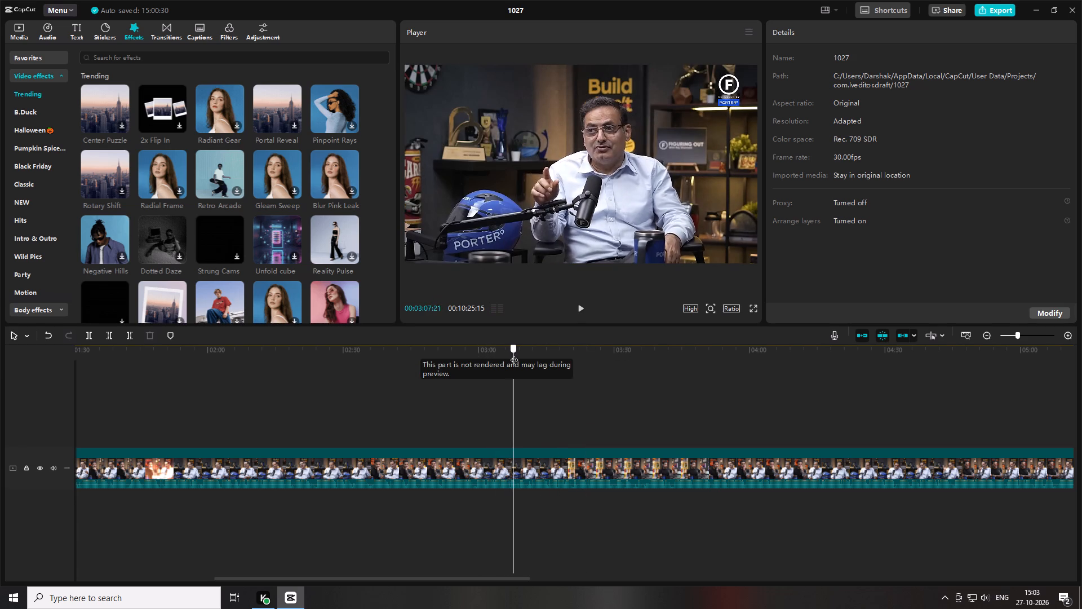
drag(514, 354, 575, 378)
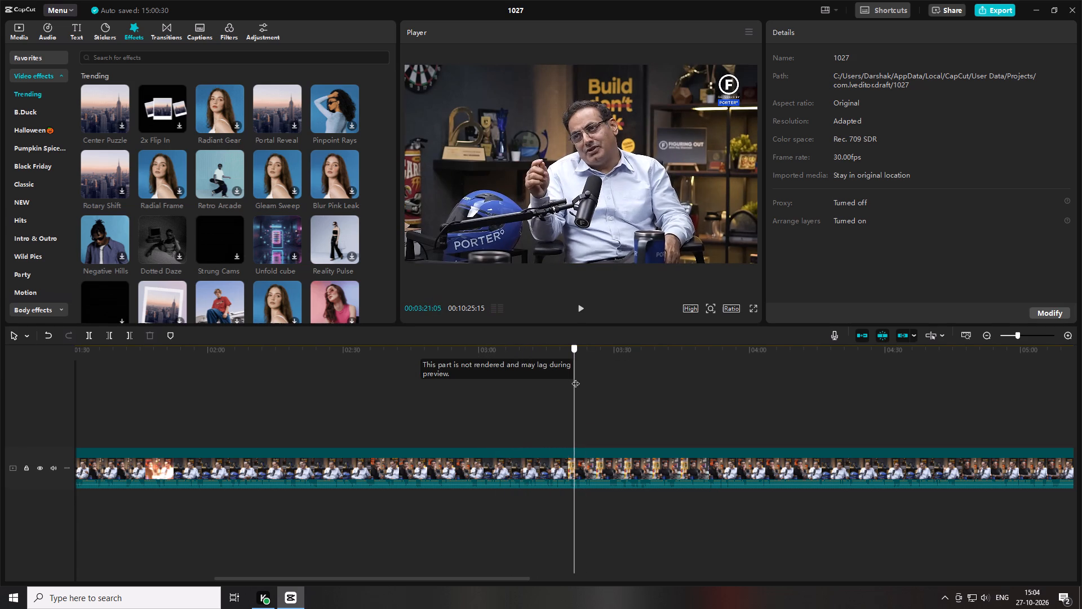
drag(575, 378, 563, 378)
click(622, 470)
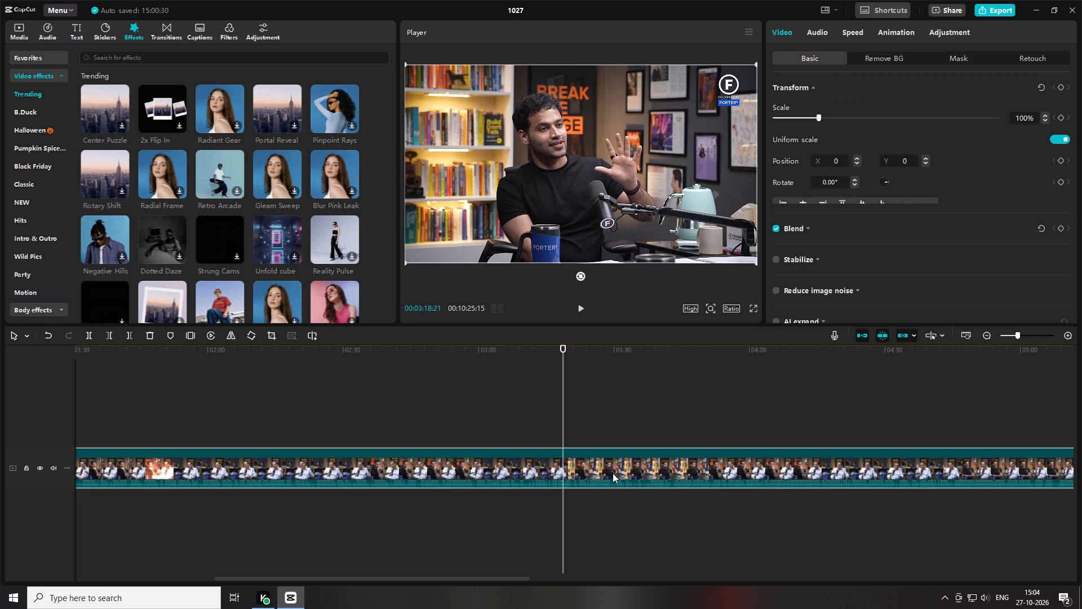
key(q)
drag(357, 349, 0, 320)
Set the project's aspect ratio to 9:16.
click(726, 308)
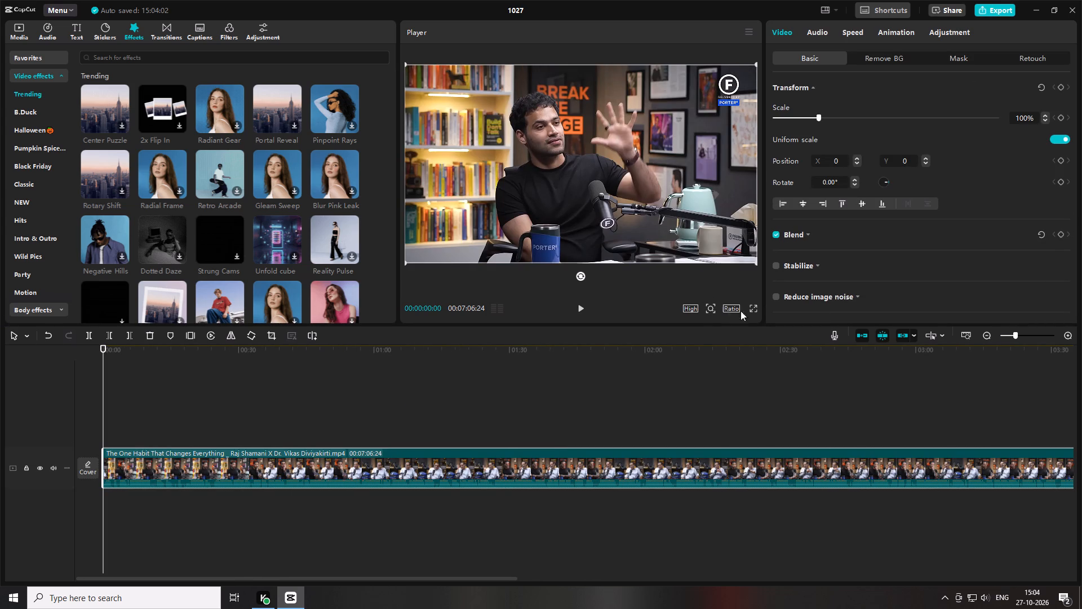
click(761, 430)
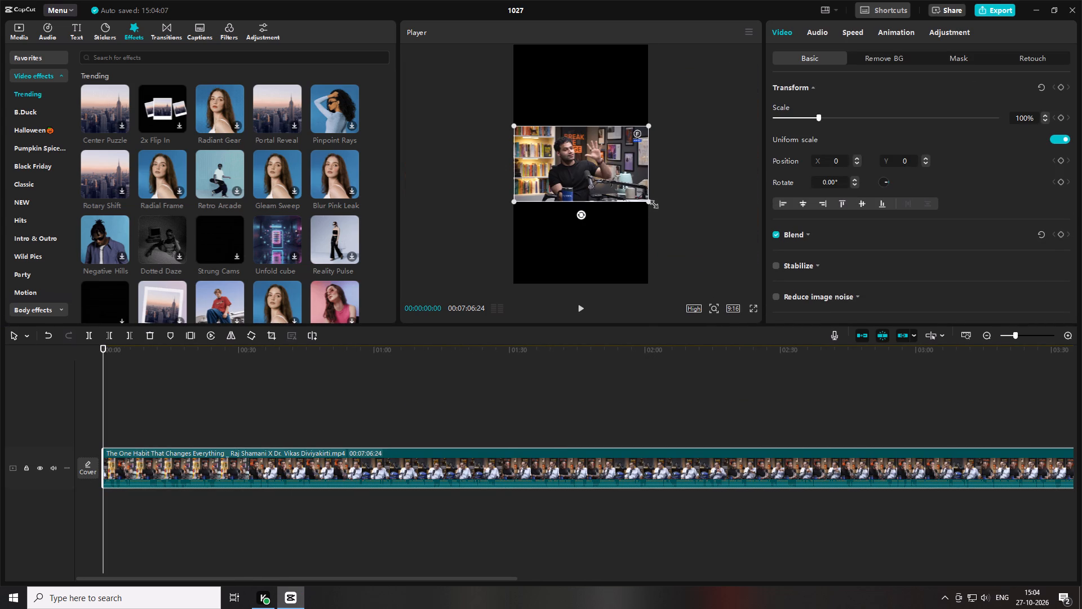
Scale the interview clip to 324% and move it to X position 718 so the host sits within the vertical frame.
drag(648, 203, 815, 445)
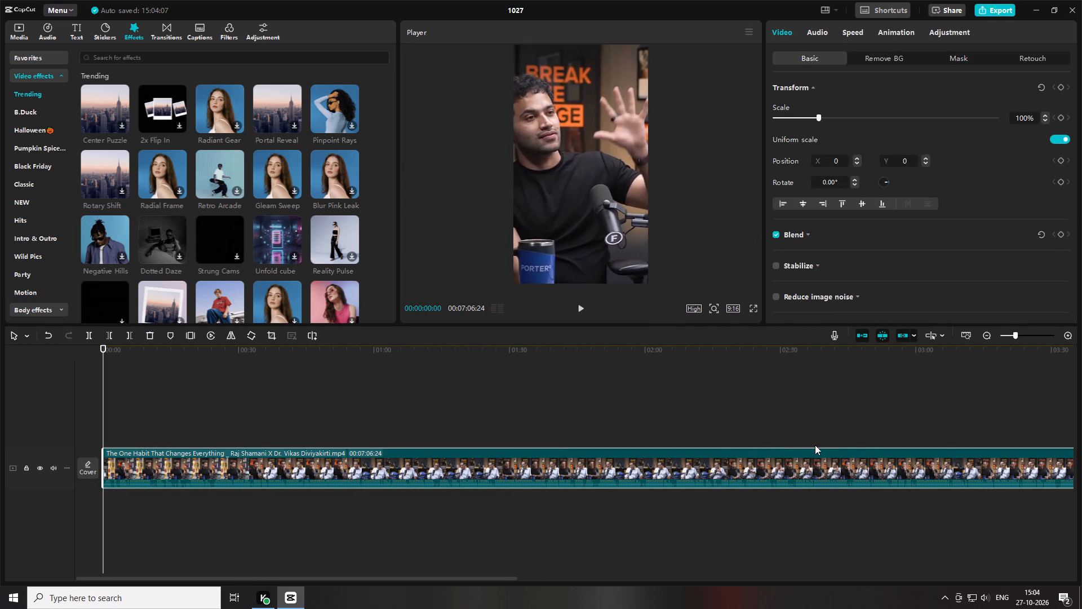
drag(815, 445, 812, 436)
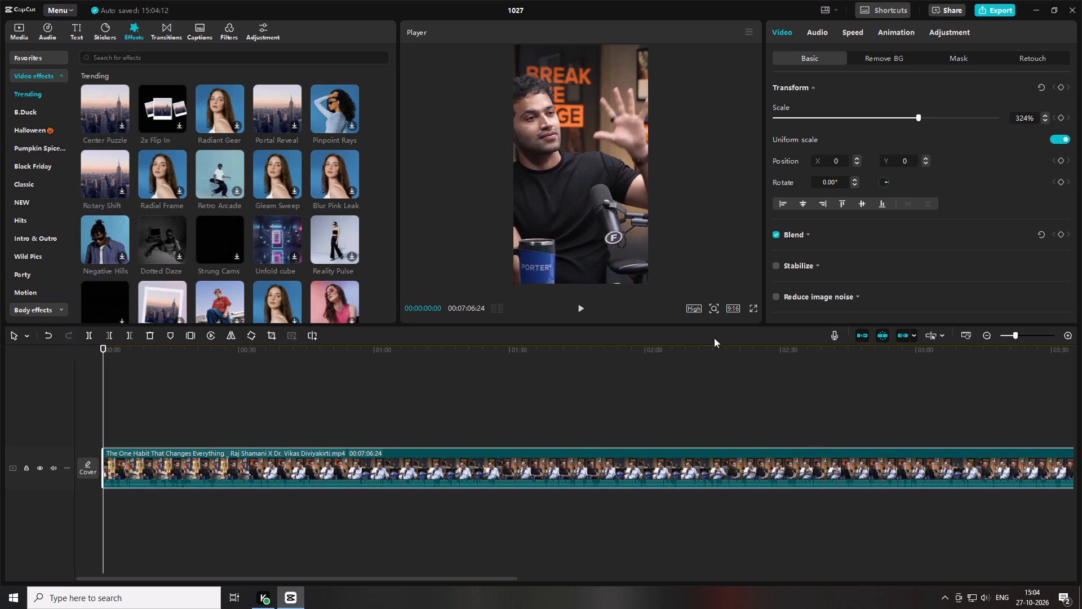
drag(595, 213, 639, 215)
Replay the opening seconds of the trimmed vertical clip, with the timeline zoomed in, to check its start point and framing.
key(space)
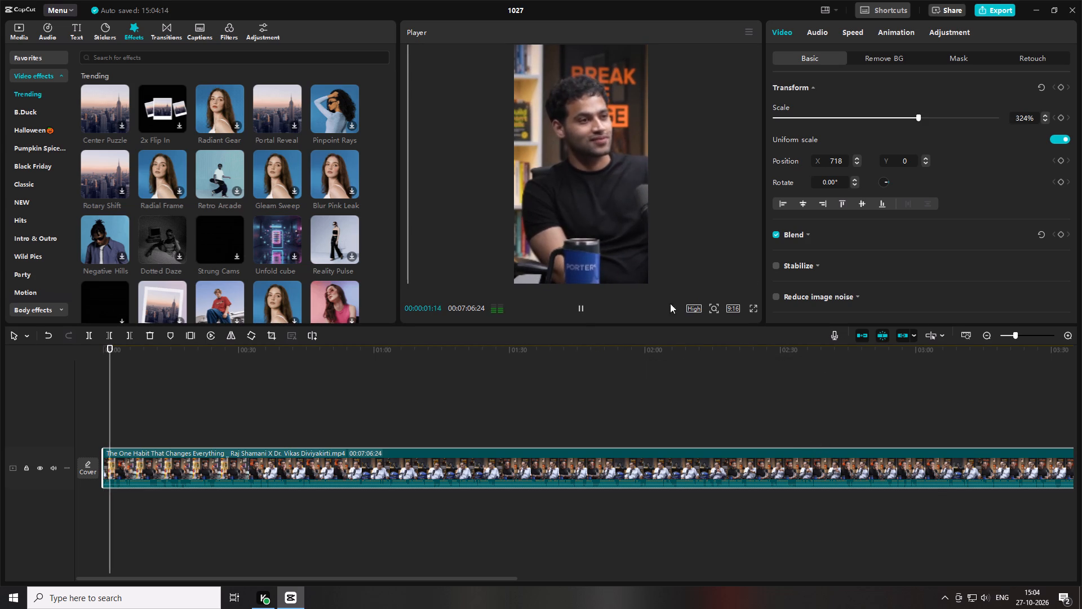
click(1016, 337)
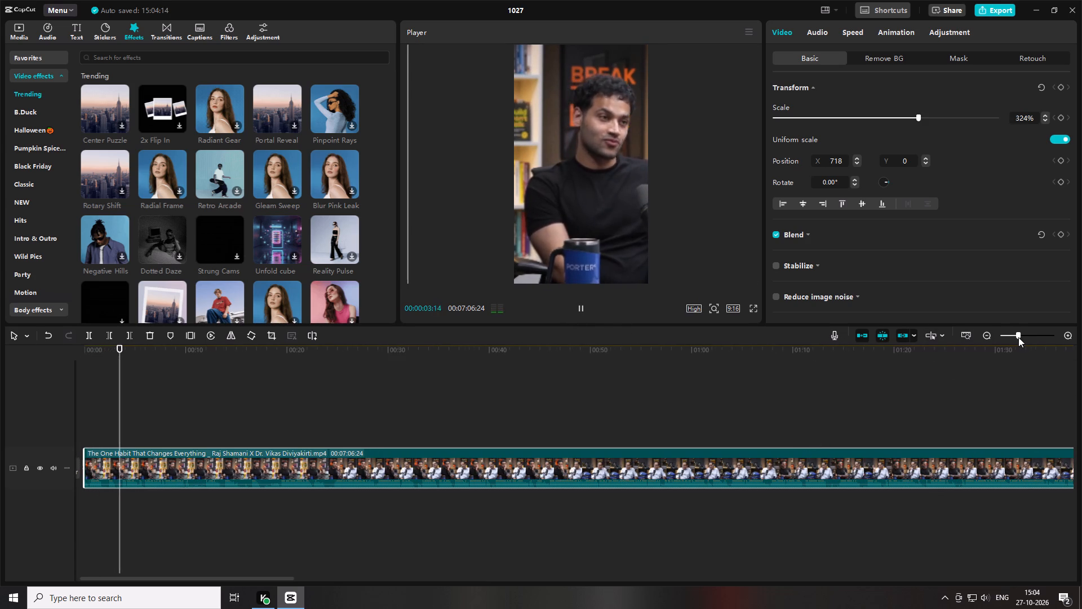
drag(113, 352, 0, 367)
key(space)
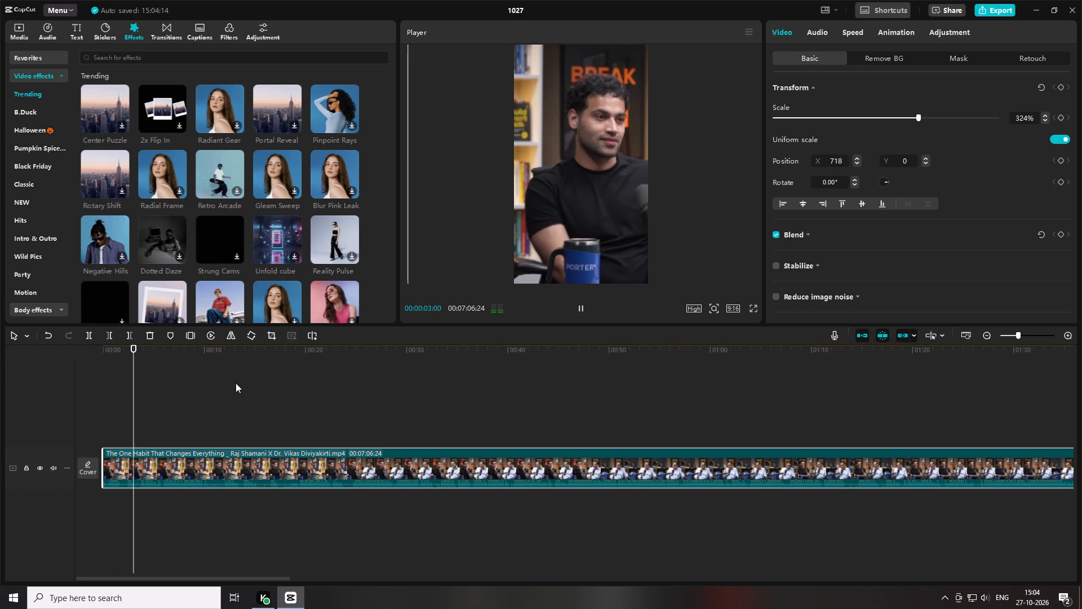
click(114, 364)
drag(116, 353, 99, 354)
key(space)
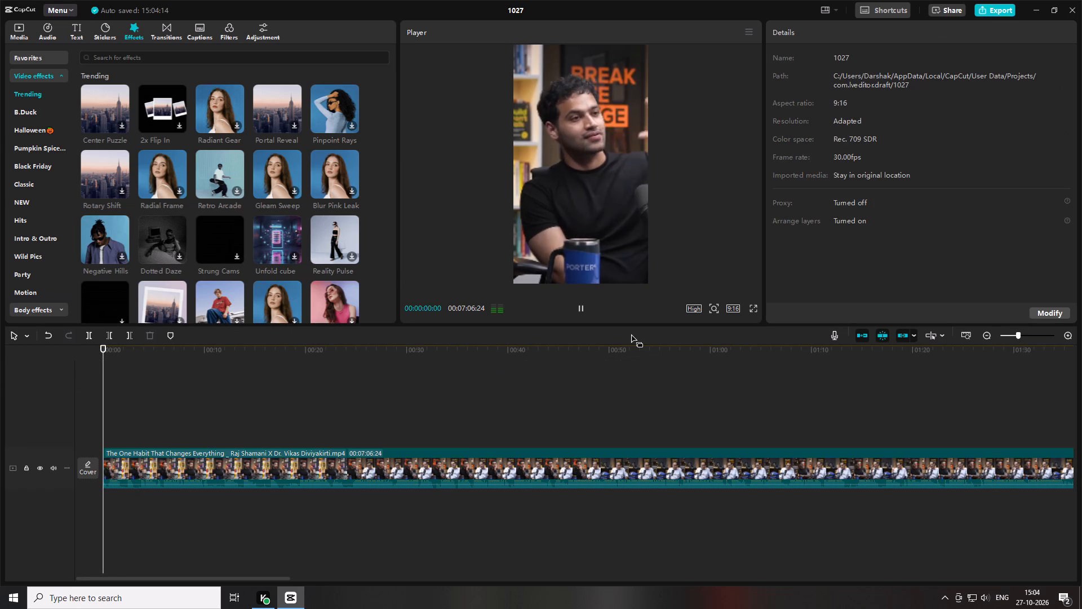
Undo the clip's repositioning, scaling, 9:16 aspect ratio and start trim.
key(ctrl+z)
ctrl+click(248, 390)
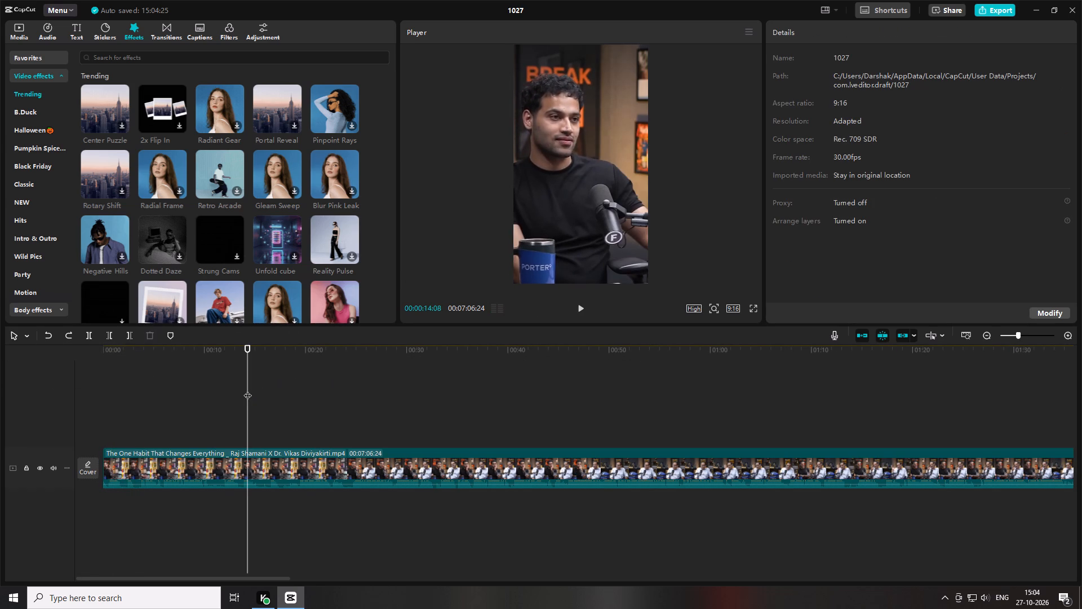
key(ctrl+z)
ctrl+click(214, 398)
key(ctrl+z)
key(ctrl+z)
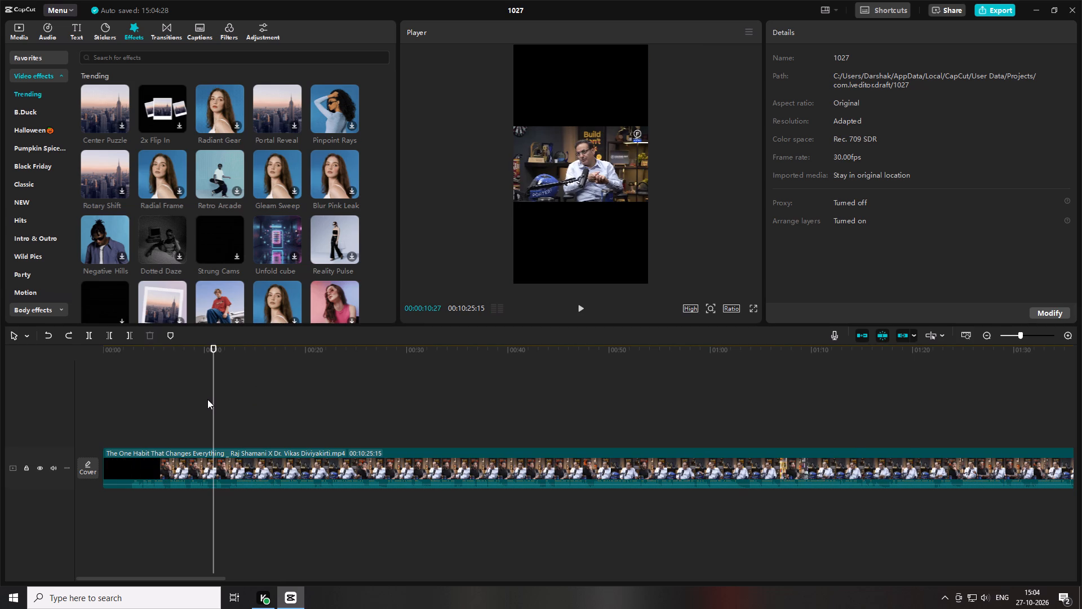
Find the earlier start point at about 3:09 in the interview clip and trim away everything before it.
click(166, 358)
drag(166, 358, 348, 373)
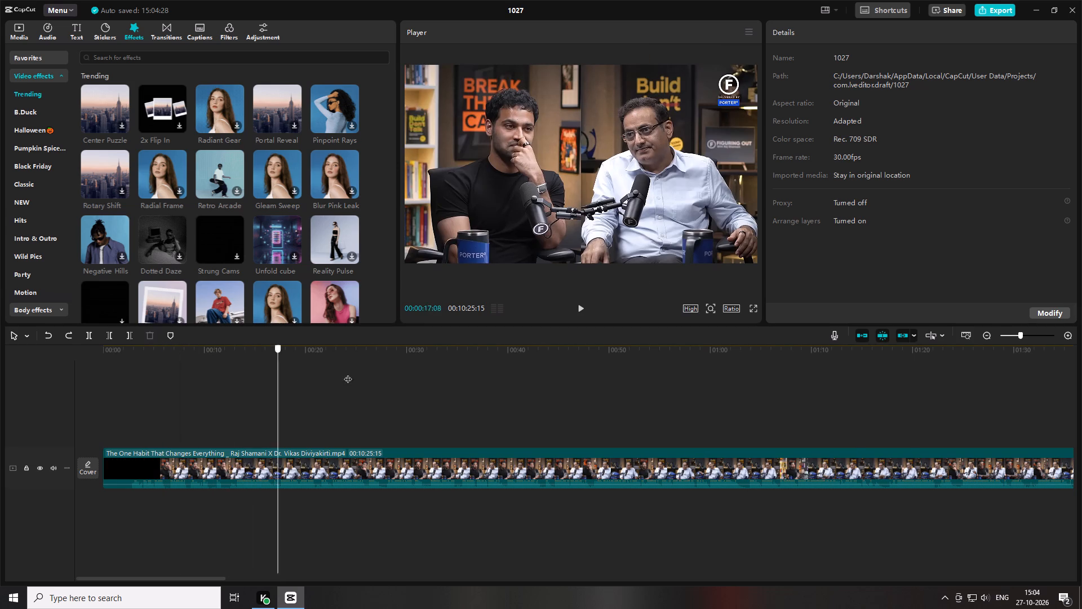
drag(348, 373, 362, 373)
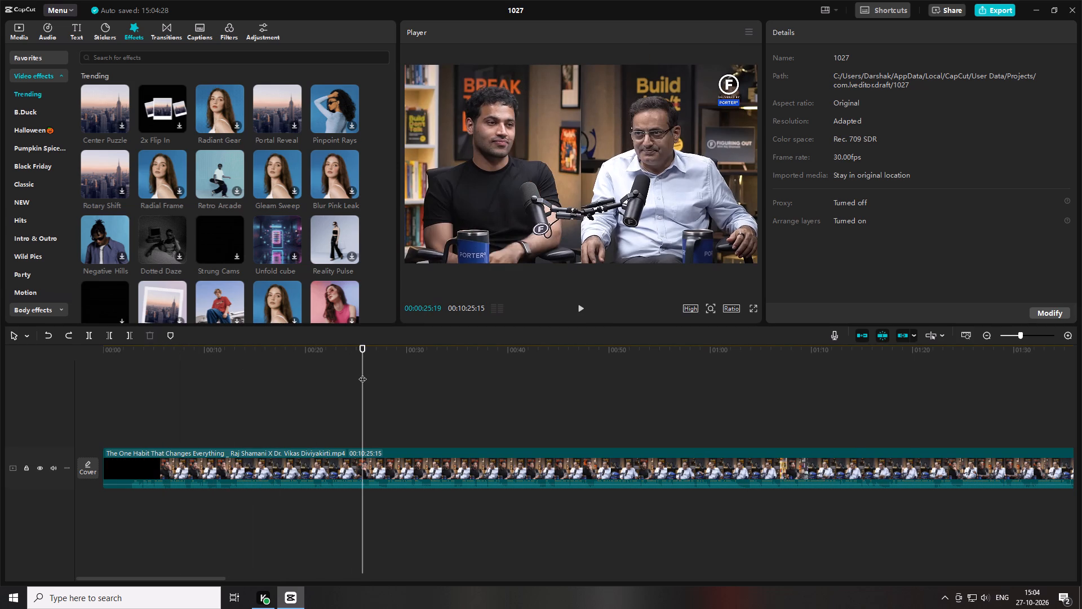
drag(362, 373, 728, 439)
key(space)
drag(729, 415, 1081, 450)
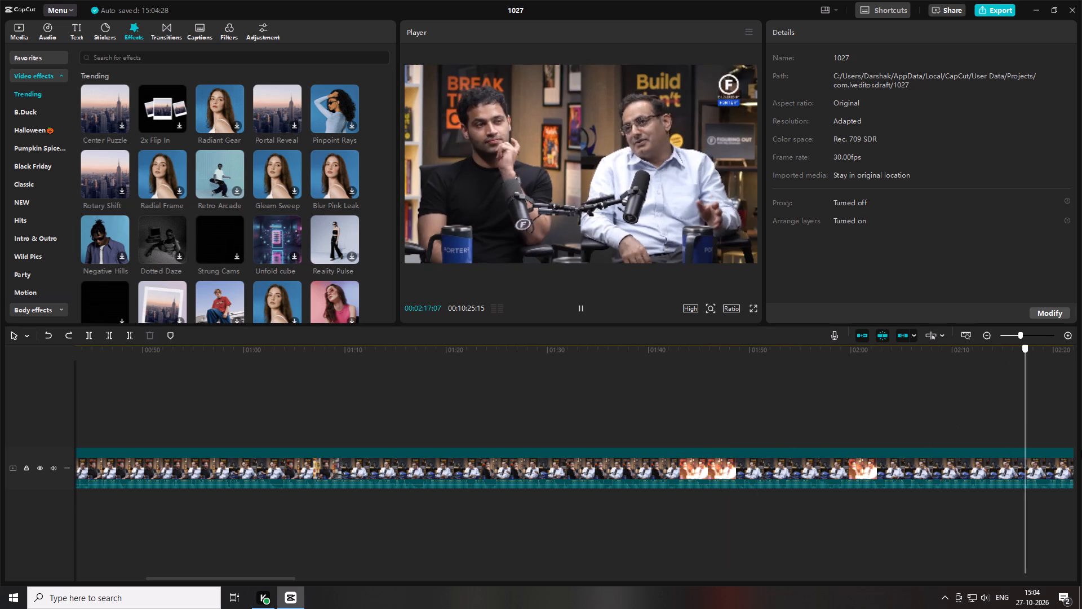
drag(1081, 450, 383, 421)
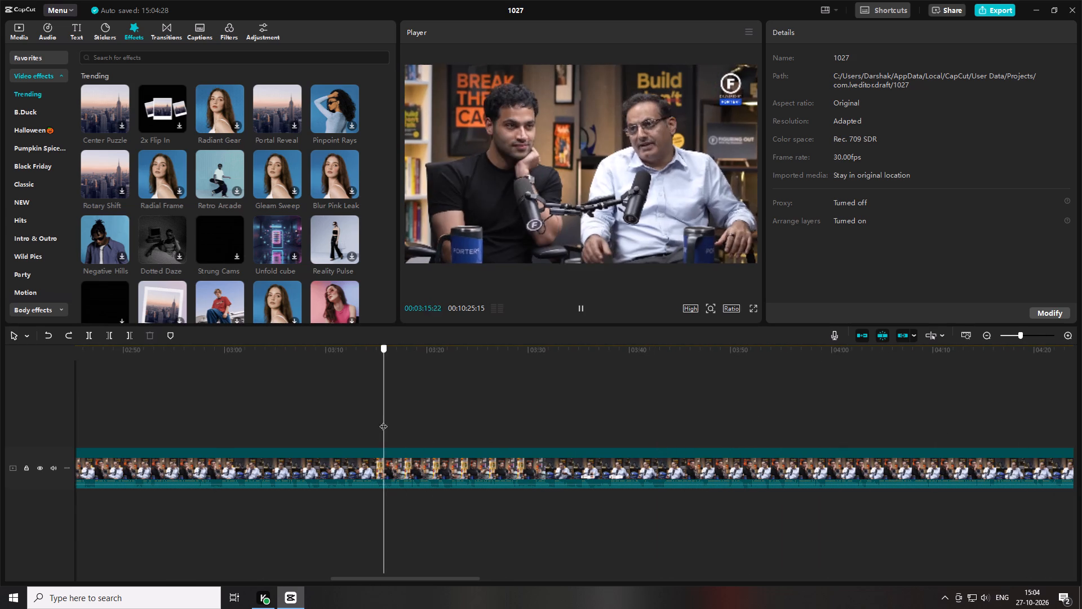
drag(383, 421, 320, 429)
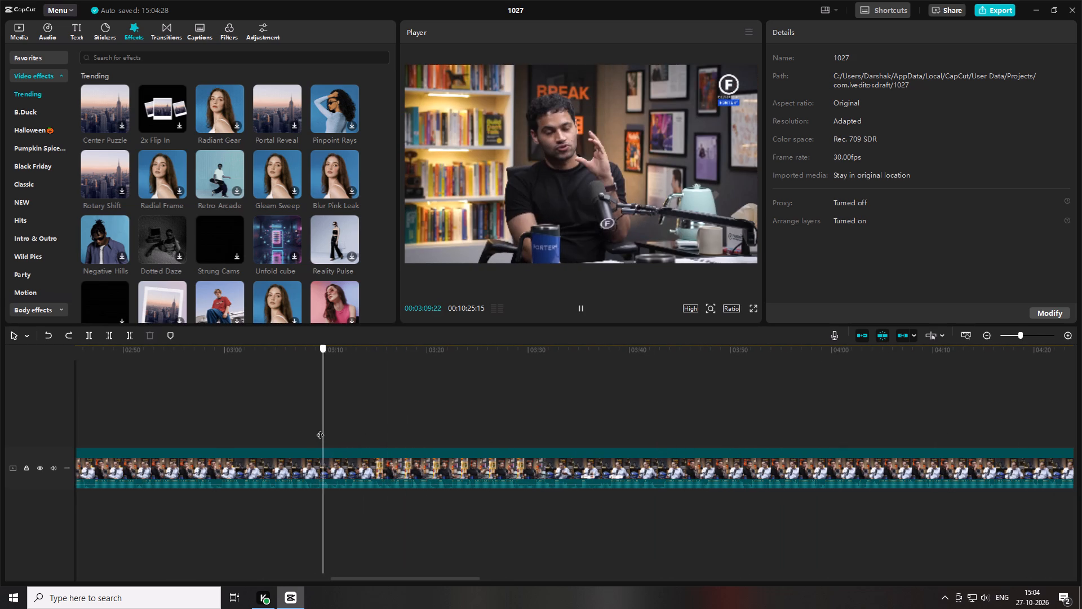
drag(320, 429, 315, 430)
click(342, 465)
key(q)
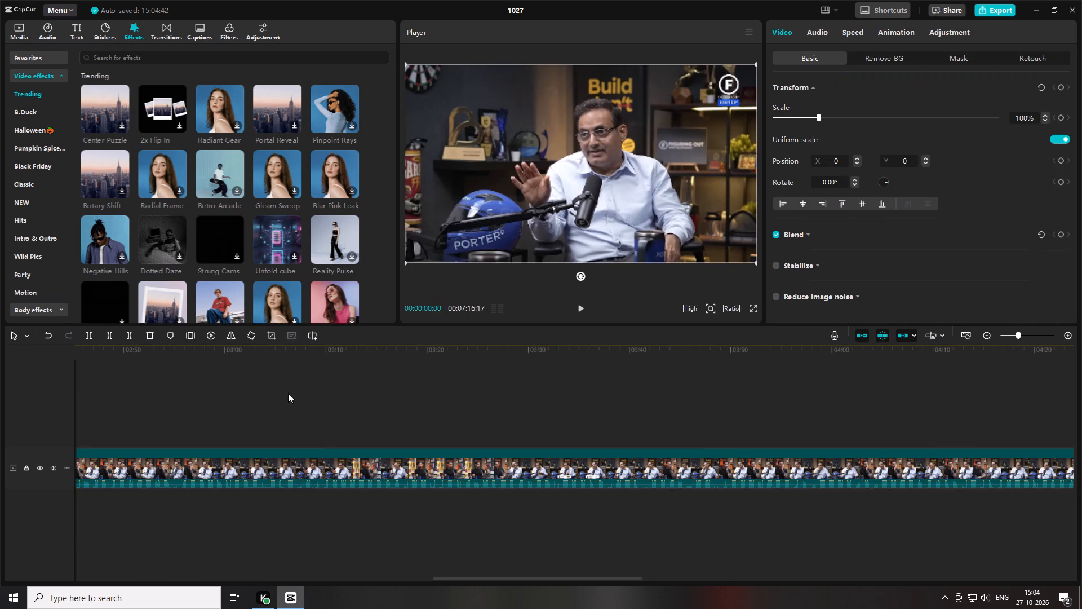
Play the trimmed clip from its beginning and cut off about the first 6 seconds, up to where the host's question starts.
drag(294, 351, 0, 360)
key(space)
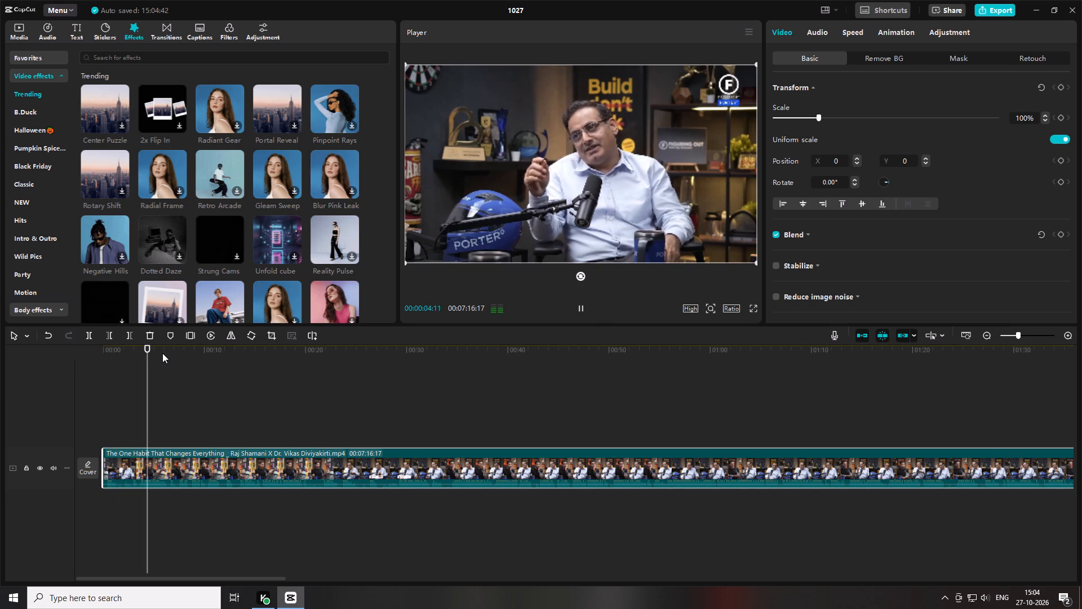
key(q)
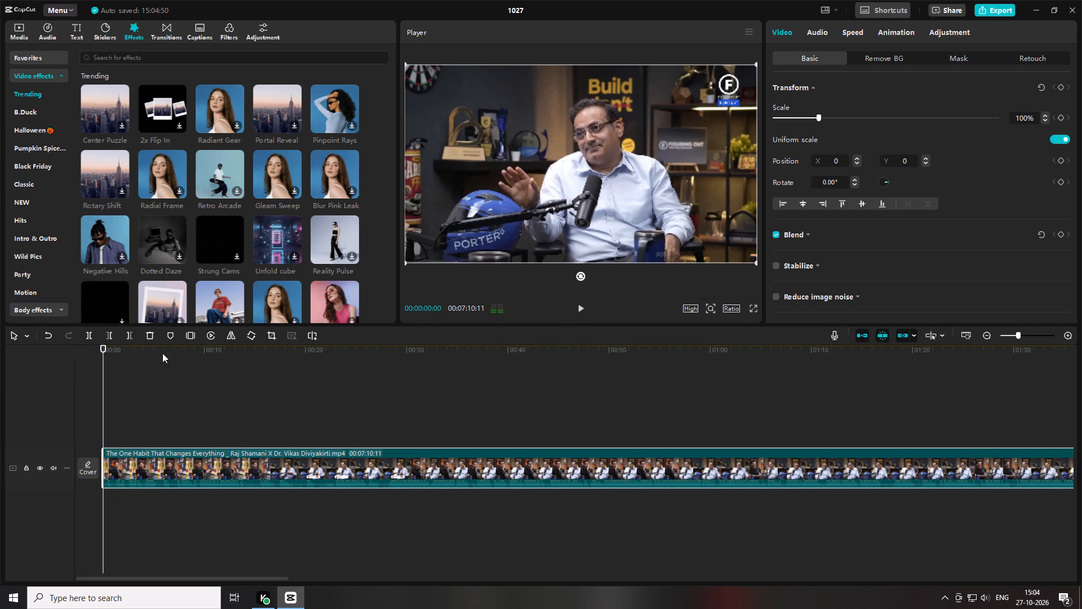
Set the player's preview playback to Medium quality while the trimmed clip plays from the start.
key(space)
click(690, 309)
click(728, 378)
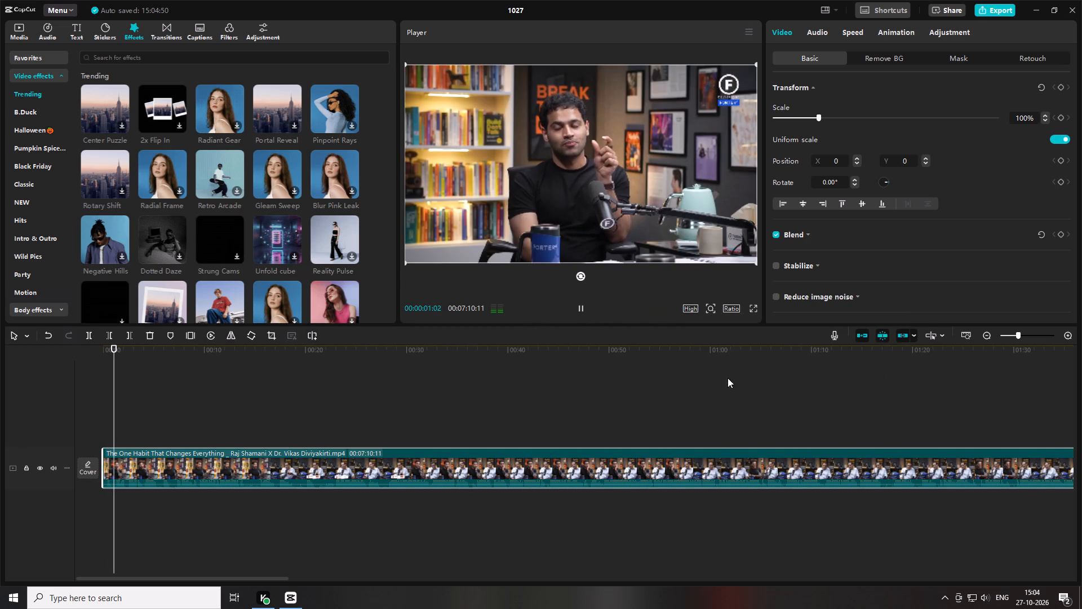
click(579, 315)
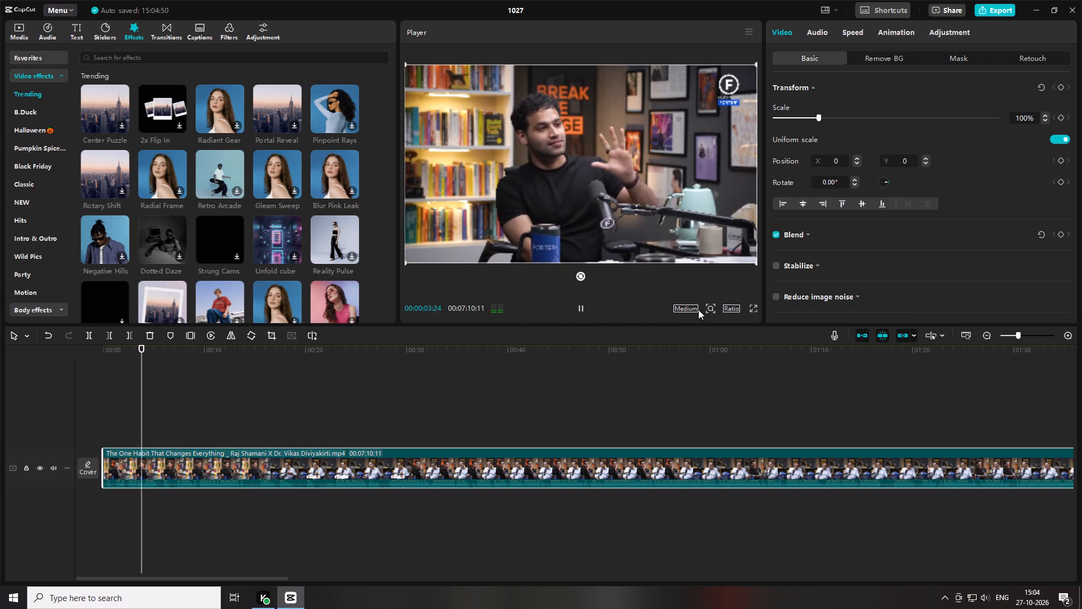
Set the project's aspect ratio to 9:16.
click(731, 304)
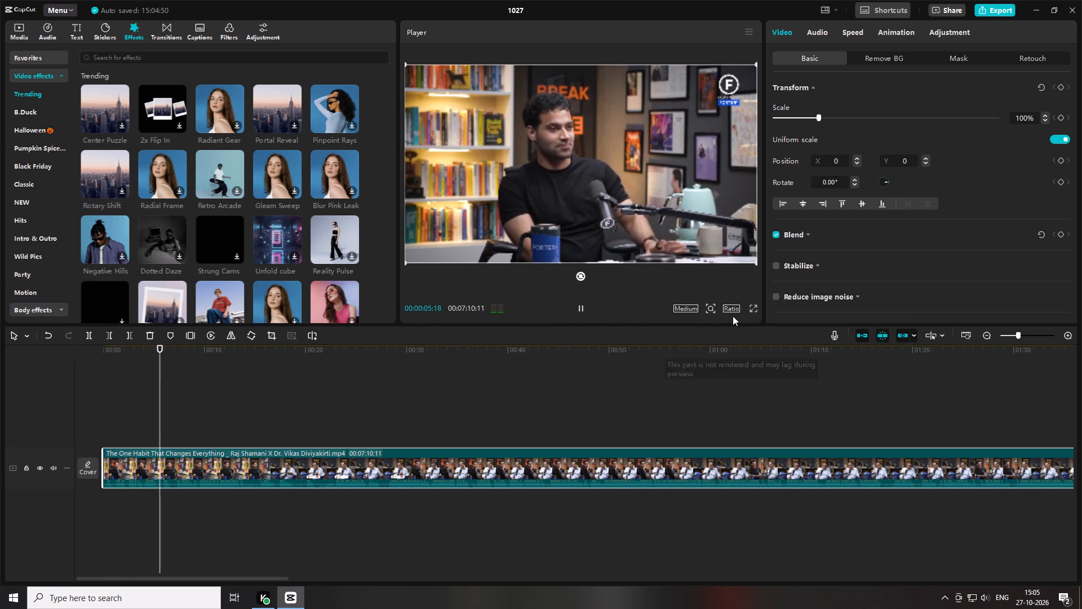
click(732, 306)
click(784, 427)
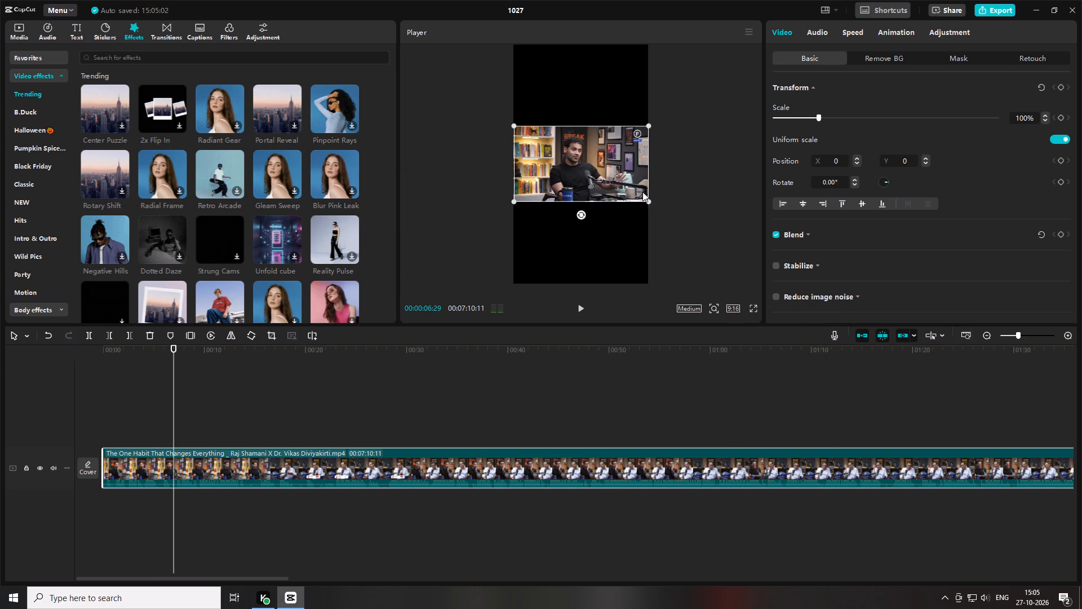
Scale the interview clip up to 330%, shift it to X 520 so the host is centred in the vertical frame, and preview the framing.
drag(648, 200, 786, 437)
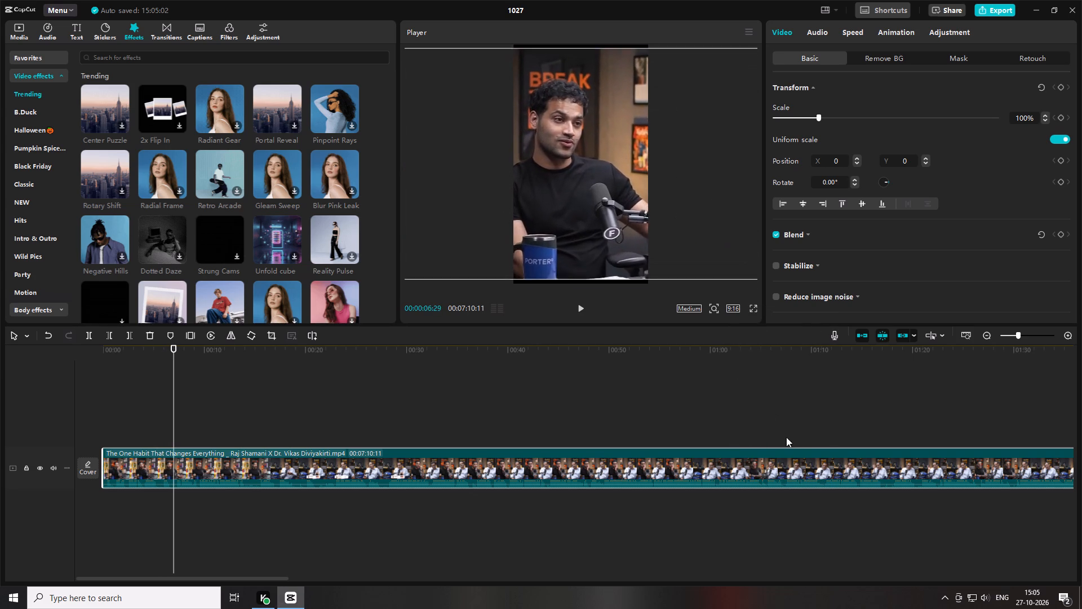
drag(786, 437, 802, 453)
drag(582, 221, 614, 224)
key(space)
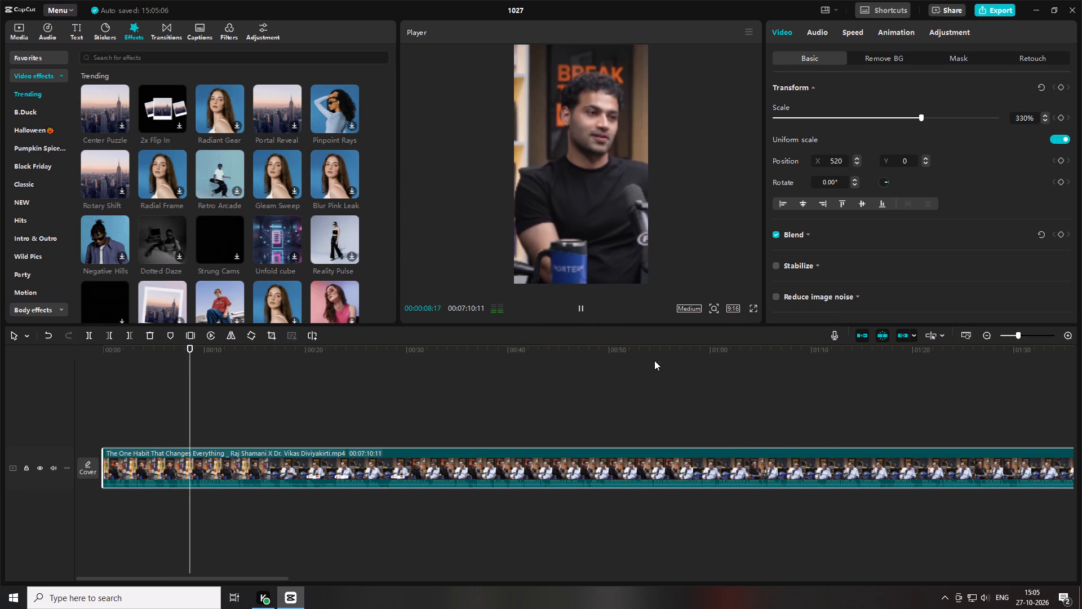
key(space)
drag(187, 350, 36, 370)
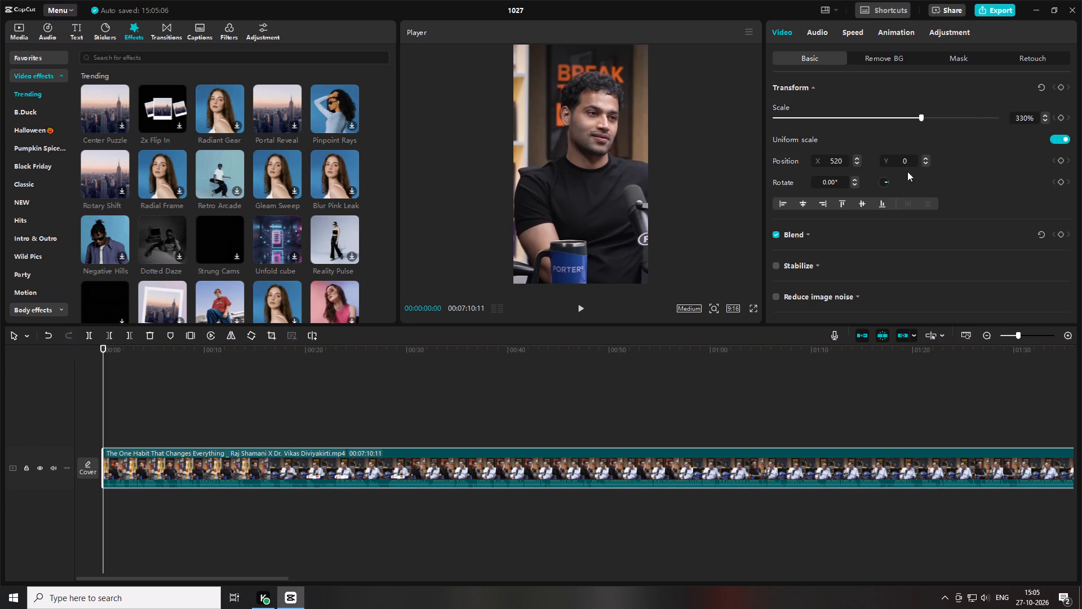
Open the clip's basic colour adjustments and park the playhead on the host at about 00:00:01:13.
click(944, 34)
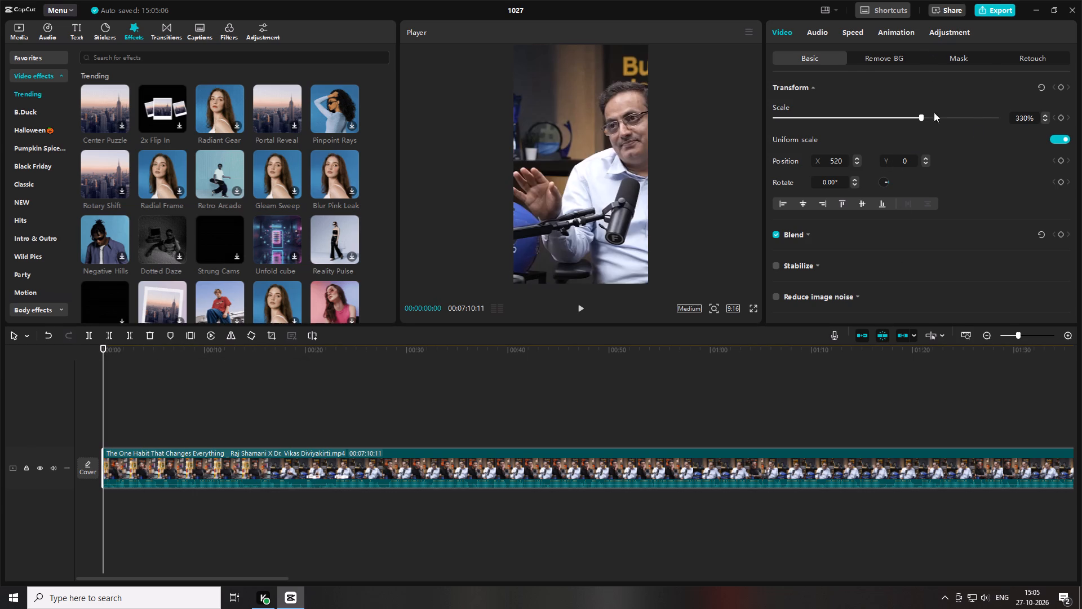
click(955, 33)
scroll(911, 167, down, 1)
drag(154, 354, 148, 352)
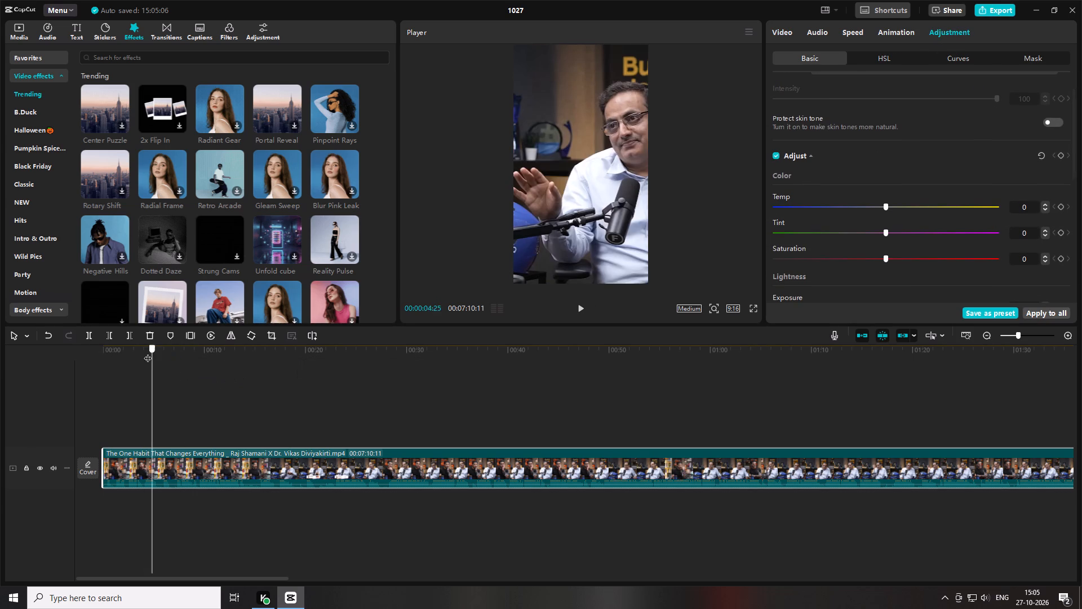
drag(148, 352, 118, 360)
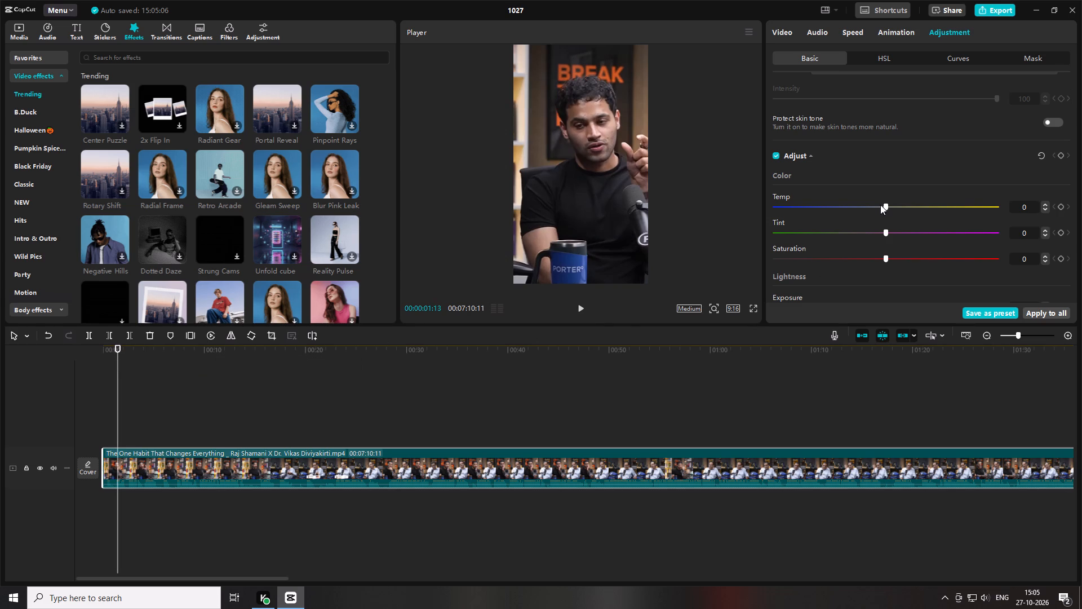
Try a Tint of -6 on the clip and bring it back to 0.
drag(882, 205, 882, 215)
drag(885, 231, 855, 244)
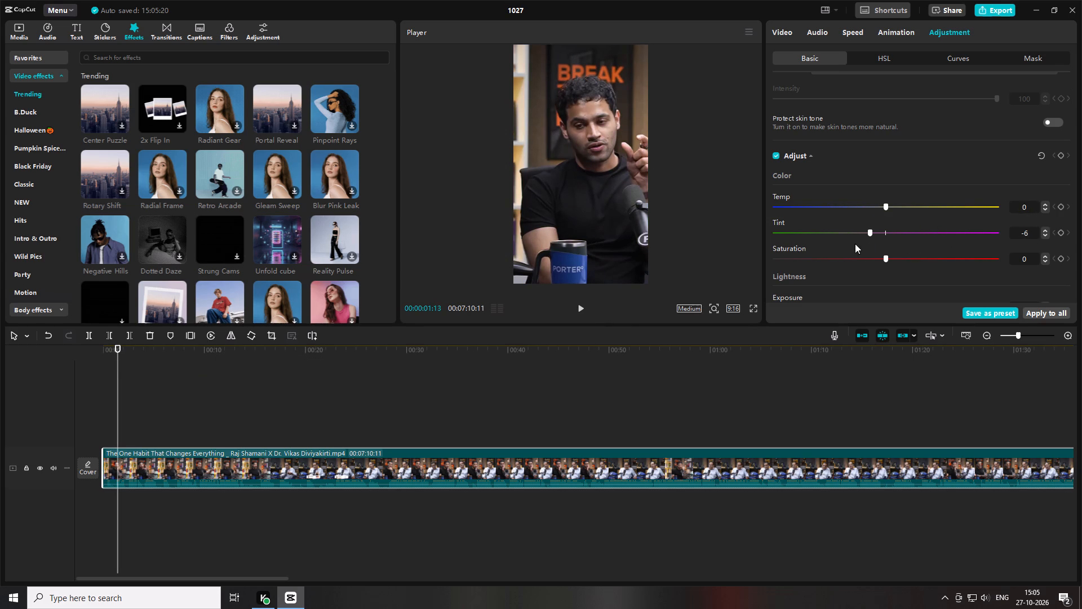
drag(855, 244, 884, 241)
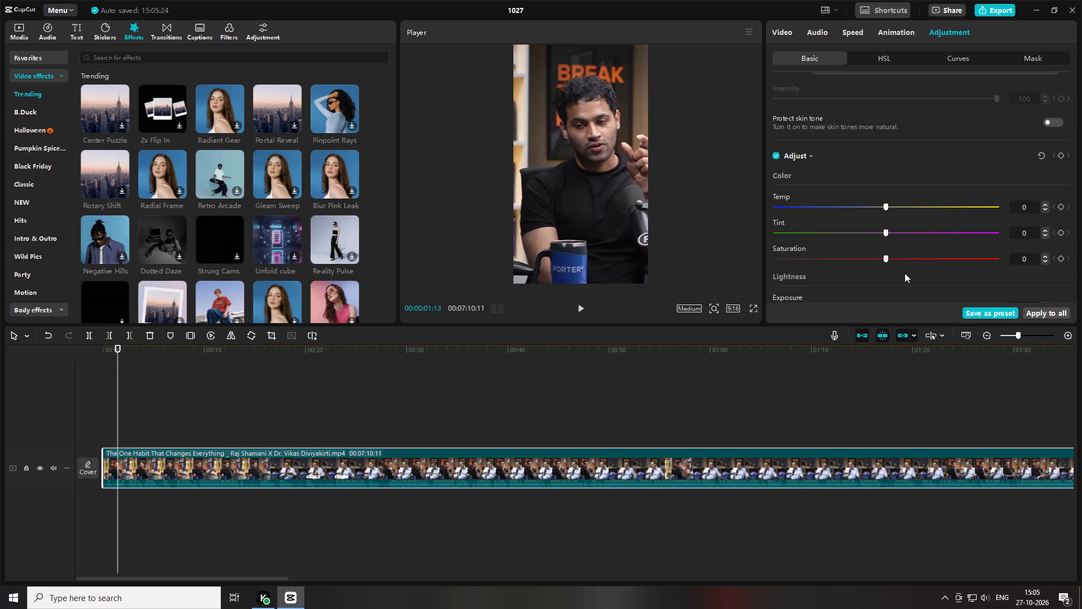
Set the clip's Saturation to 8 and preview the colour full screen.
drag(886, 258, 894, 263)
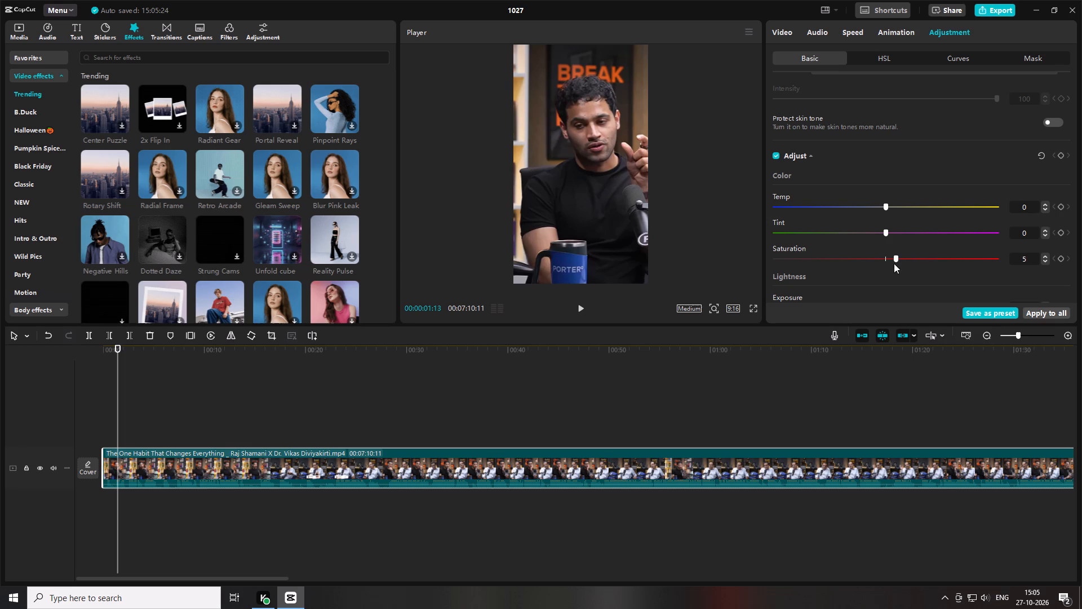
drag(894, 263, 890, 264)
drag(890, 264, 901, 264)
click(753, 307)
key(space)
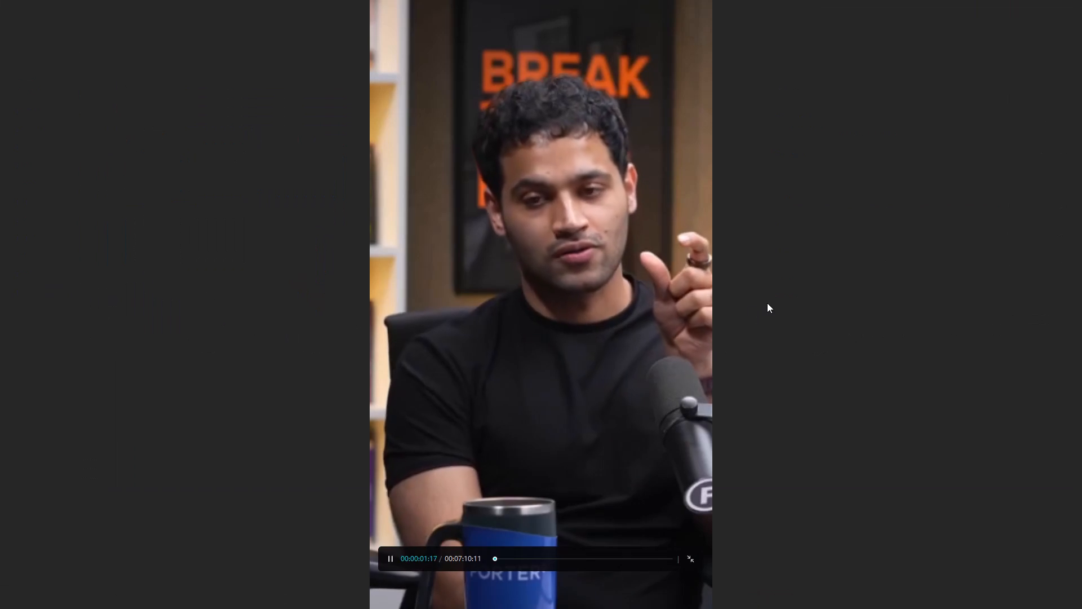
click(688, 558)
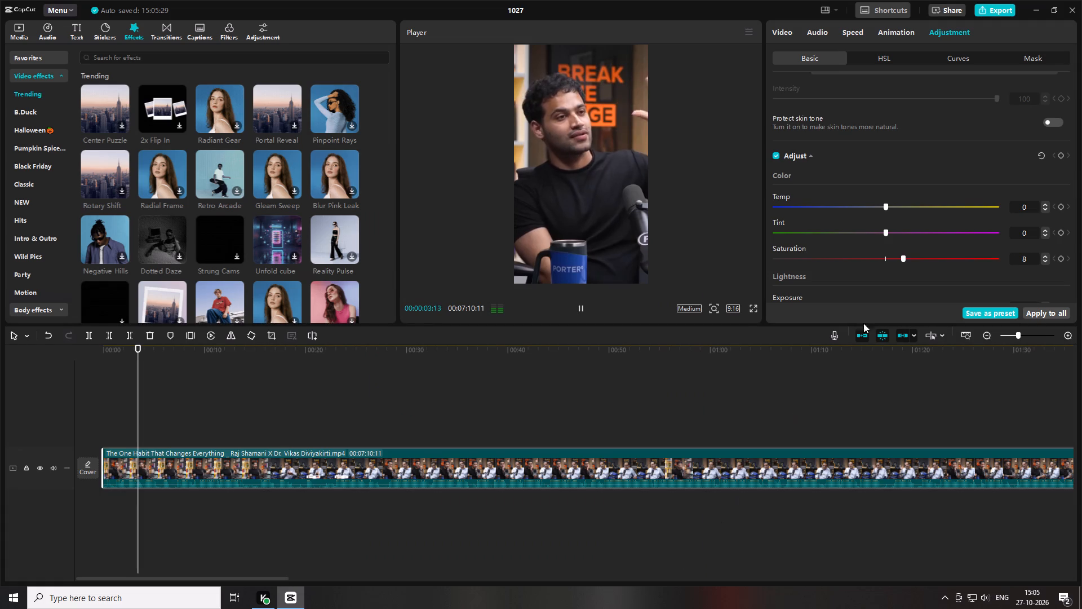
Set the clip's Contrast to 2 and preview the result full screen.
scroll(927, 208, down, 5)
scroll(951, 179, up, 2)
scroll(930, 197, down, 1)
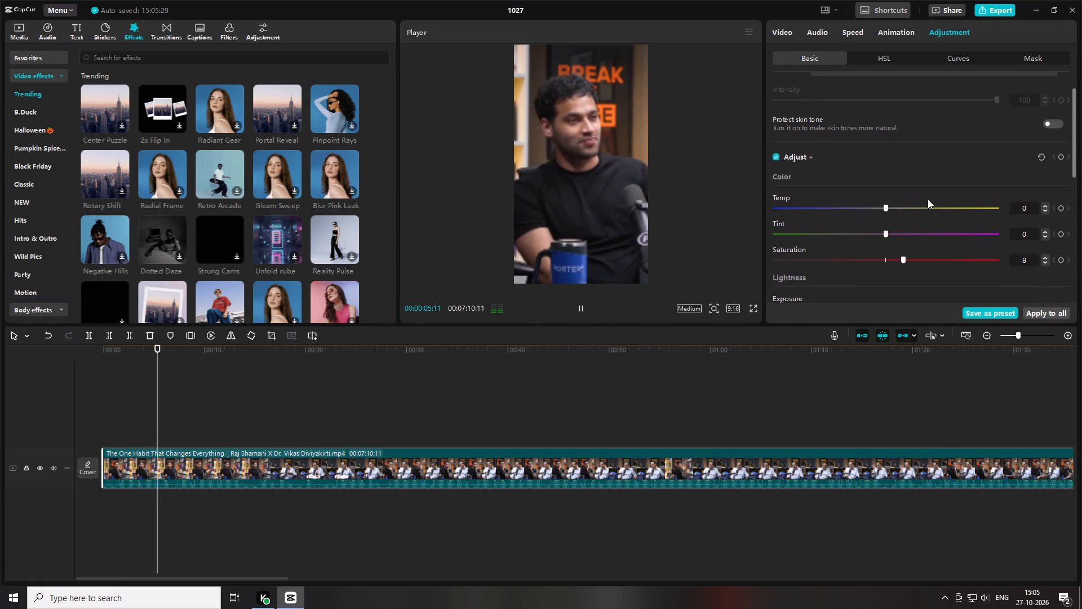
scroll(900, 254, down, 1)
drag(879, 269, 888, 182)
drag(884, 226, 905, 232)
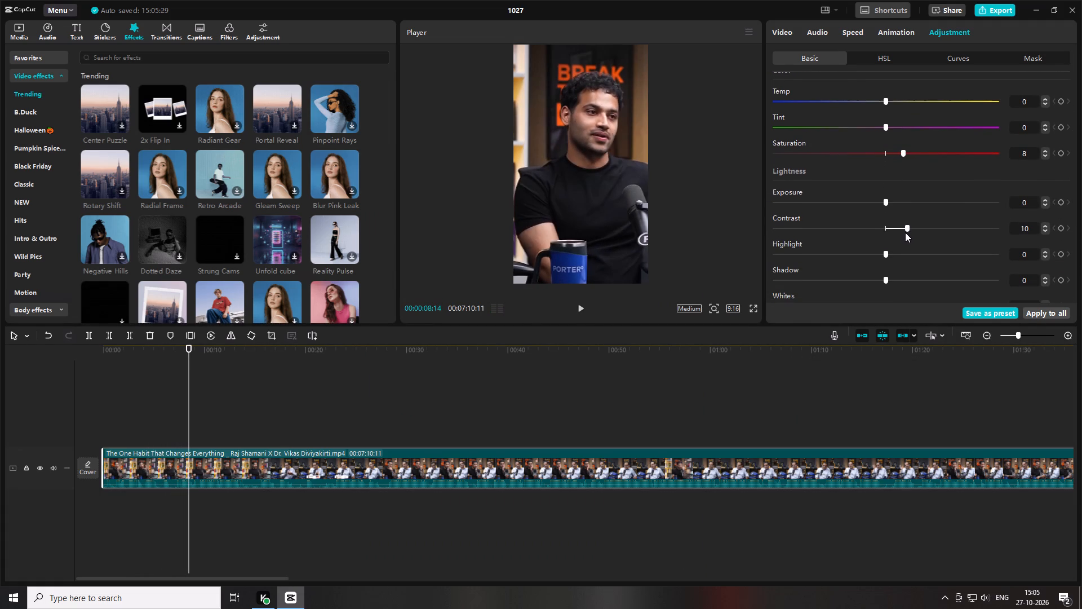
drag(903, 232, 899, 235)
drag(899, 235, 890, 232)
drag(890, 232, 891, 232)
drag(1016, 227, 1072, 235)
key(2)
click(922, 221)
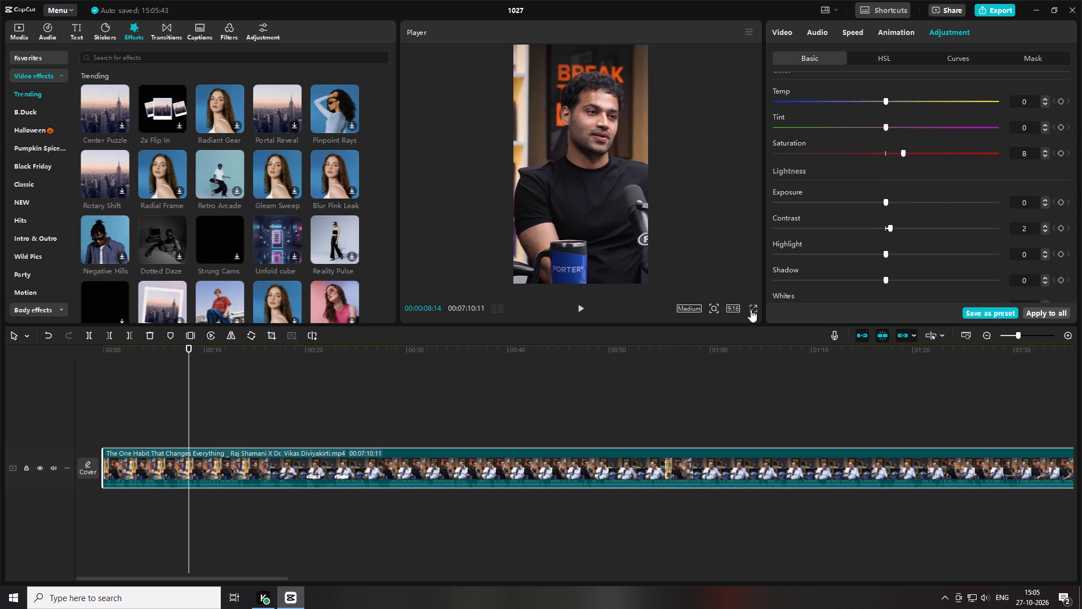
click(751, 310)
key(space)
click(687, 558)
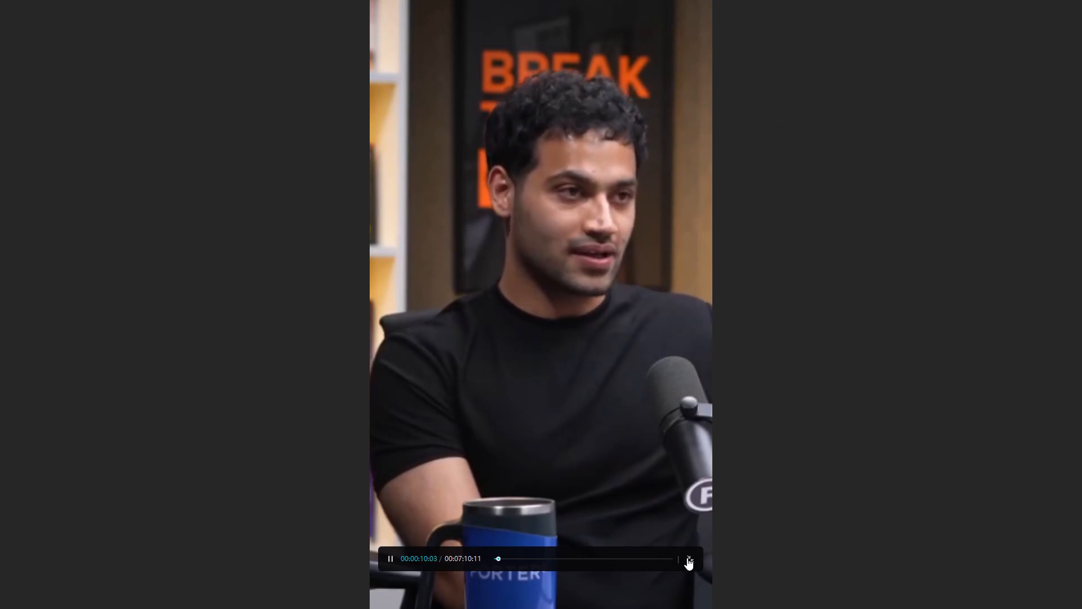
Replay the opening to find where the host's line begins, at about 00:00:01:09, and trim away everything before it.
click(168, 363)
drag(166, 355, 63, 368)
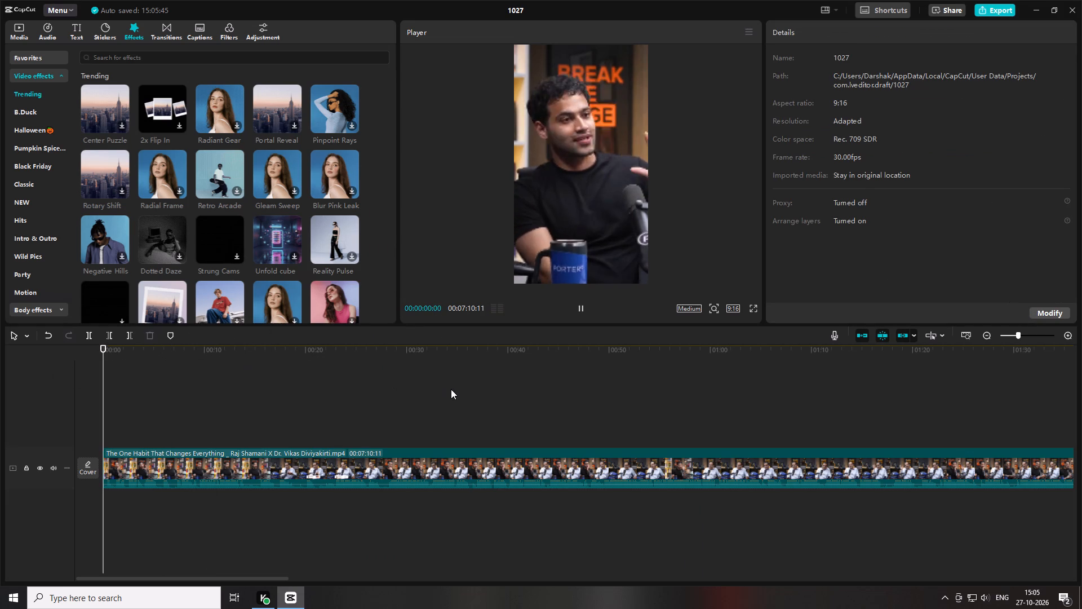
key(space)
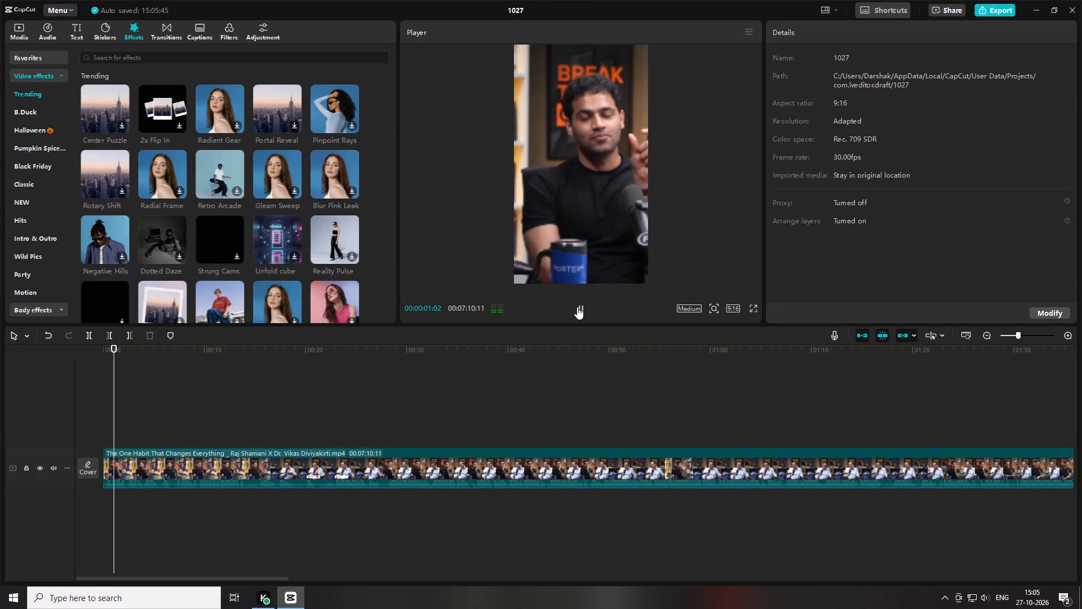
key(space)
click(1019, 337)
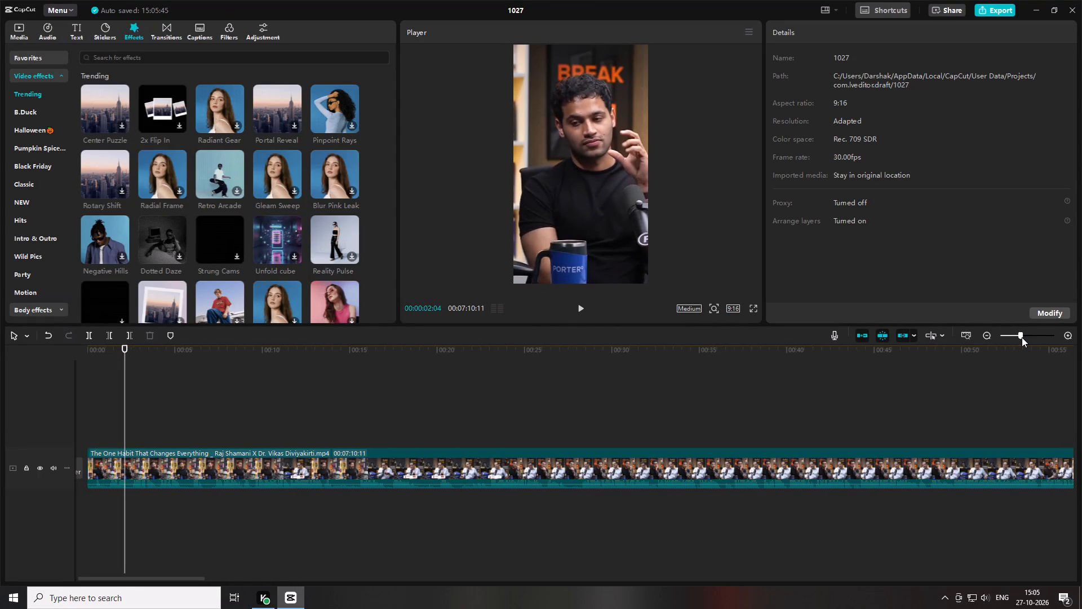
drag(122, 346, 2, 345)
drag(1018, 332, 1025, 336)
drag(192, 354, 0, 356)
key(space)
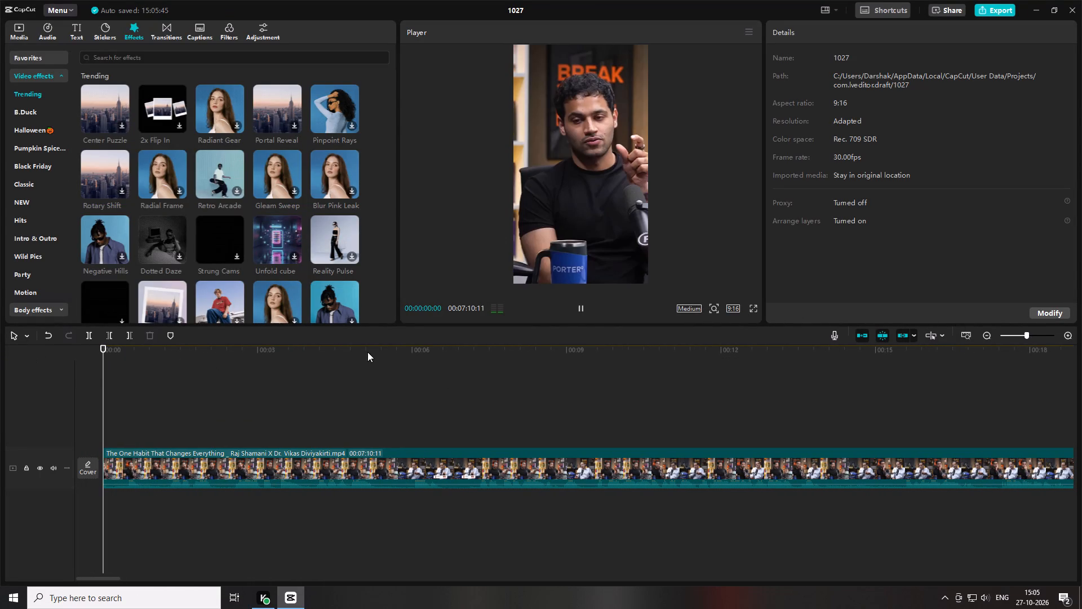
click(110, 353)
click(117, 354)
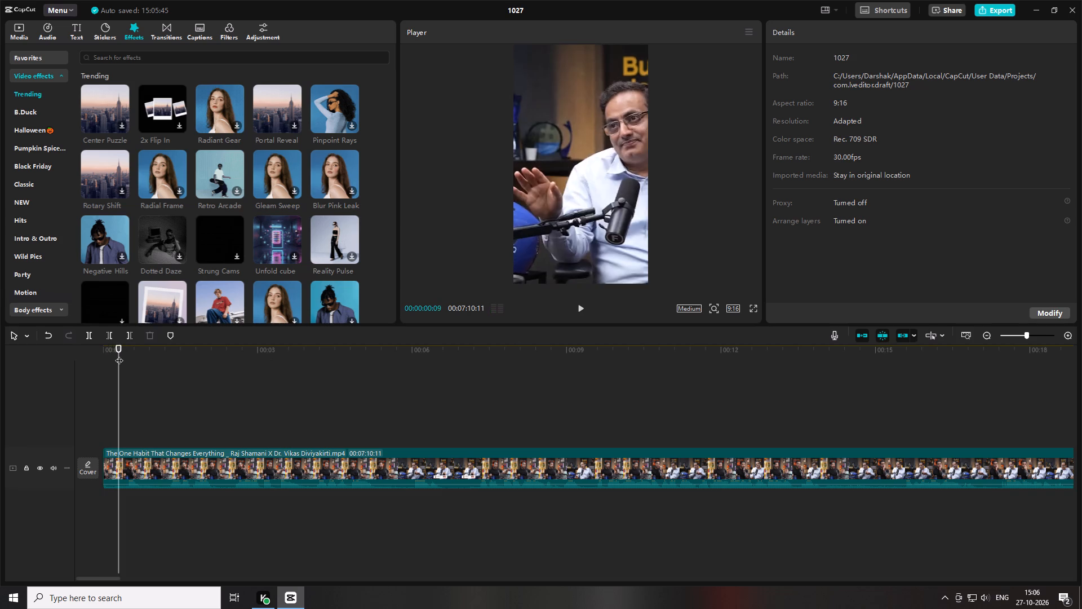
click(121, 355)
key(space)
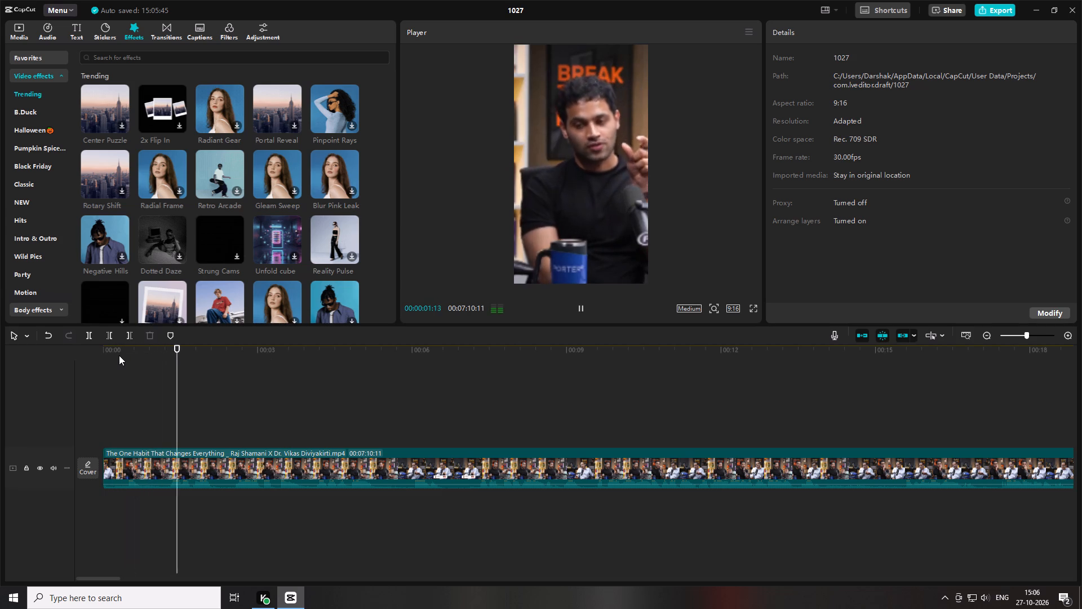
drag(145, 343, 160, 347)
drag(160, 355, 171, 358)
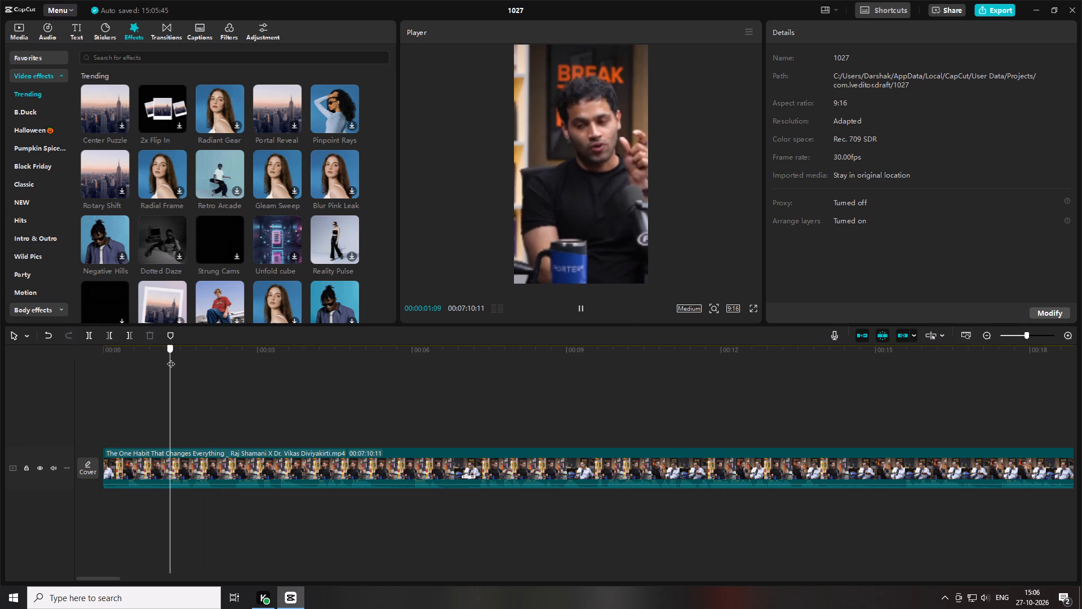
drag(171, 358, 170, 358)
key(q)
Replay the new opening, split the clip at about 00:00:00:16, and play on past the split.
key(space)
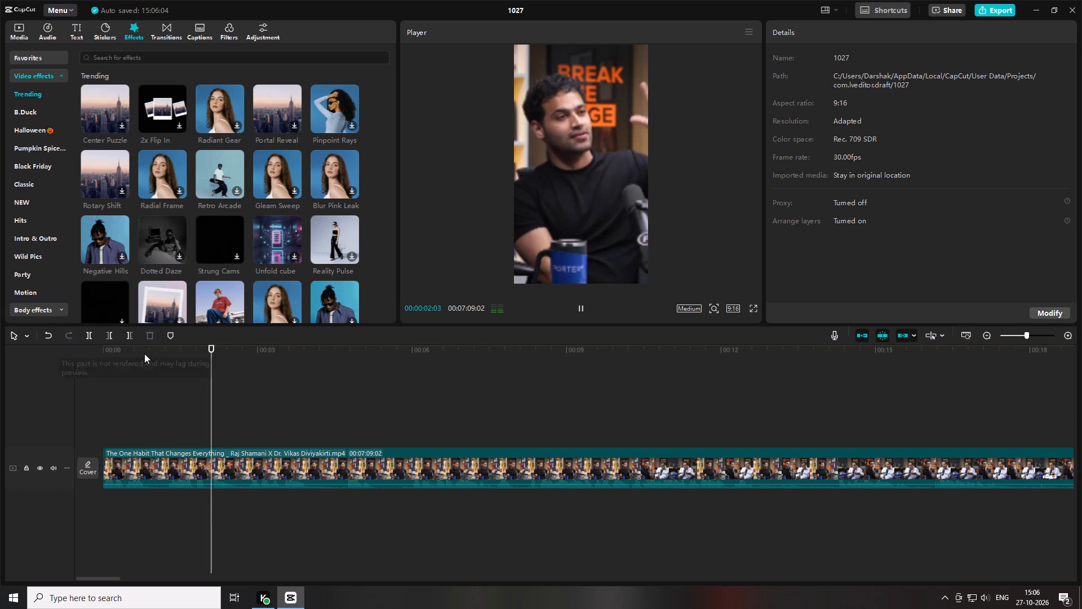
drag(144, 354, 96, 350)
key(space)
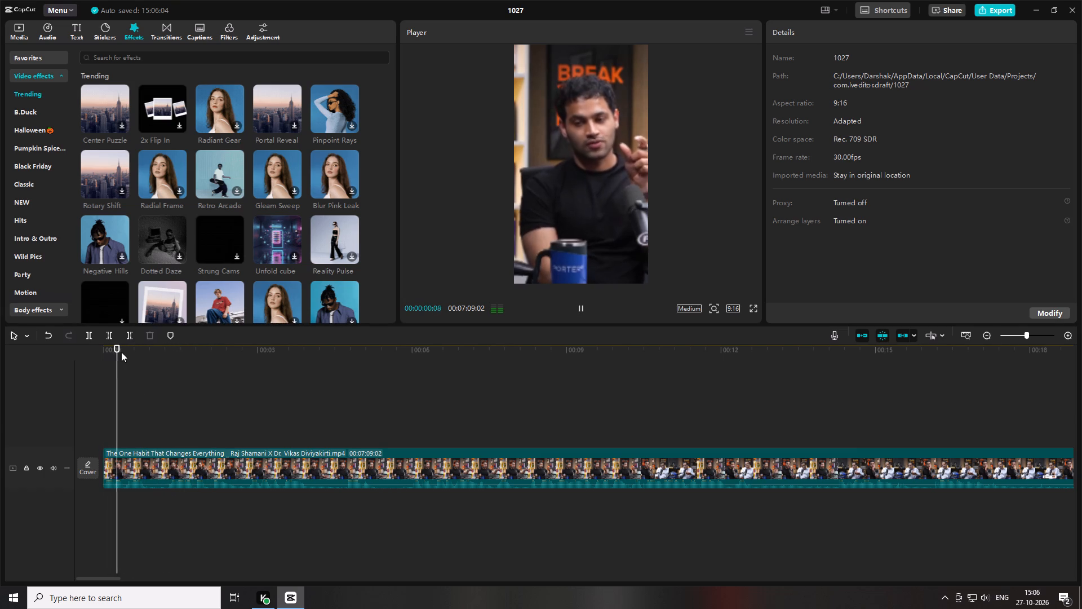
drag(141, 352, 125, 361)
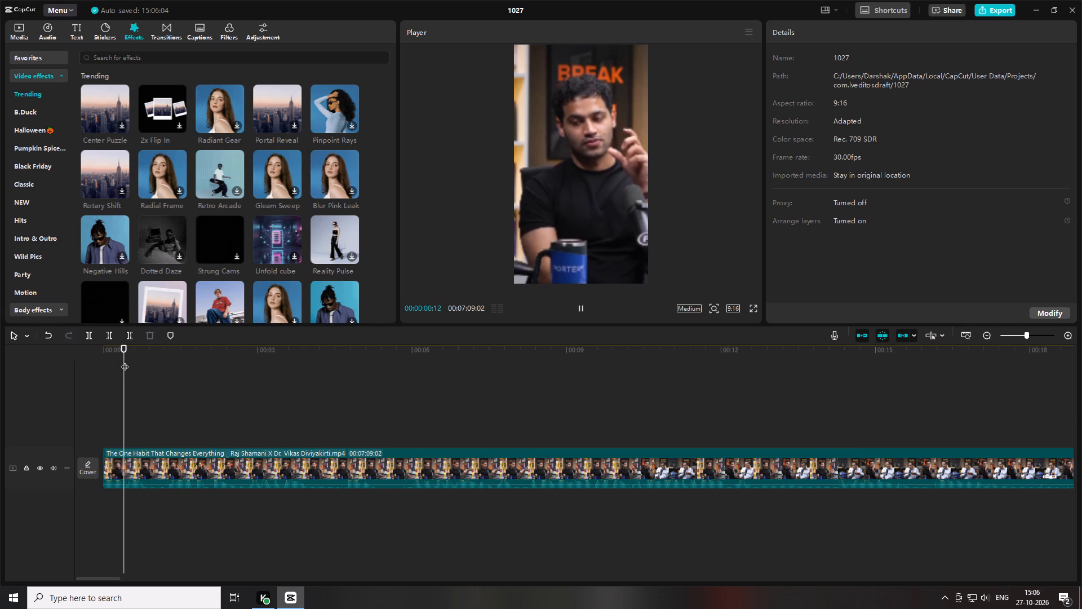
key(space)
click(125, 361)
drag(121, 360, 122, 360)
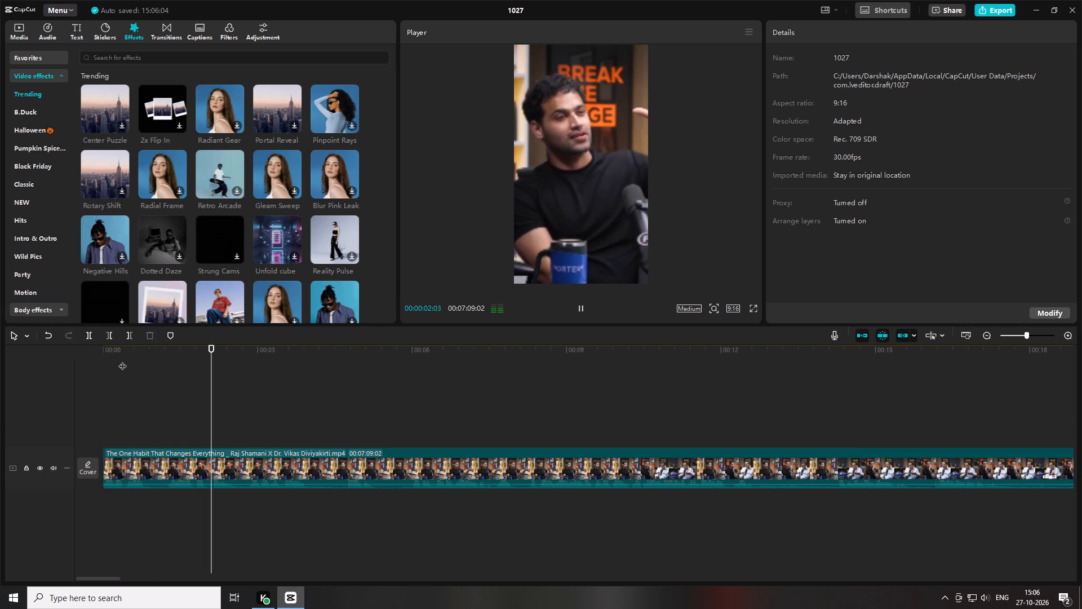
drag(122, 360, 131, 362)
key(space)
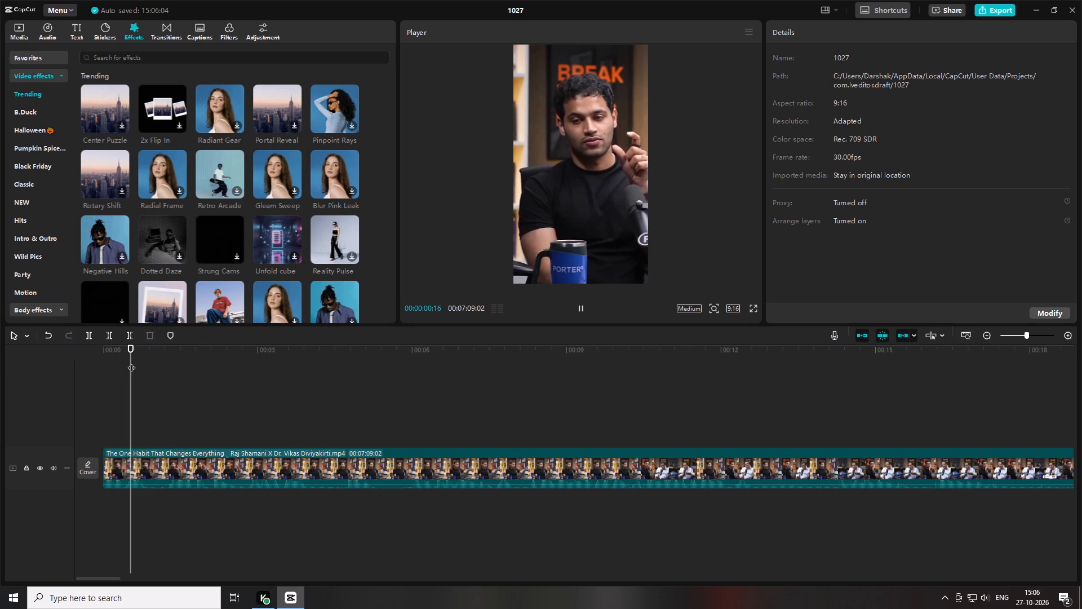
key(space)
click(131, 362)
ctrl+click(165, 458)
key(ctrl+b)
key(space)
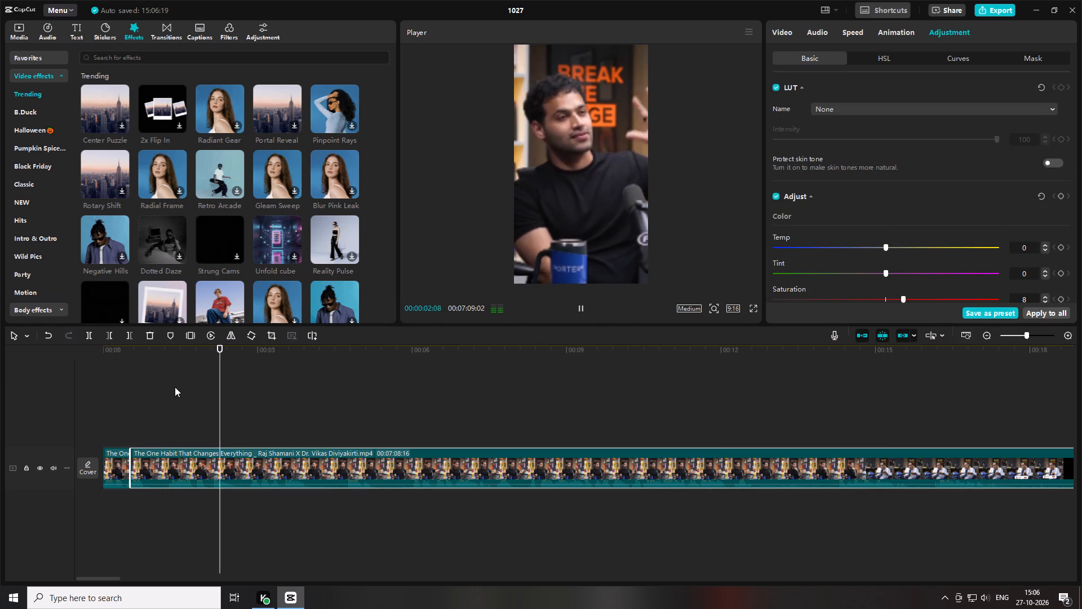
key(space)
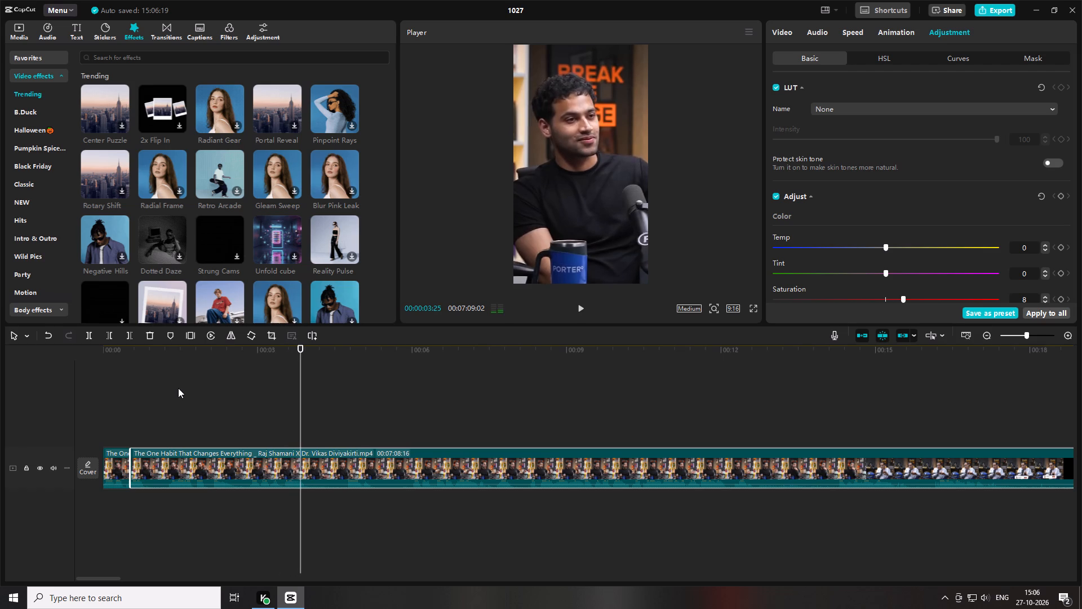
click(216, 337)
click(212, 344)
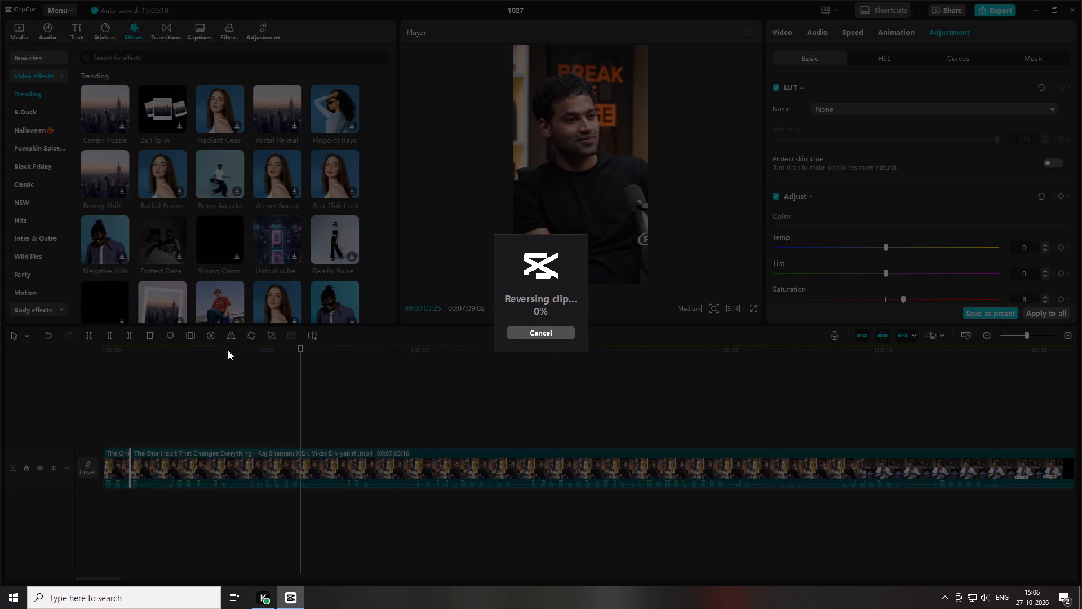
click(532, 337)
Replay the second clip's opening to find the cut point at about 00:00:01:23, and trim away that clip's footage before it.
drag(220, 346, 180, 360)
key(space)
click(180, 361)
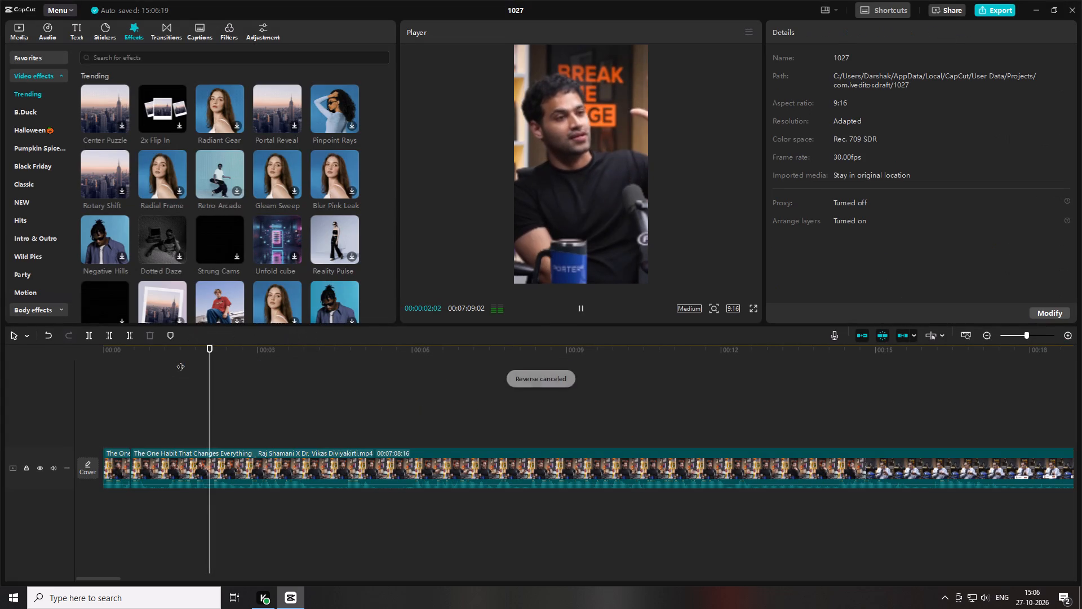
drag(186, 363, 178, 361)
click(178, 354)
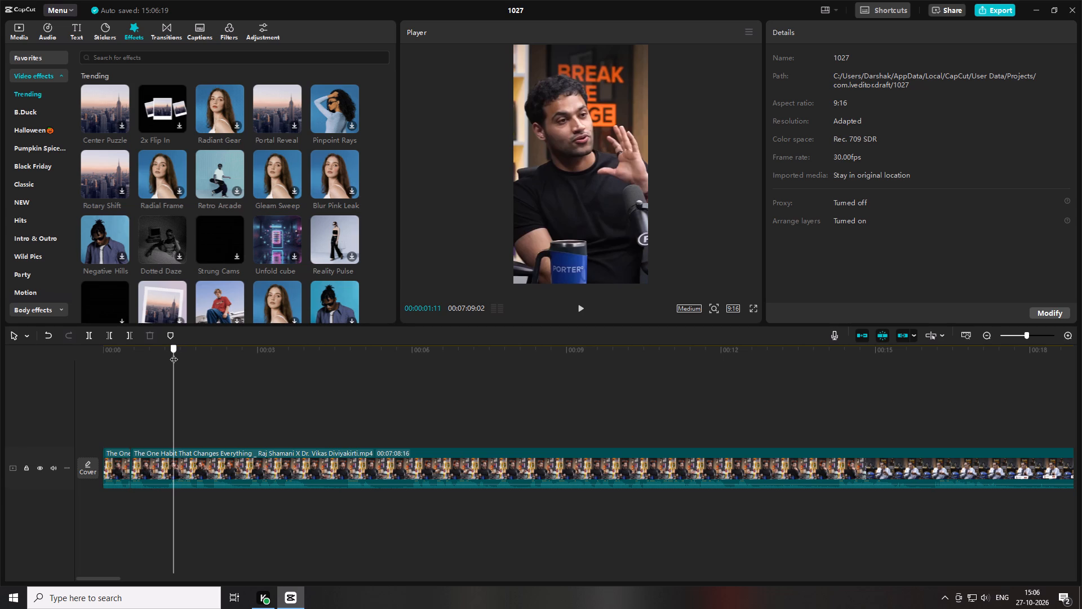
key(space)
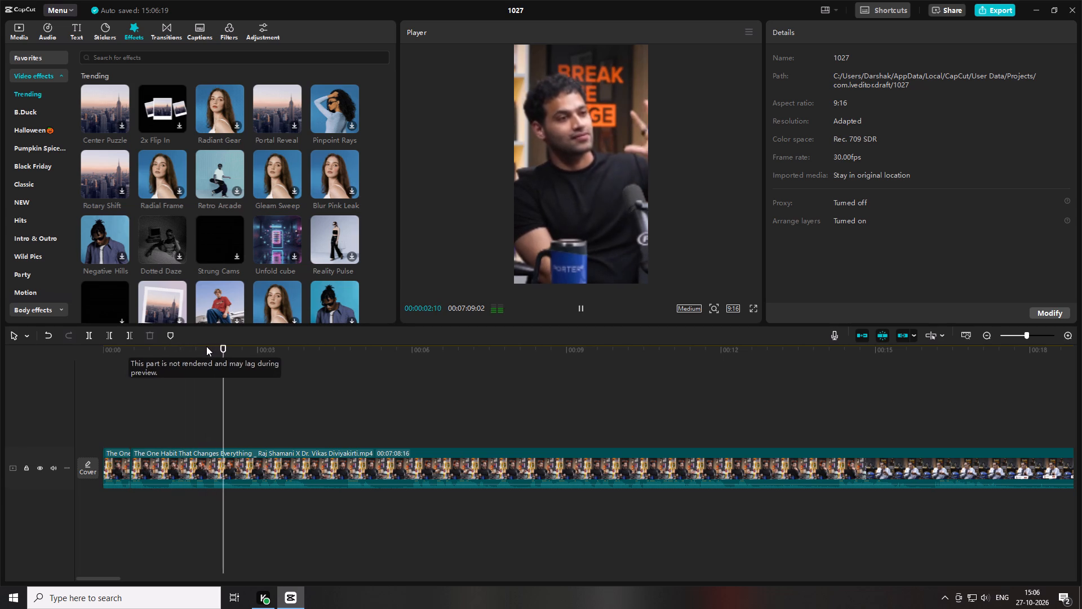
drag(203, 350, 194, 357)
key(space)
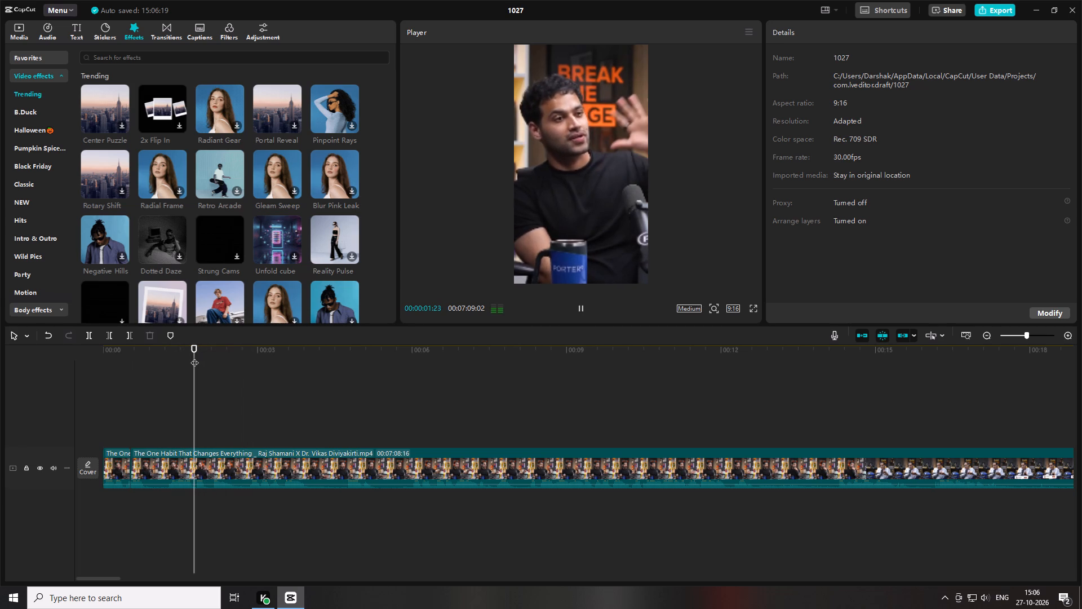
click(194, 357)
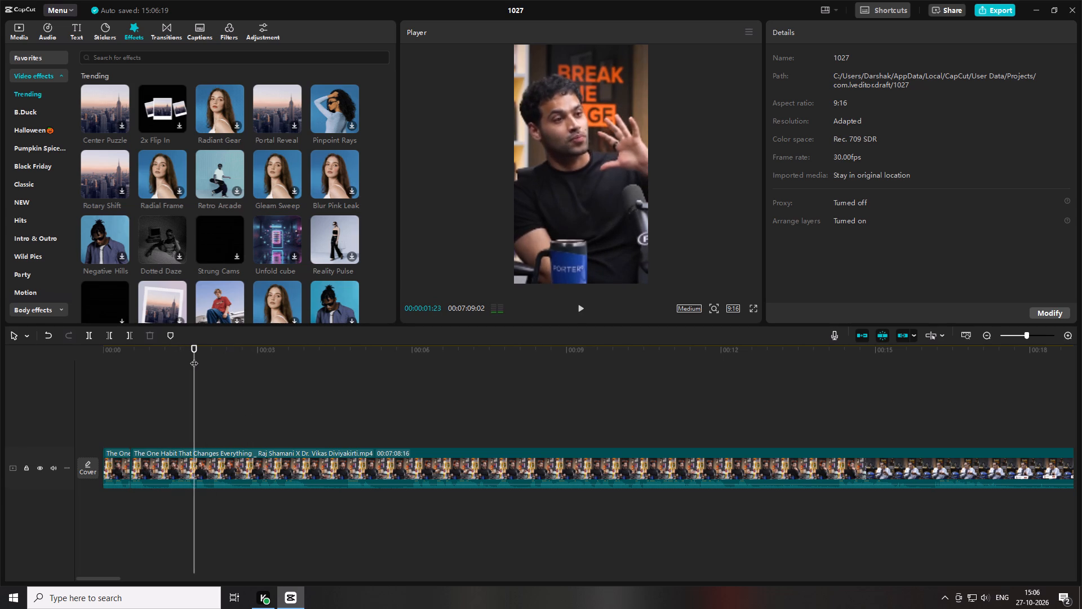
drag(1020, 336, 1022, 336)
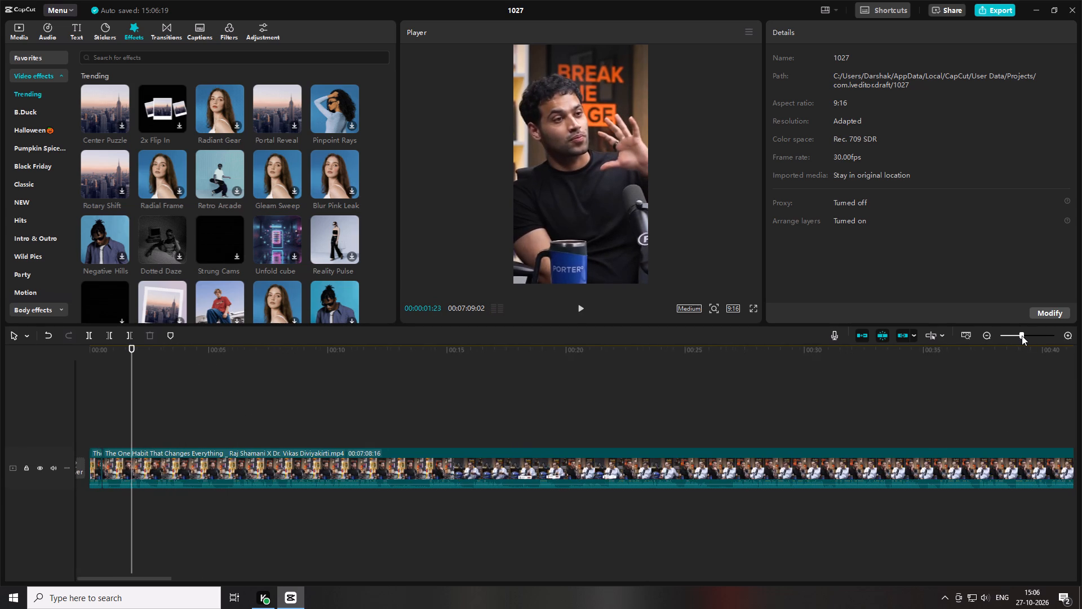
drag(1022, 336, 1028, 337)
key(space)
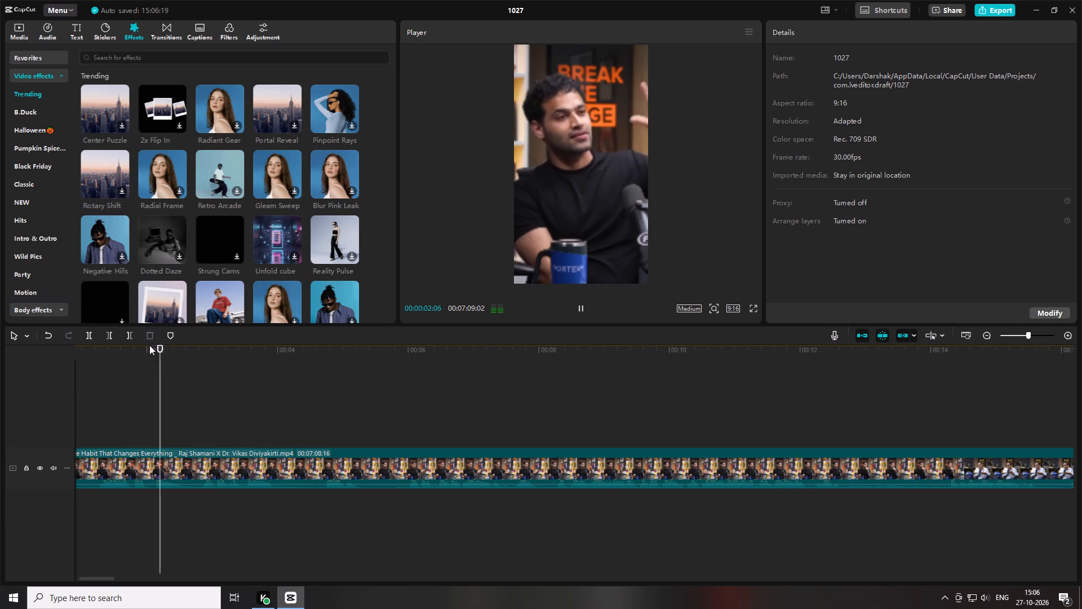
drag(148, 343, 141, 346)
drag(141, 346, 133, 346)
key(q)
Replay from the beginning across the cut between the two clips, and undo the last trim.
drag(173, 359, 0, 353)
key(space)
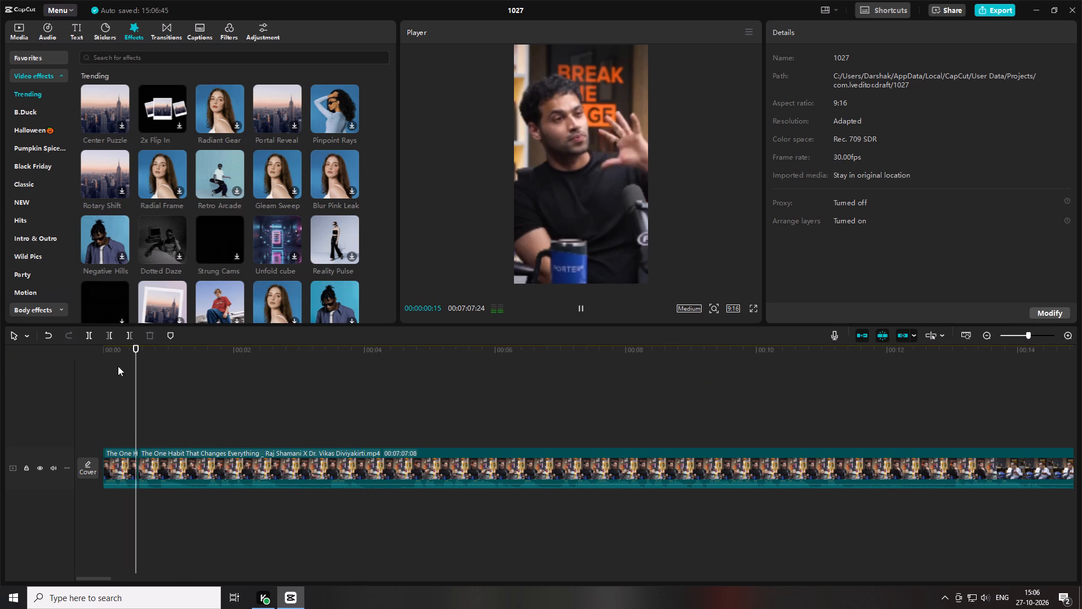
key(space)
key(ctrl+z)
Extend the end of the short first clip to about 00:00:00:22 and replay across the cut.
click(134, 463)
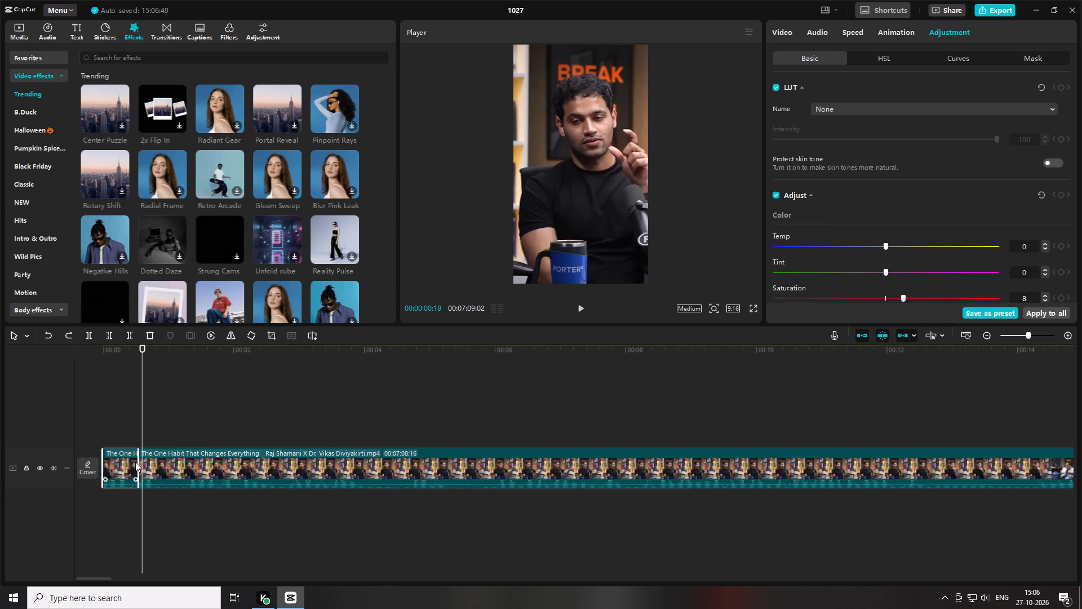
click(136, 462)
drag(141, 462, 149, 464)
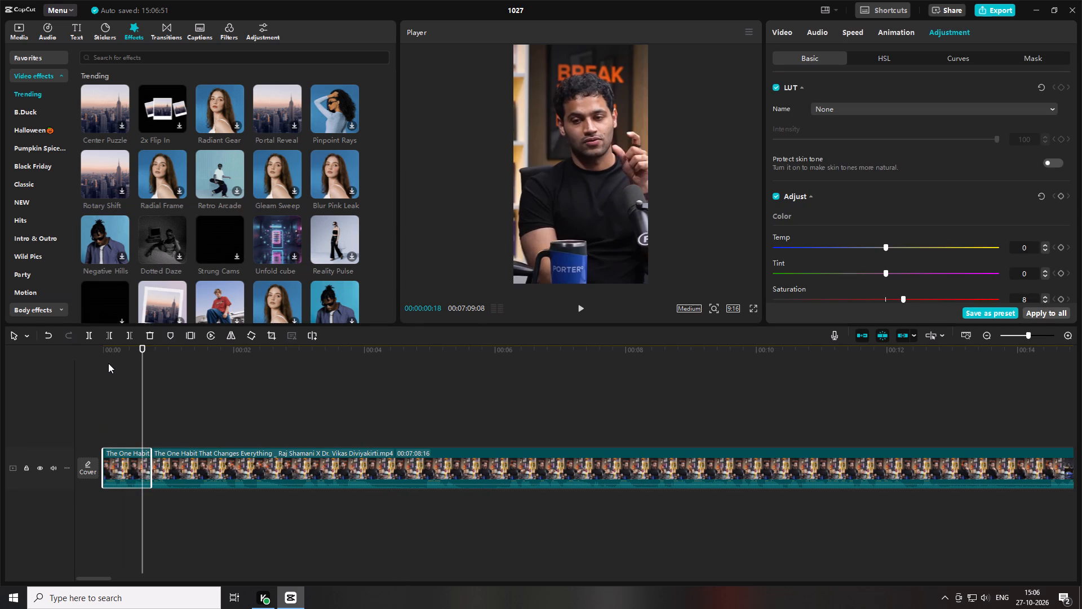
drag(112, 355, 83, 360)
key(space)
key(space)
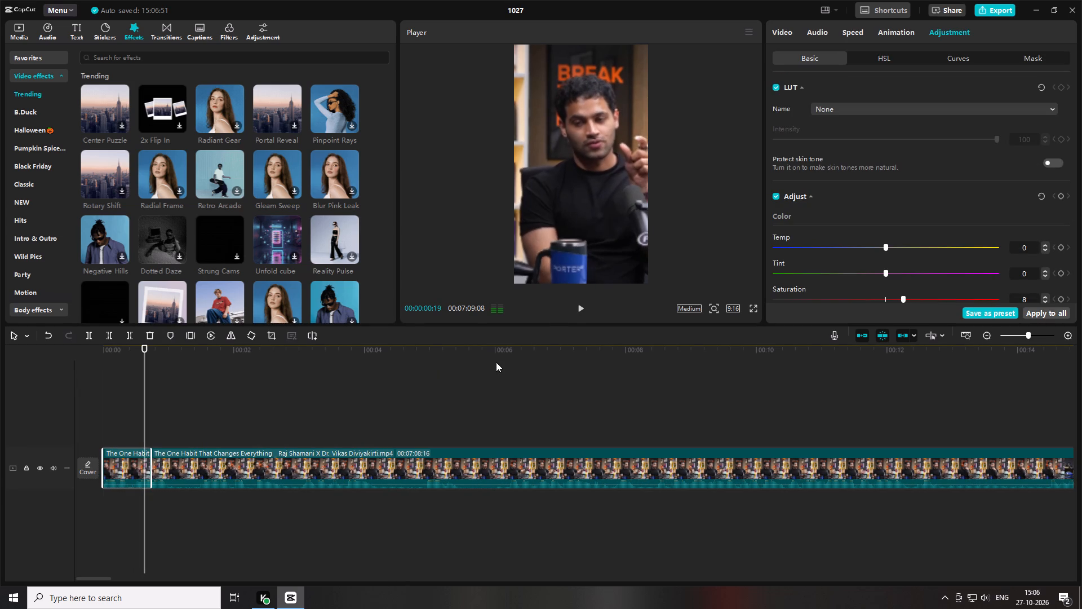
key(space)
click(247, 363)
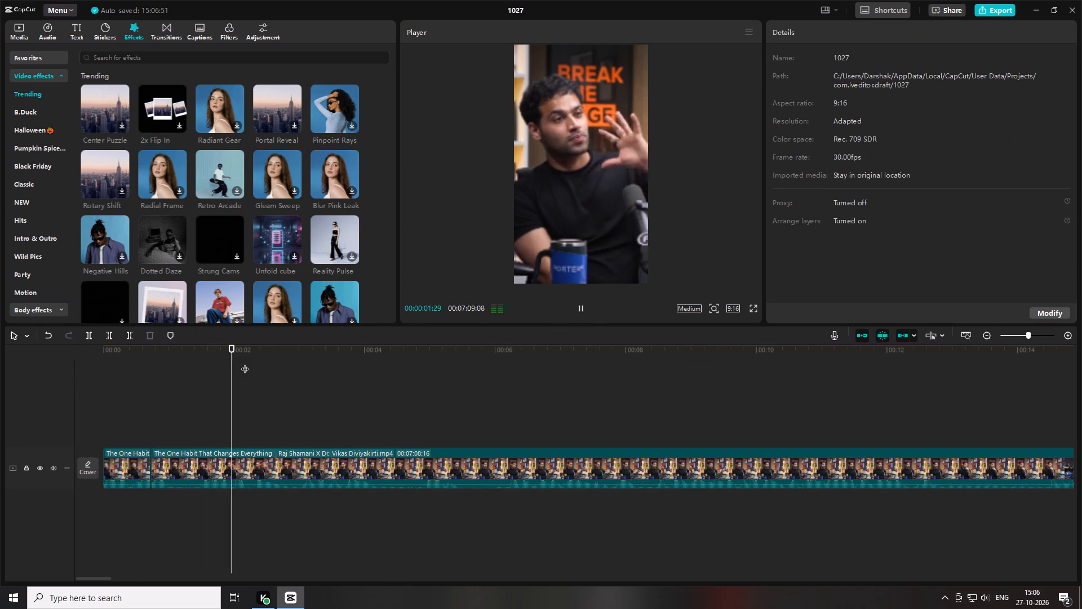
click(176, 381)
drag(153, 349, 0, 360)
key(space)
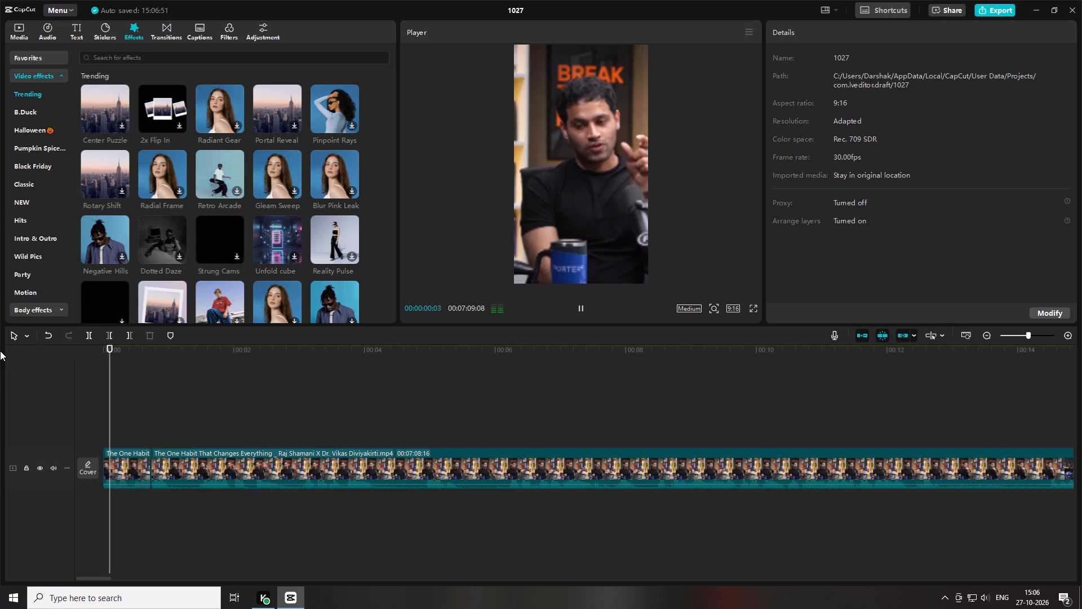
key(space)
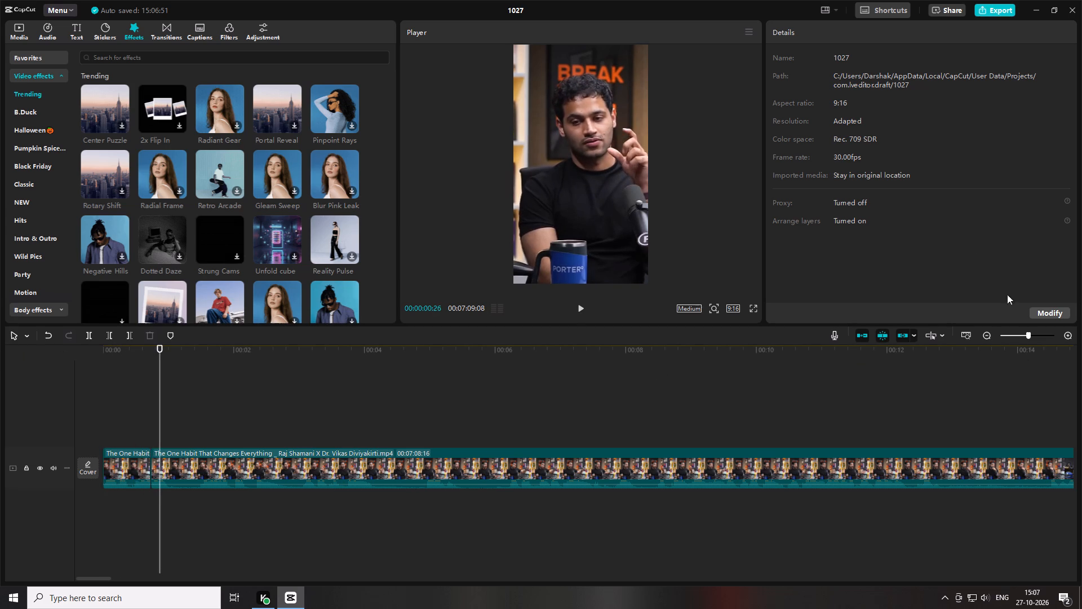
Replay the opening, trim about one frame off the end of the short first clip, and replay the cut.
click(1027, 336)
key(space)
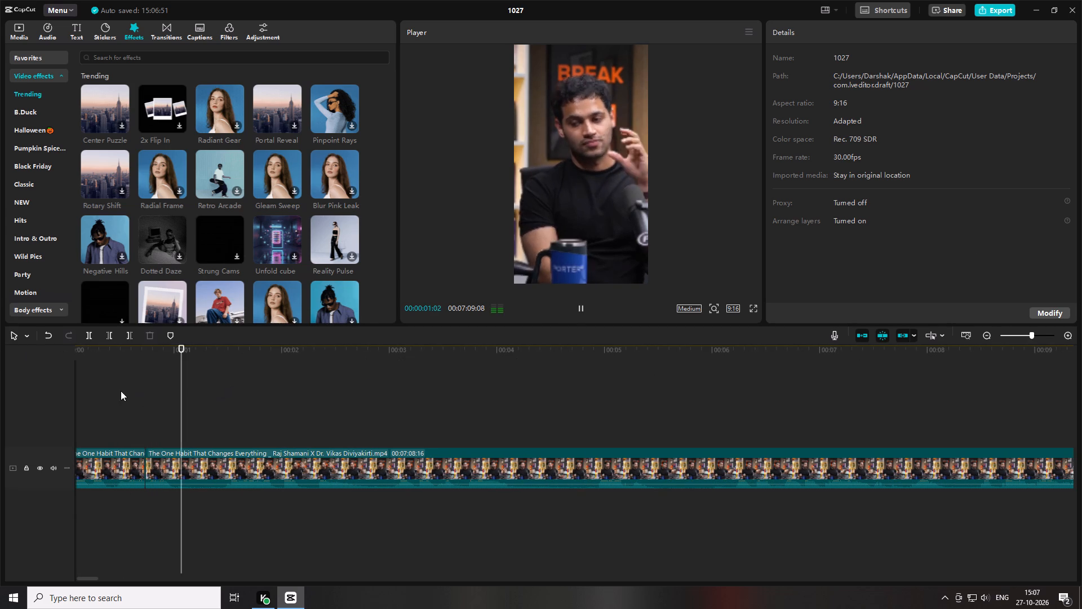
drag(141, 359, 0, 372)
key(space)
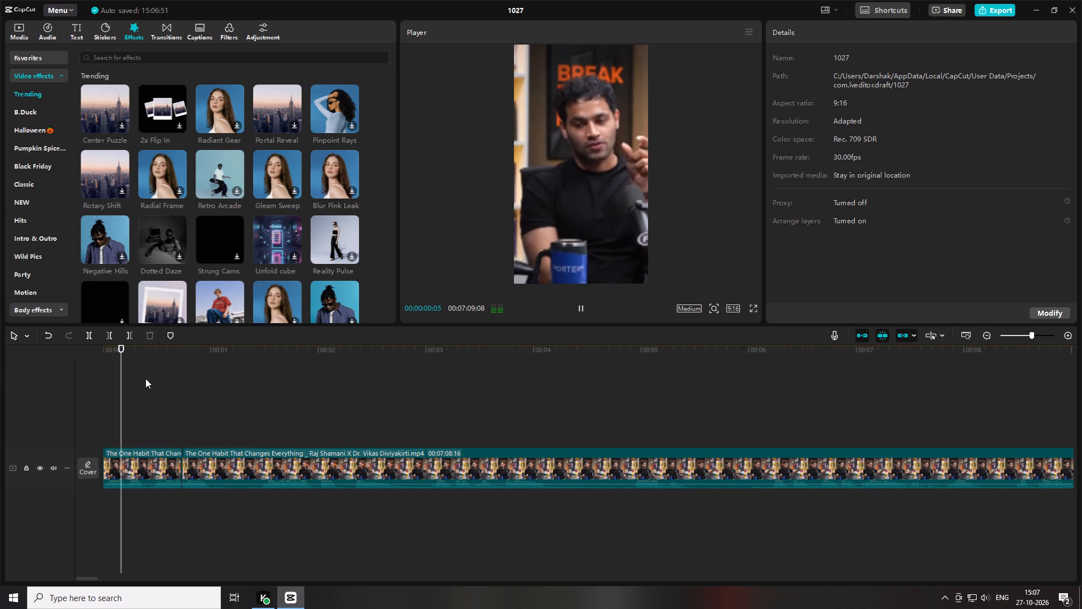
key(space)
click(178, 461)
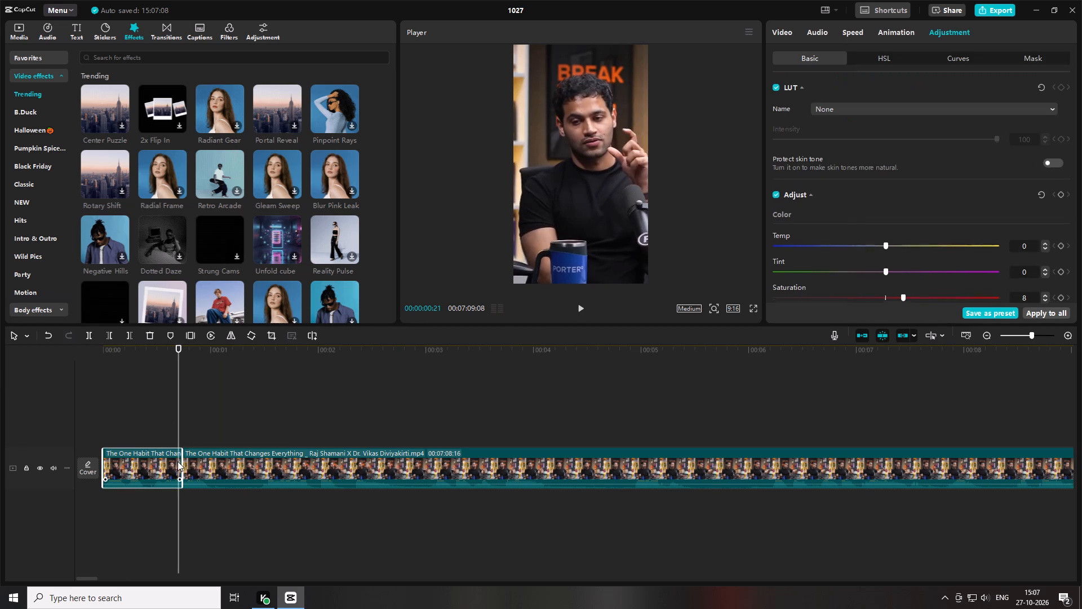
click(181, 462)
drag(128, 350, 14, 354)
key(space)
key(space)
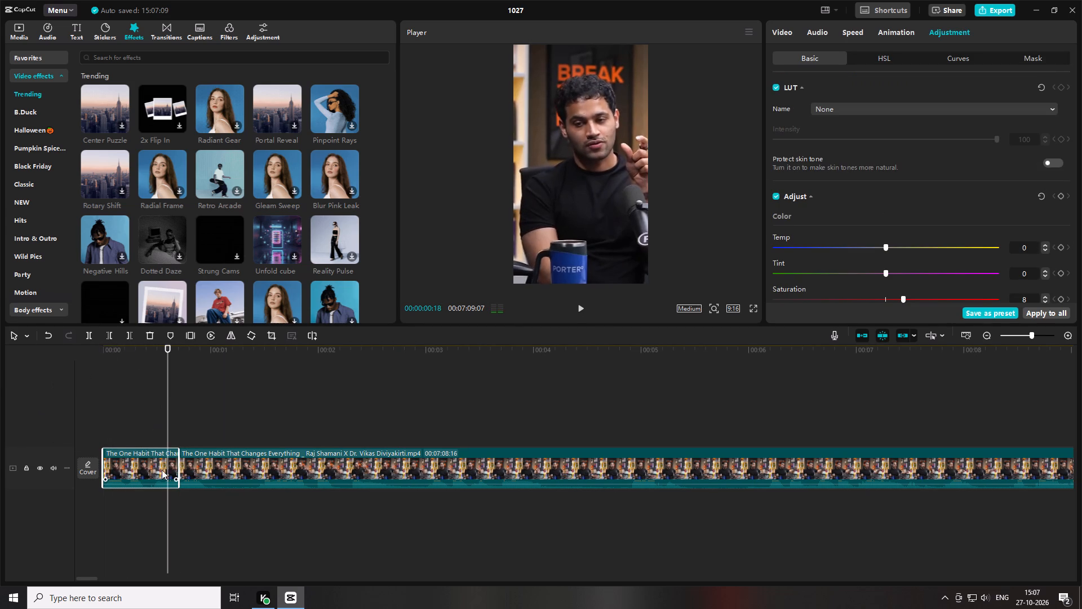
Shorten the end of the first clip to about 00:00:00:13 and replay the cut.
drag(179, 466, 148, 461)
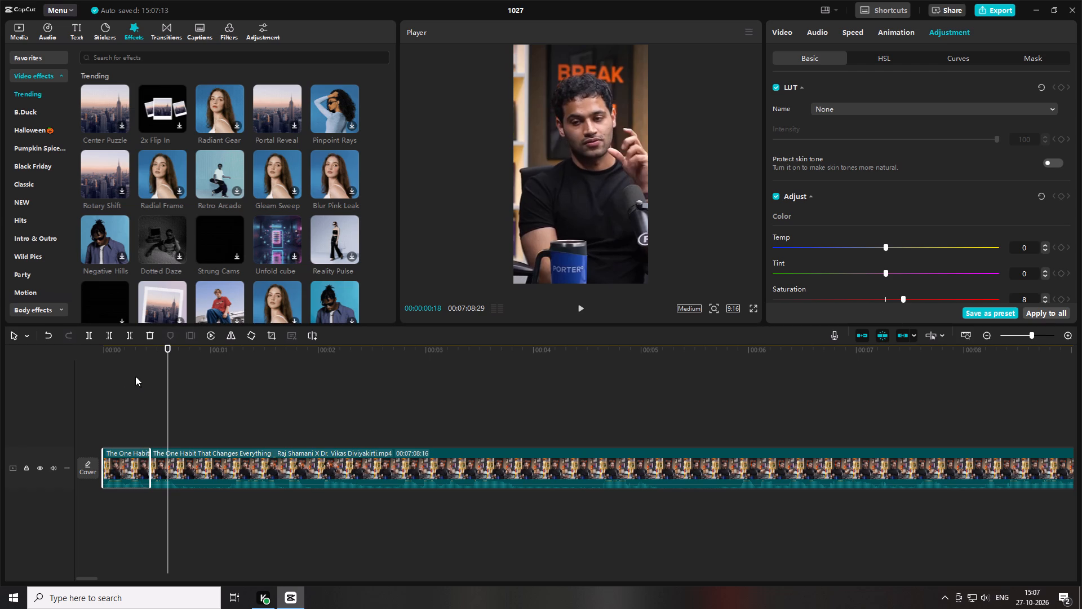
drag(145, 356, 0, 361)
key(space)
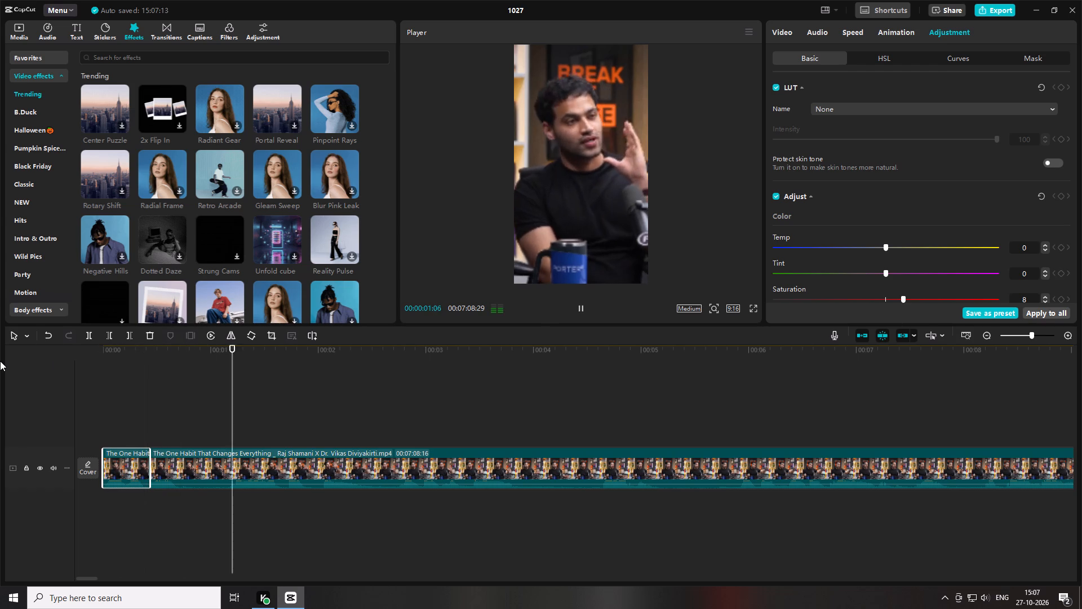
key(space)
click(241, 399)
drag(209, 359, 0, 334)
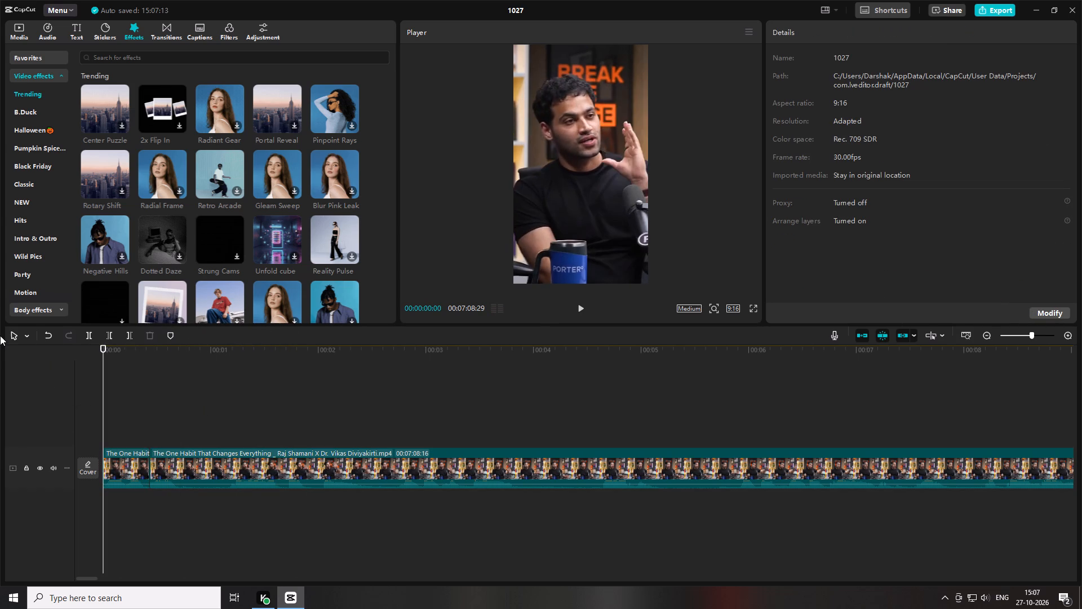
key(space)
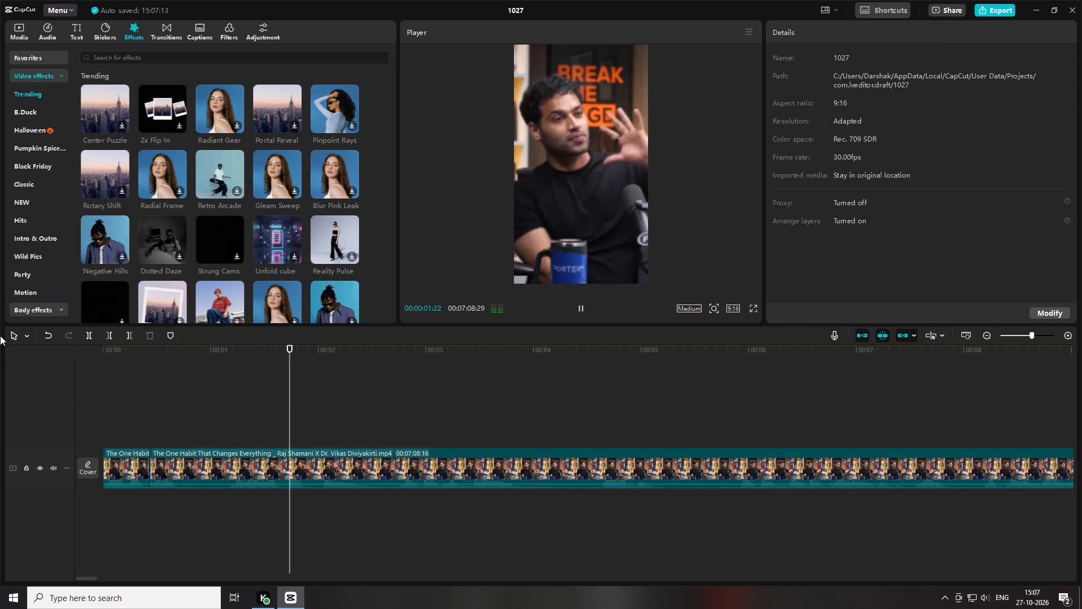
Recheck the cut at about 00:00:00:13 and delete the short first clip.
drag(160, 353, 151, 358)
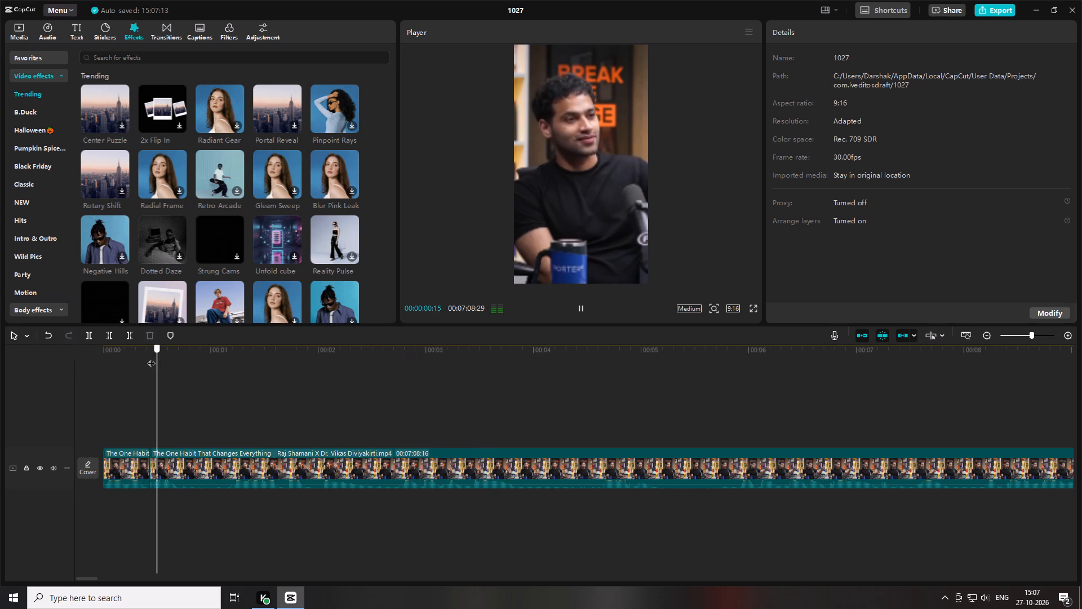
drag(151, 358, 148, 359)
click(121, 460)
key(Delete)
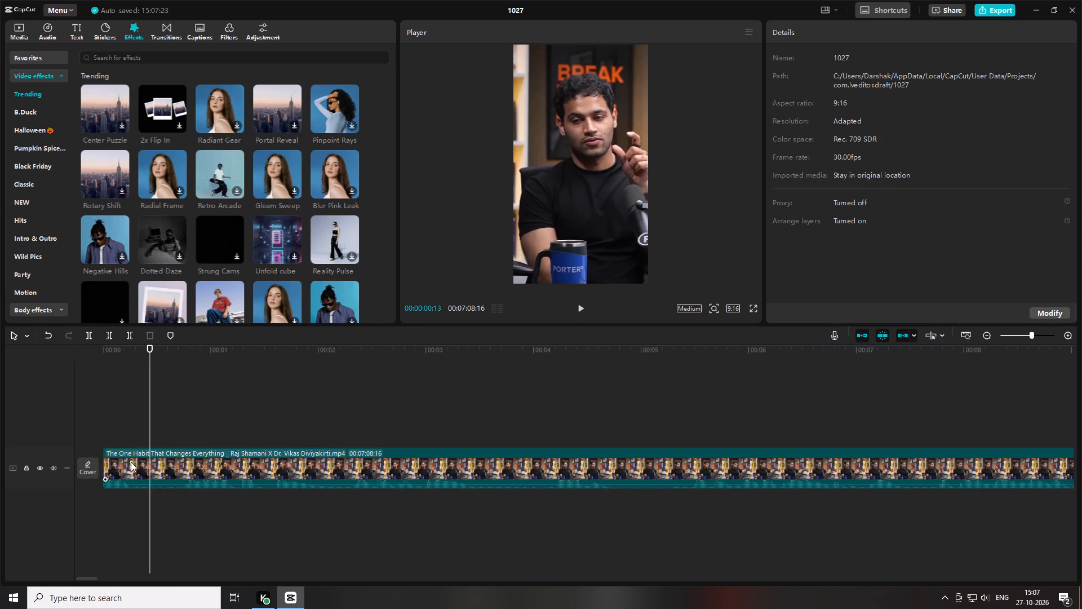
Replay the new opening to find the cut point at about 00:00:00:23, and trim away everything before it.
drag(134, 355, 0, 333)
key(space)
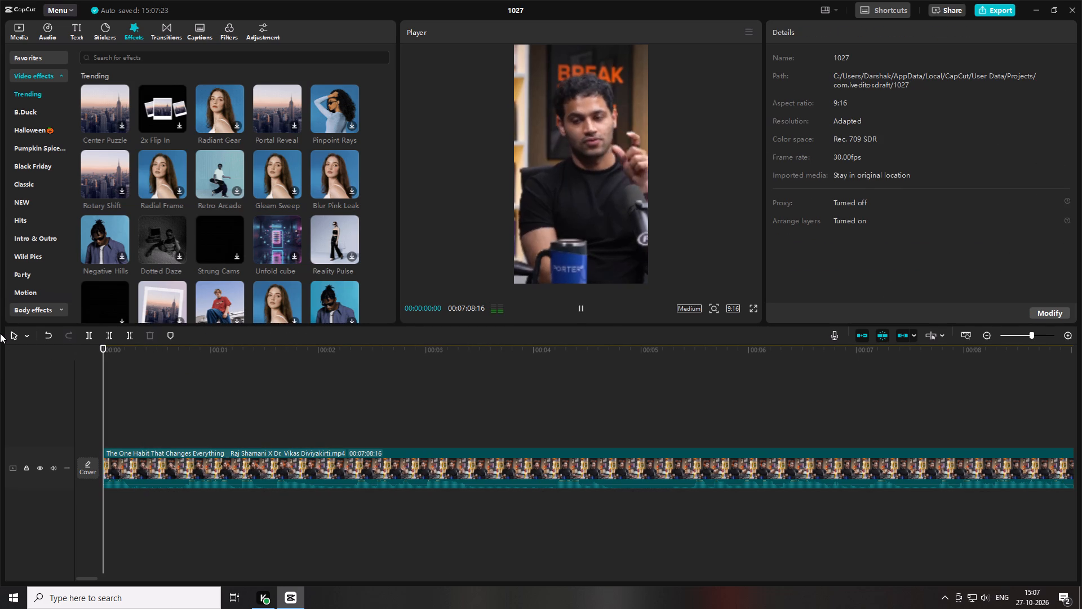
key(space)
key(space)
key(space)
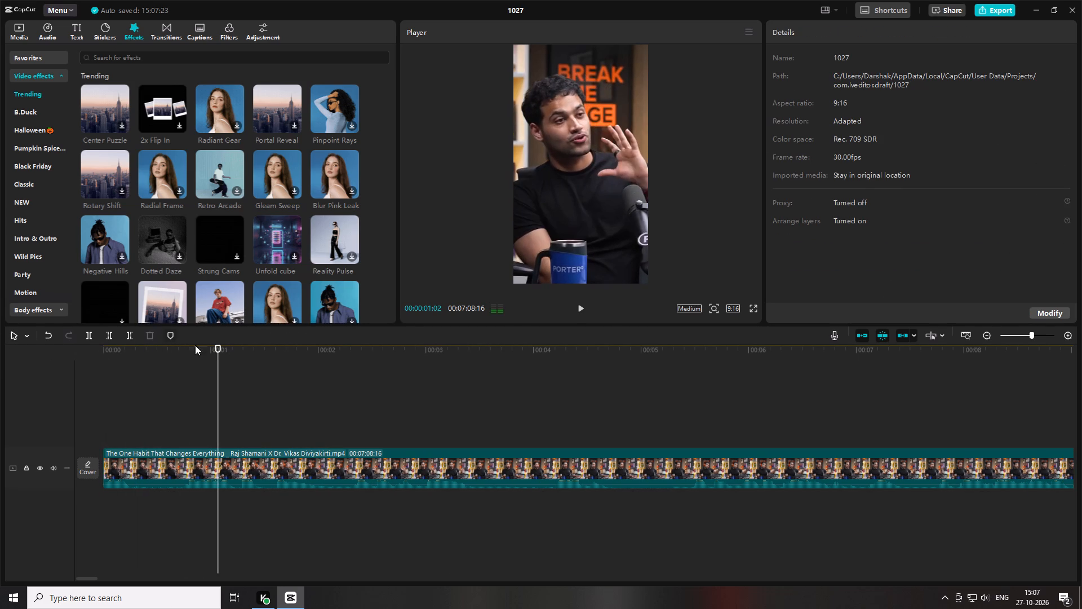
click(185, 352)
key(space)
click(185, 352)
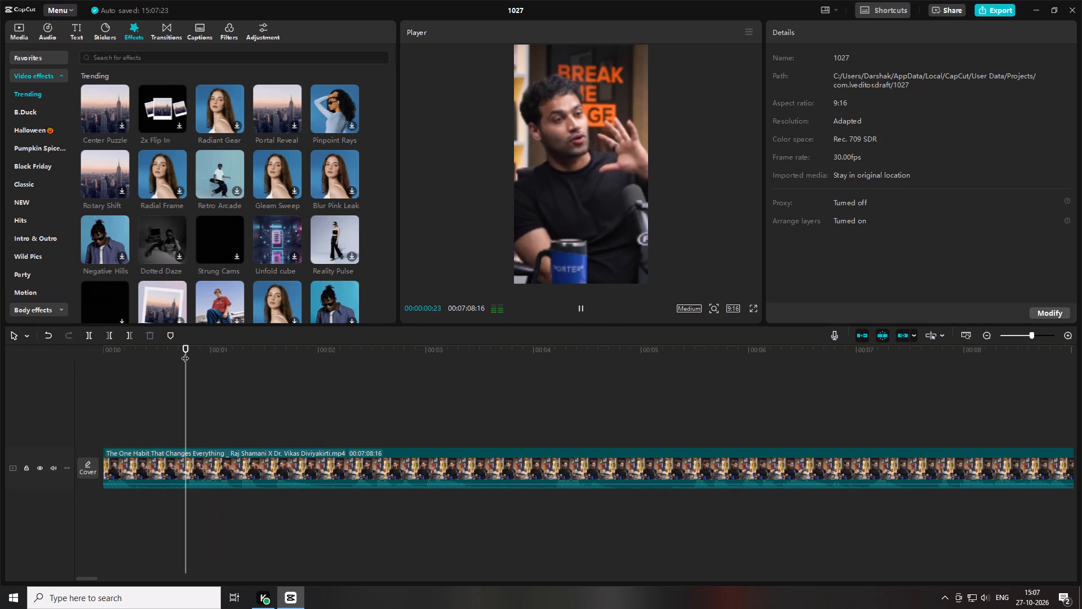
key(q)
Replay the trimmed opening to about 00:00:00:15, and trim away everything before that point.
key(space)
key(space)
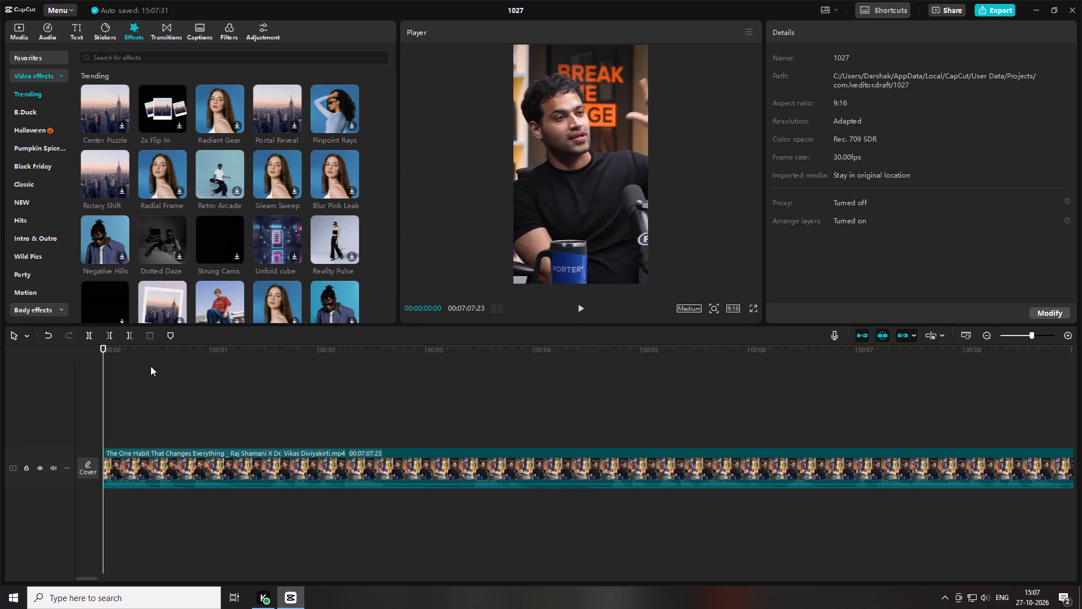
key(space)
key(space)
key(space)
key(space)
click(158, 355)
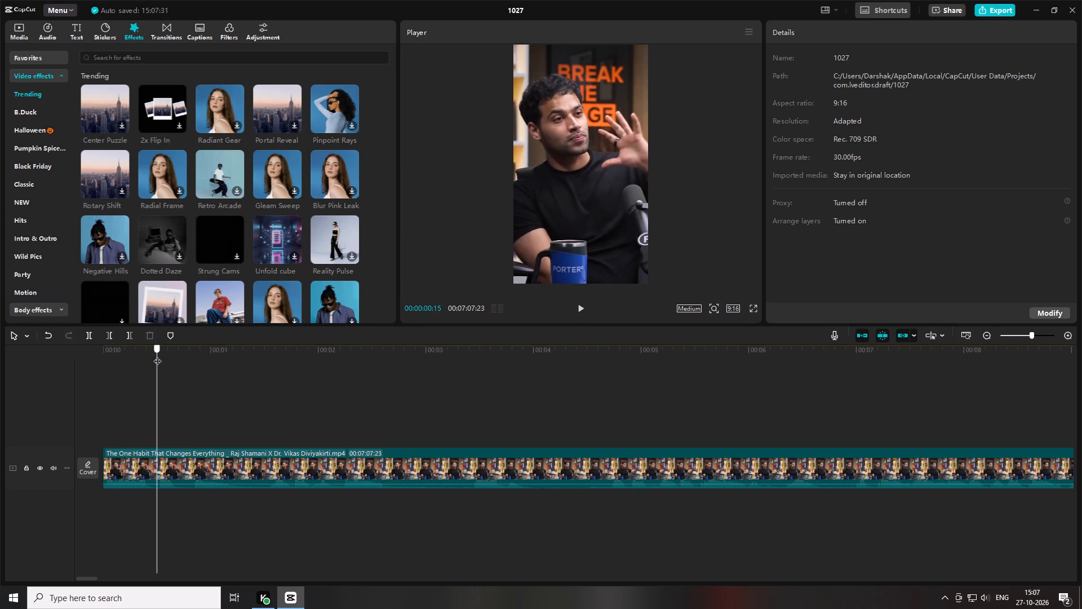
text(q)
Replay the trimmed opening, split the clip at about 00:00:00:06, and trim away what follows up to about 00:00:00:10.
key(space)
key(space)
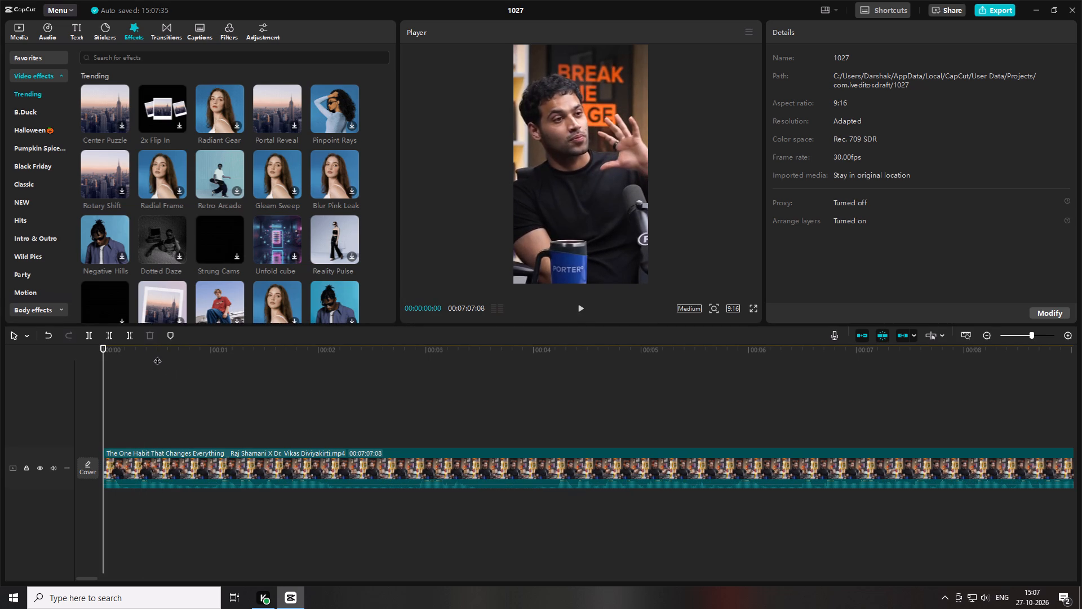
key(space)
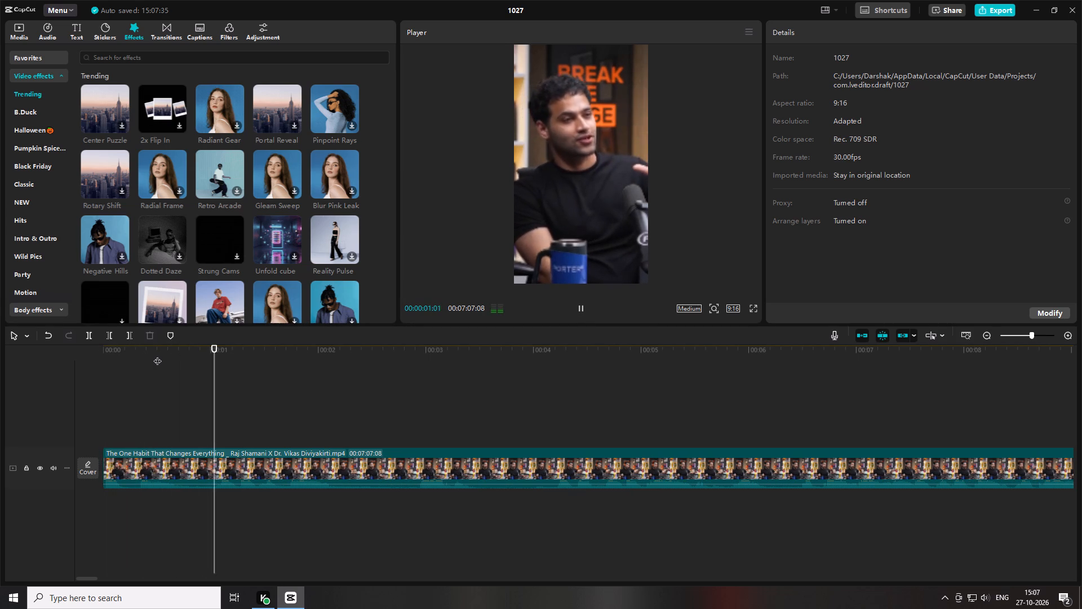
key(space)
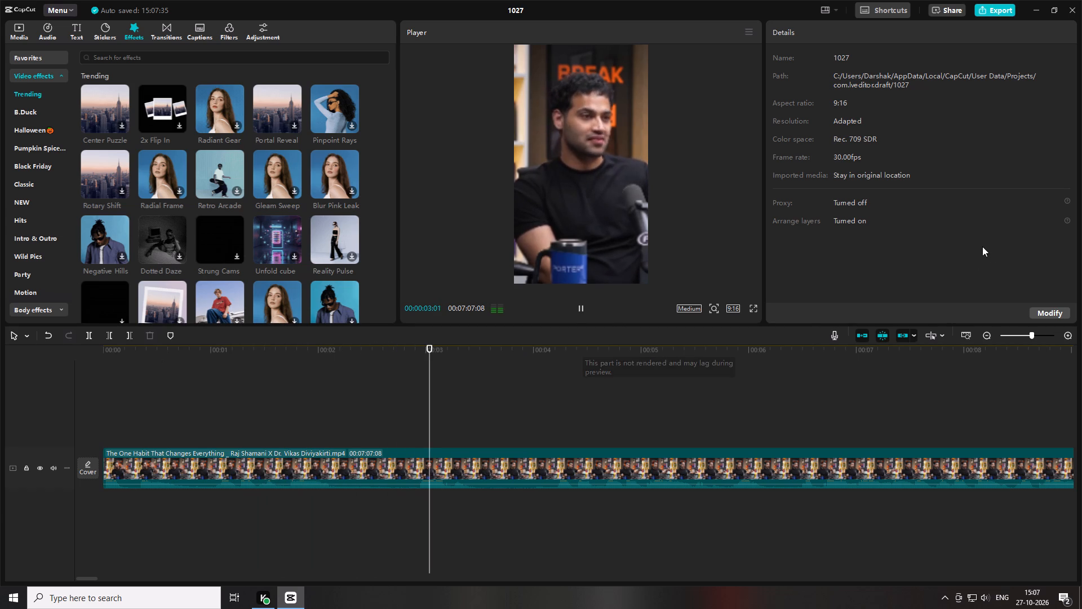
click(1032, 335)
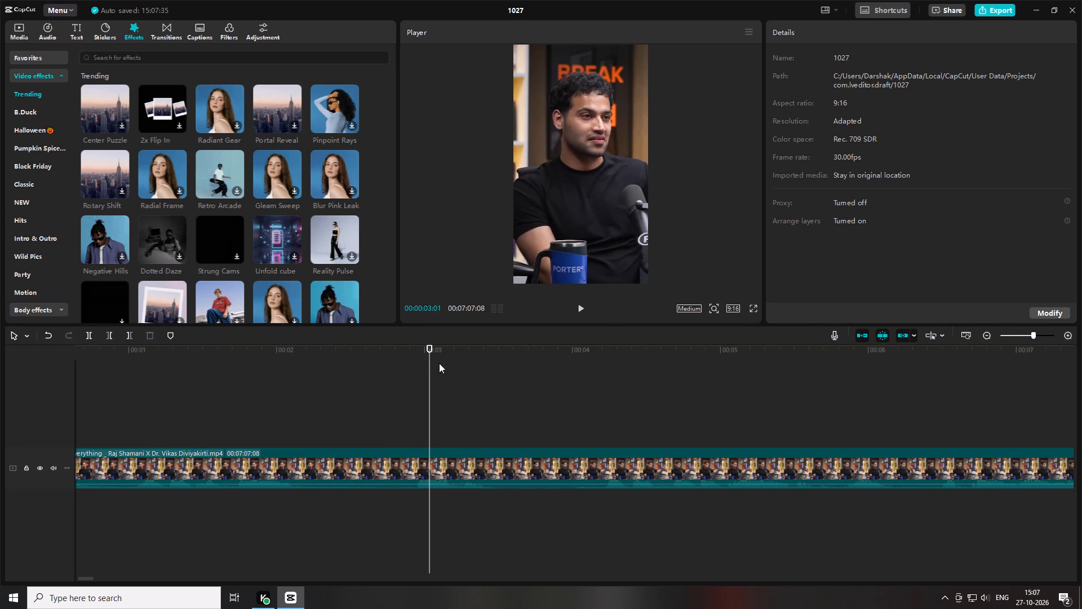
drag(415, 357, 131, 399)
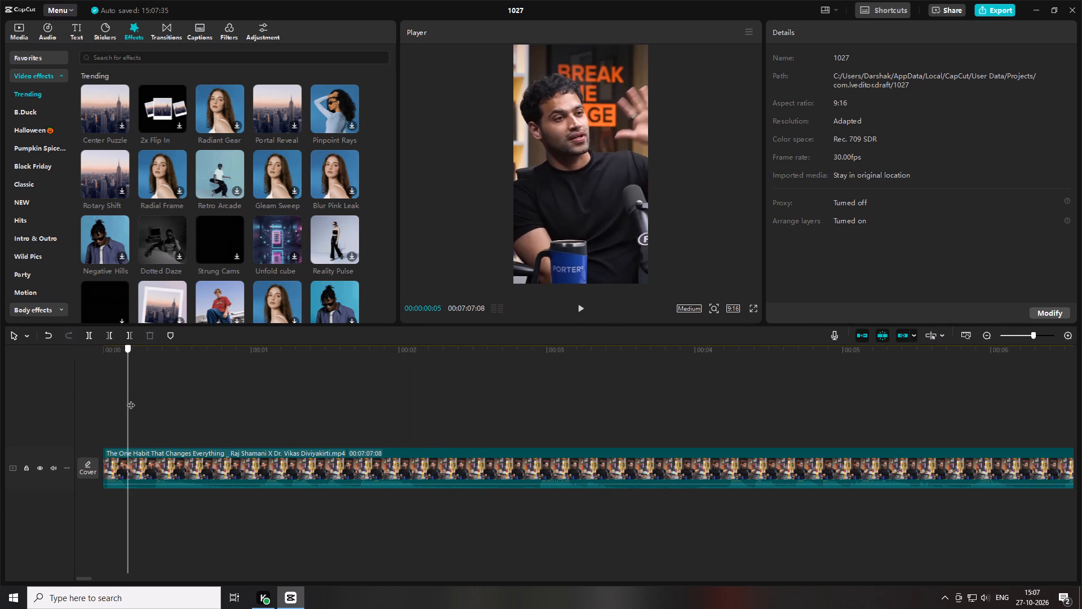
drag(131, 399, 154, 398)
key(ctrl+b)
key(q)
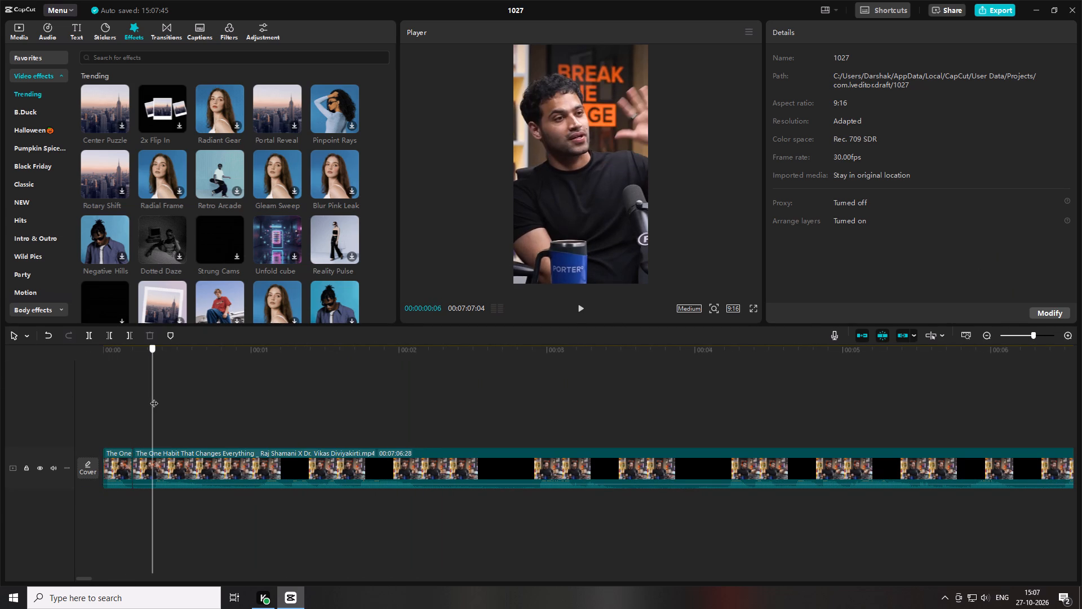
Split the second clip at about 00:00:00:20 and trim about 7 frames off the start of the clip that follows.
drag(154, 398, 208, 400)
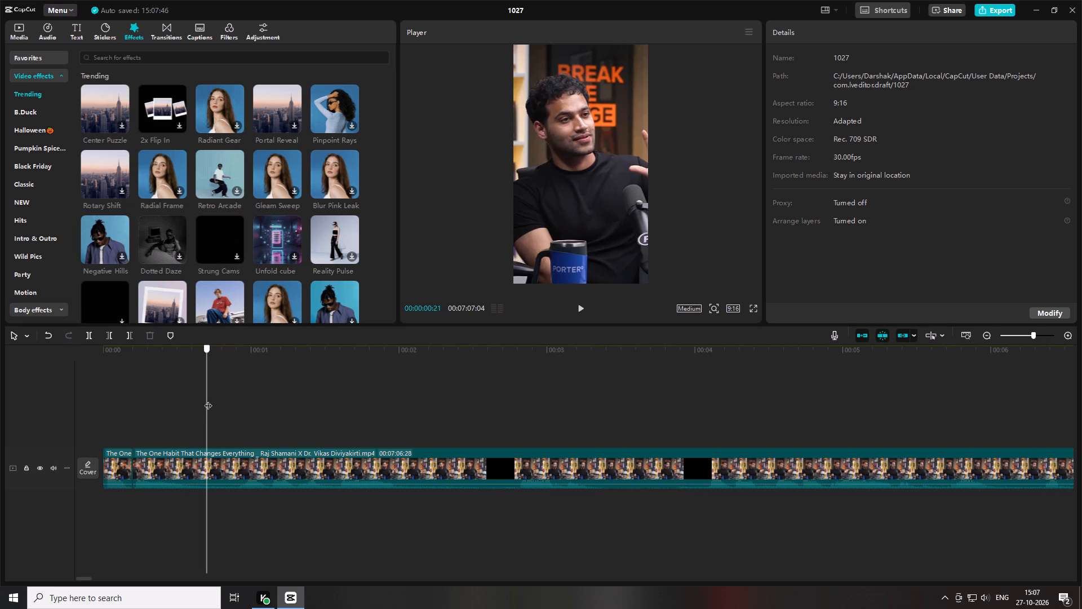
drag(208, 400, 136, 392)
key(ctrl+b)
key(q)
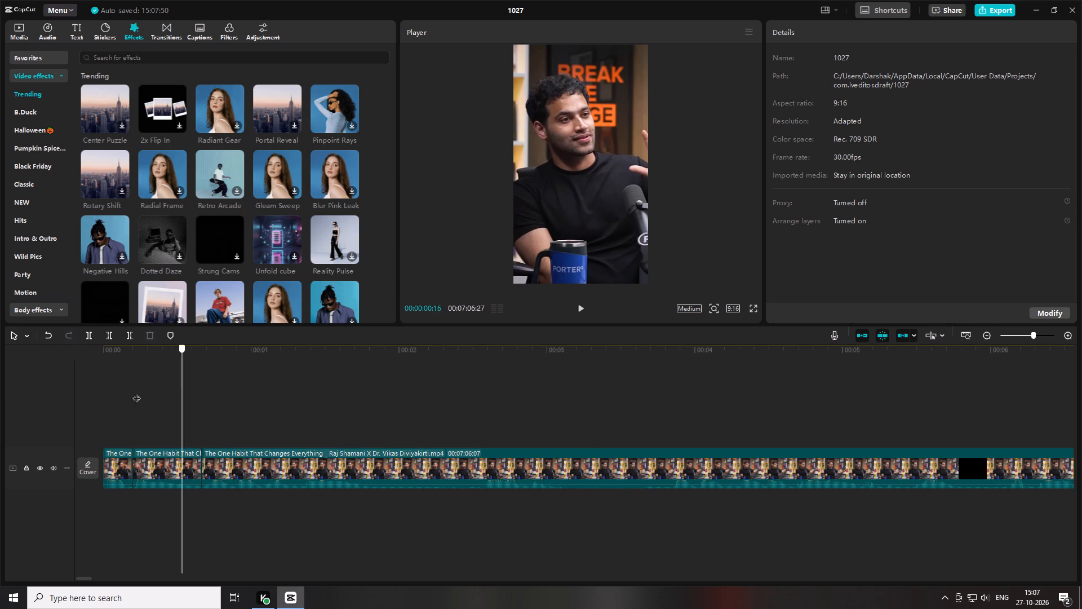
Replay the opening cuts from the start and set the player's preview quality to Low.
drag(136, 392, 82, 387)
key(space)
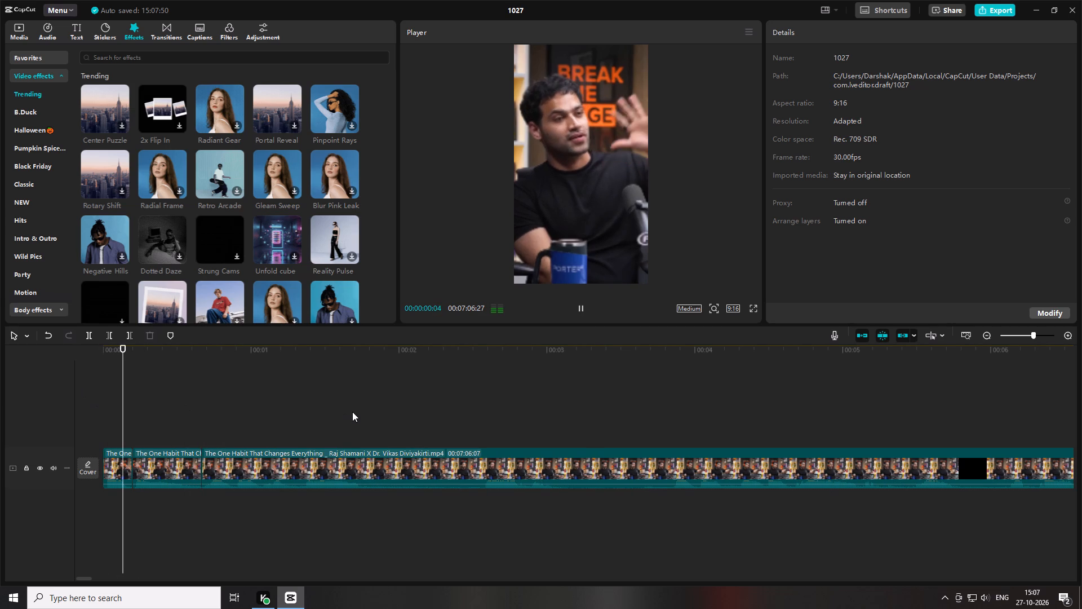
key(space)
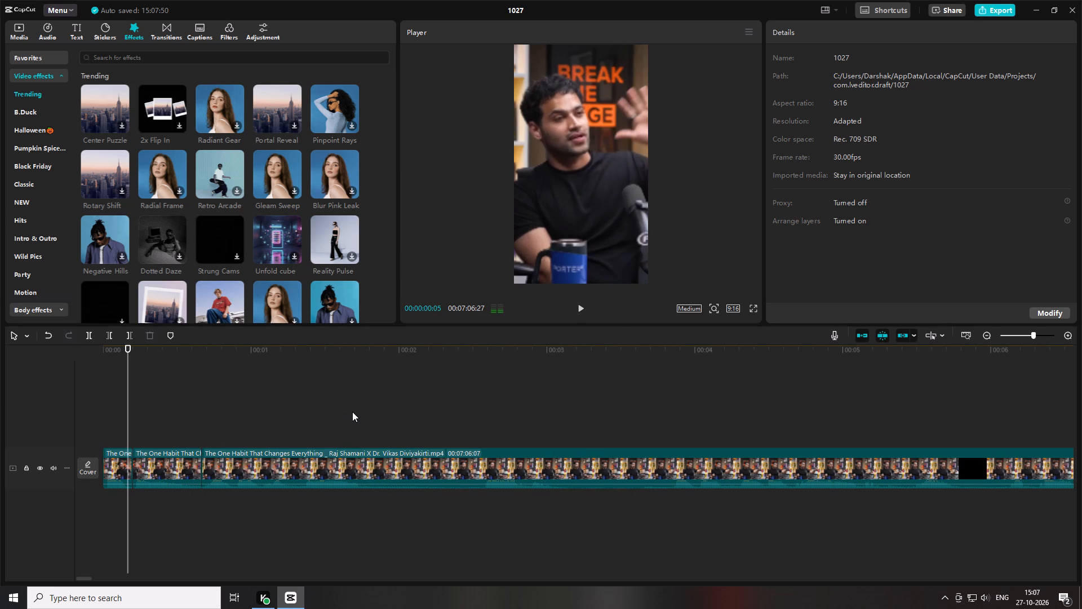
click(691, 310)
click(726, 402)
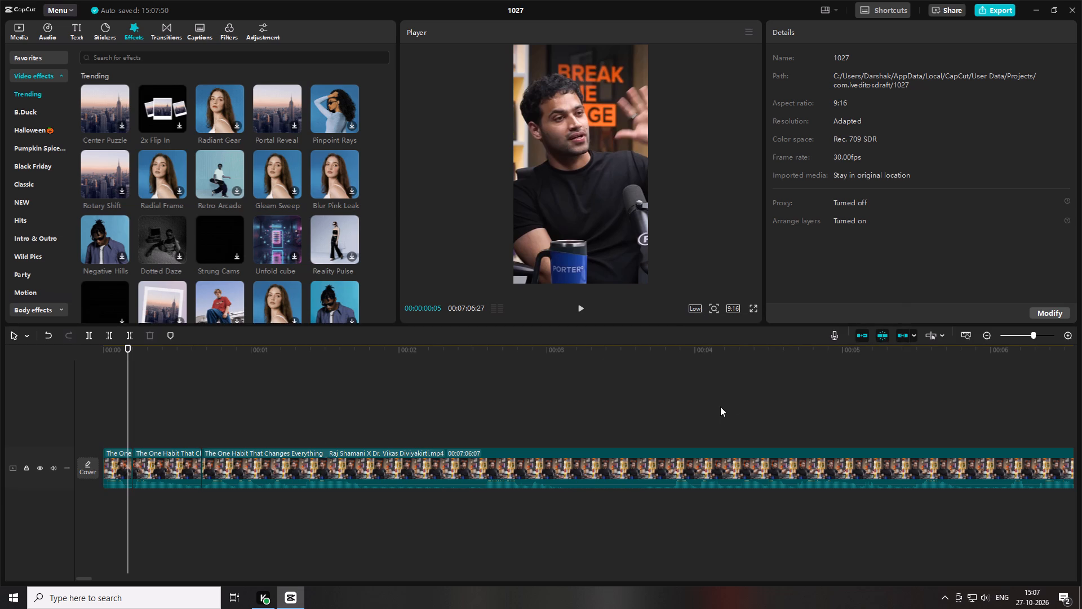
Replay the opening, split the clip at about 00:00:01:22, and trim away what follows up to about 00:00:02:18.
key(space)
drag(154, 356, 0, 356)
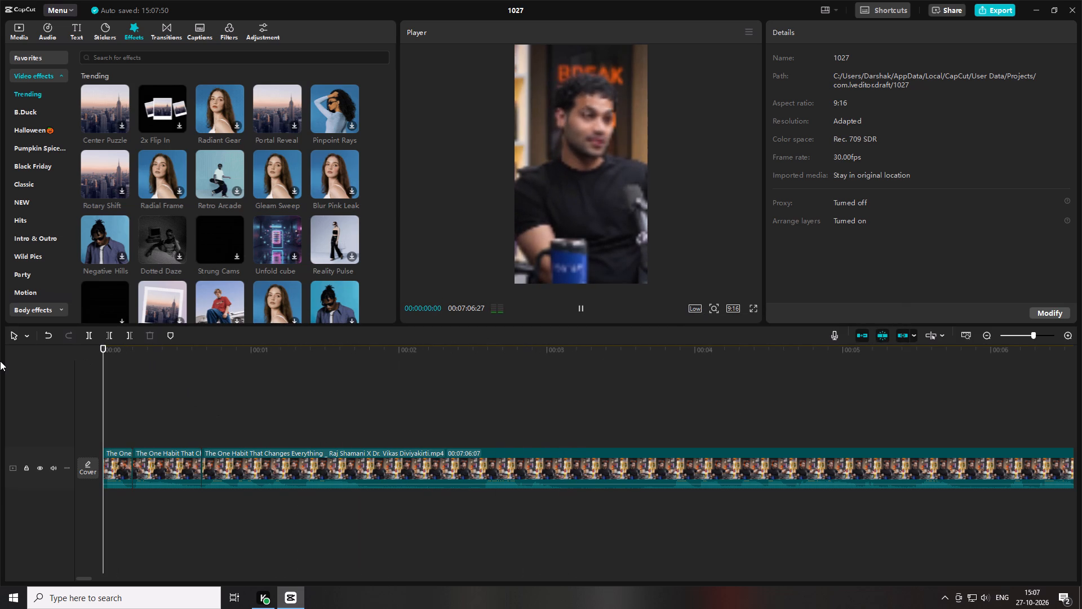
key(space)
key(space)
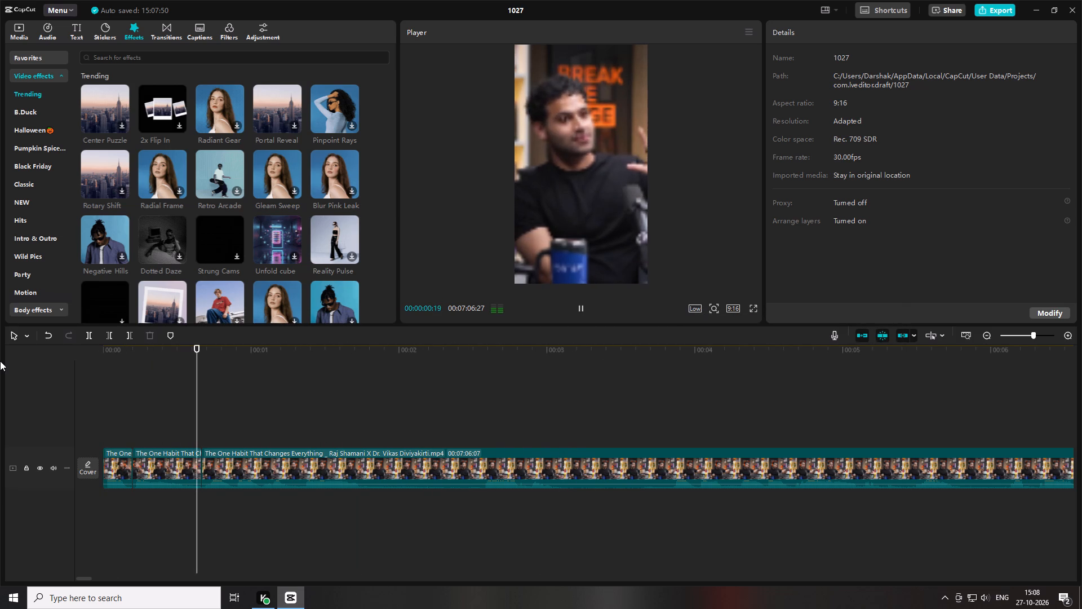
key(space)
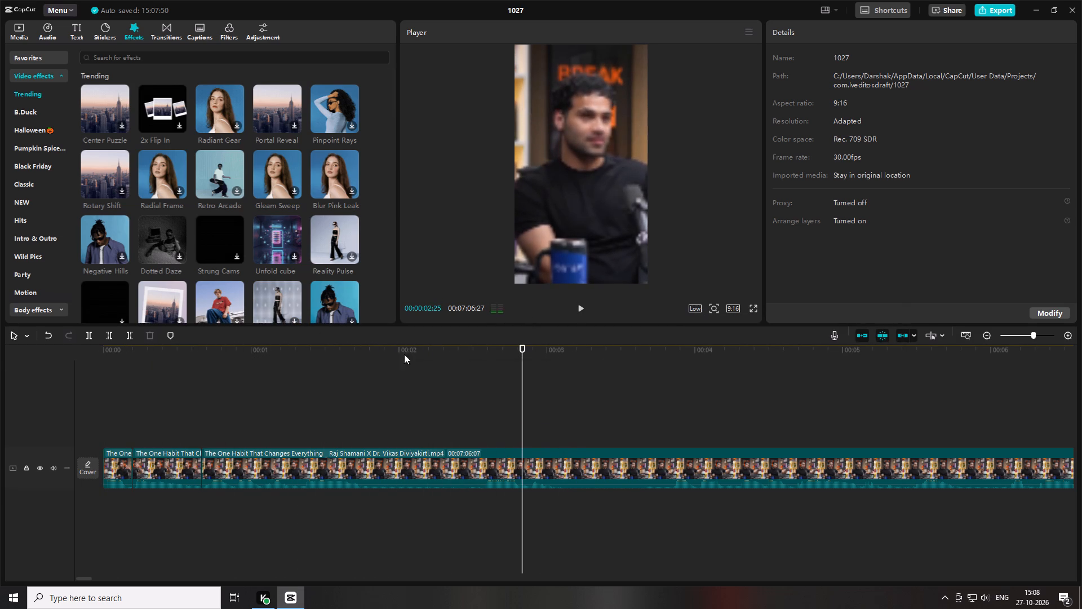
drag(373, 357, 360, 351)
right_click(363, 352)
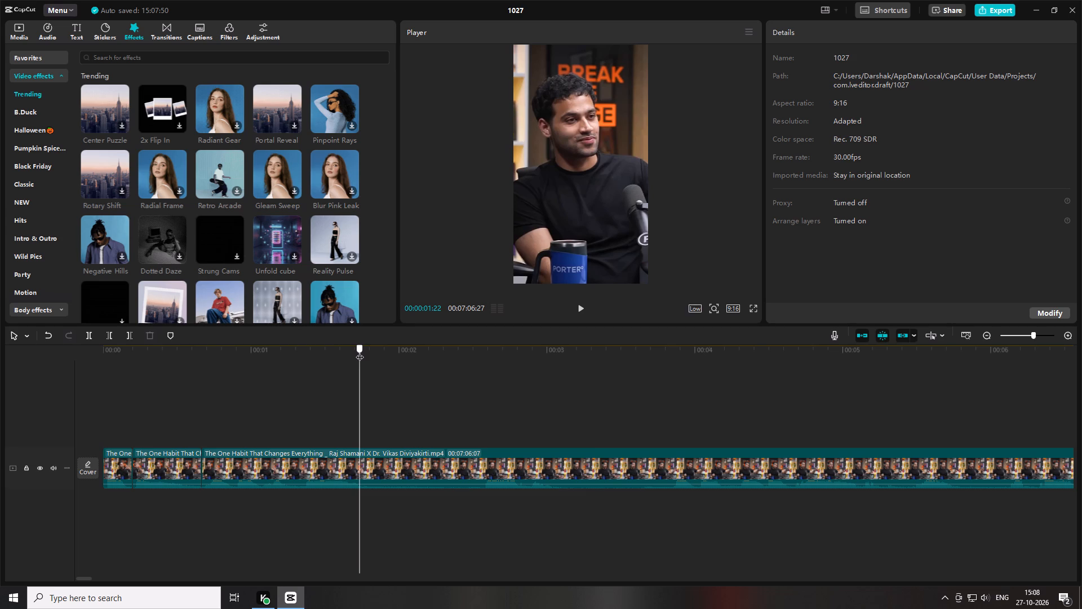
drag(360, 351, 486, 367)
key(ctrl+b)
key(q)
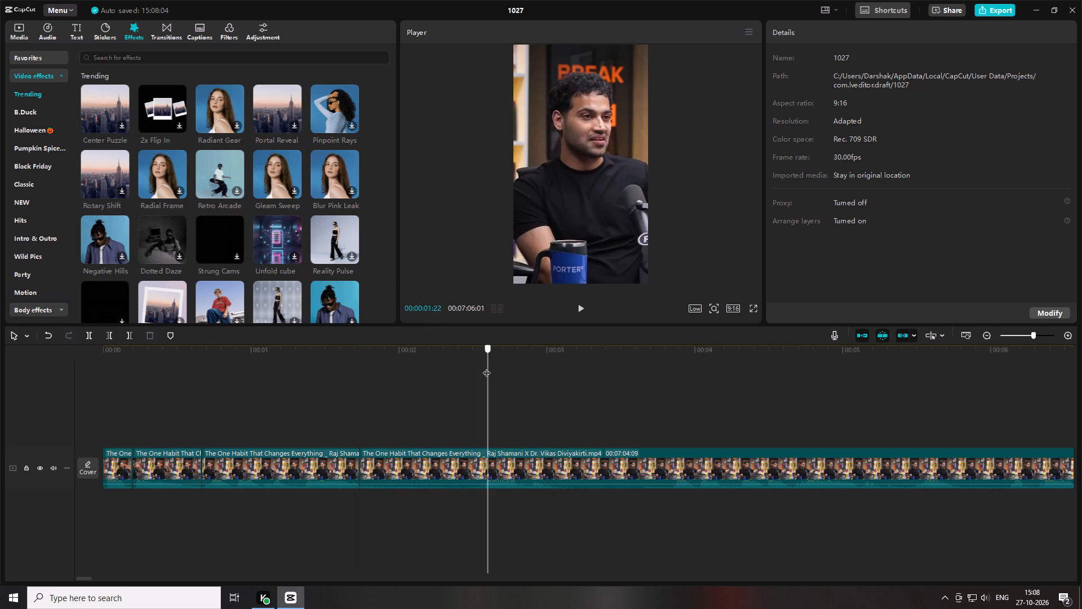
Undo the last trim and trim the clip after the 00:00:01:22 split slightly less, up to about 00:00:02:16.
drag(486, 367, 478, 367)
key(ctrl+z)
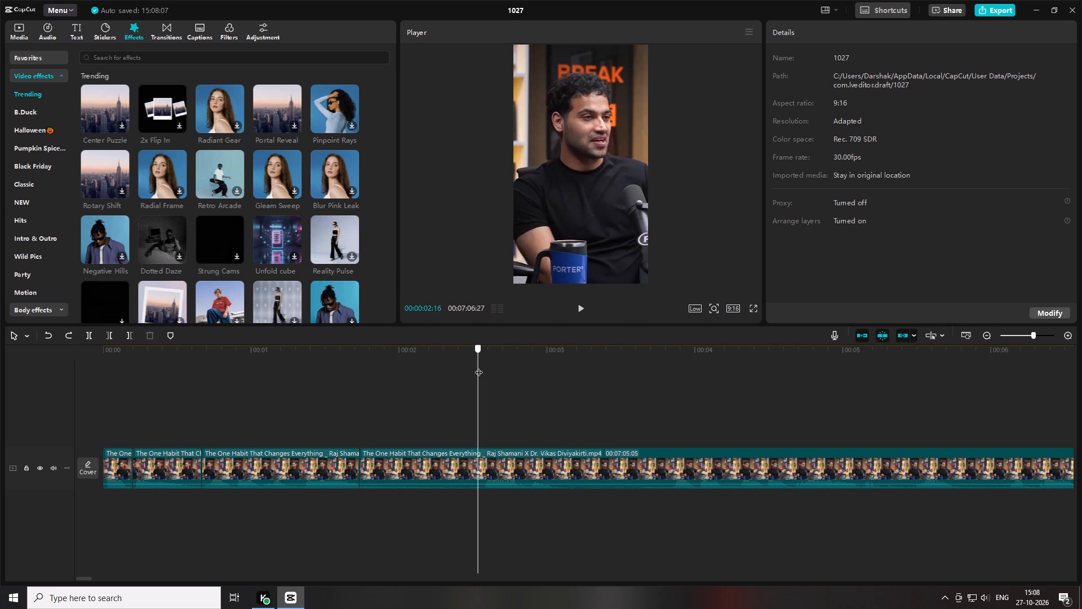
drag(478, 367, 311, 359)
key(q)
Replay the new cut, split the last clip at about 00:00:02:07, and trim away what follows up to about 00:00:03:01.
key(space)
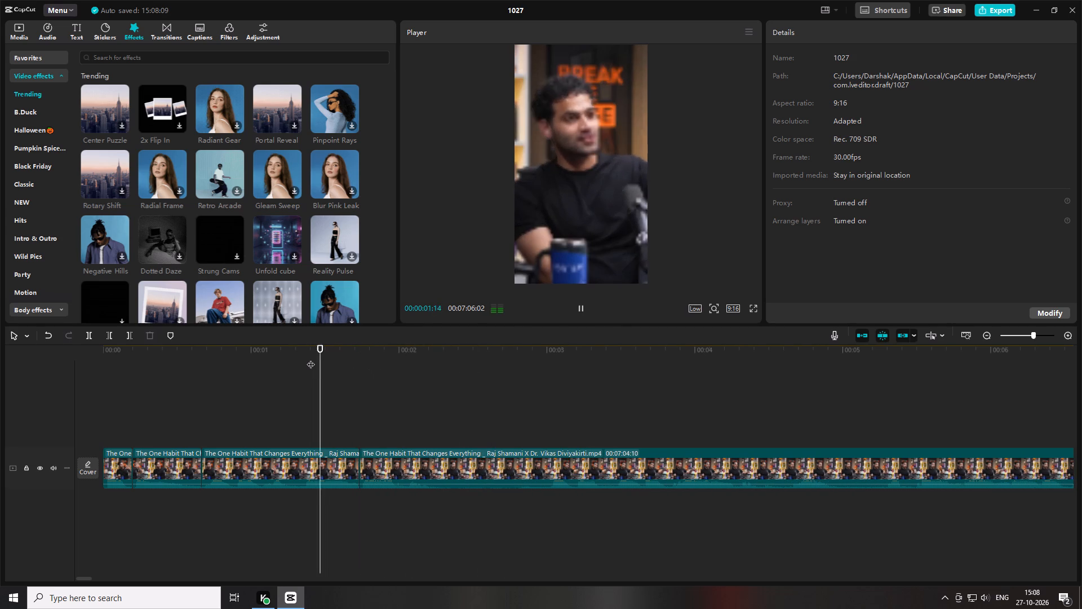
key(space)
click(346, 370)
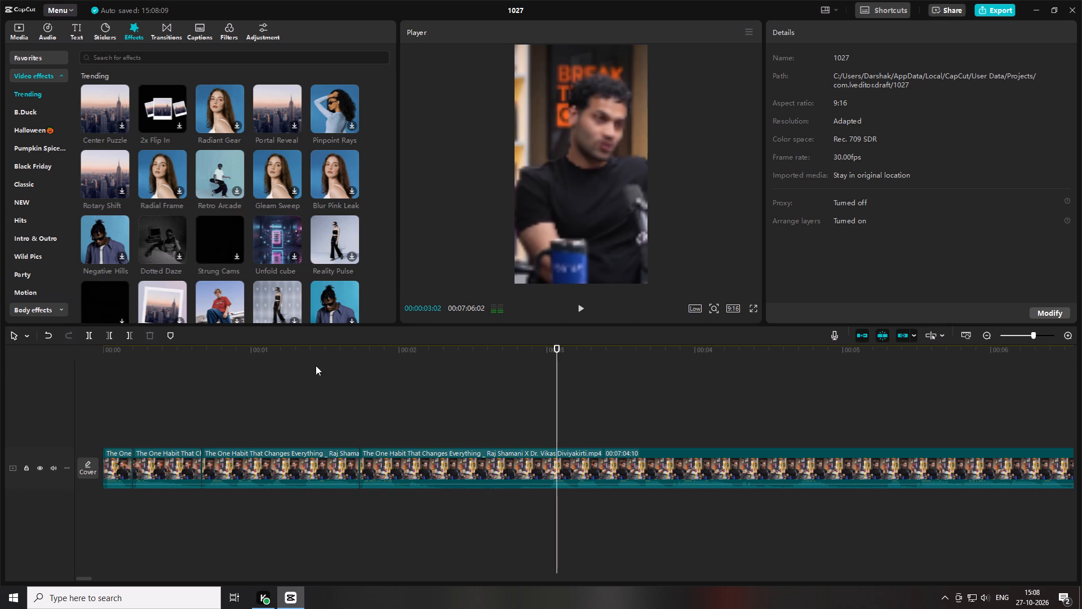
click(301, 365)
key(space)
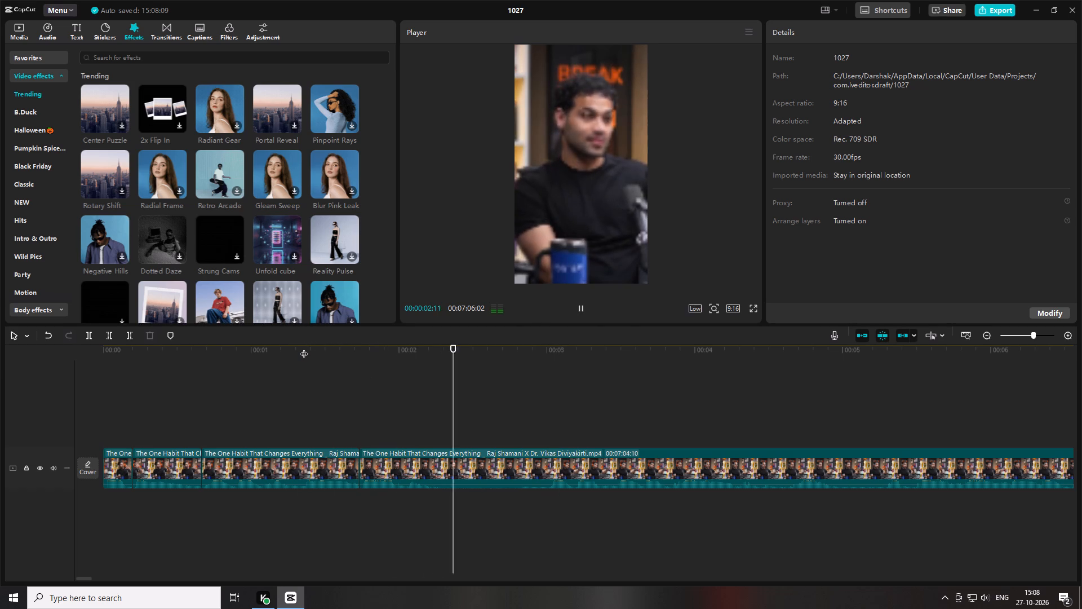
drag(451, 350, 454, 354)
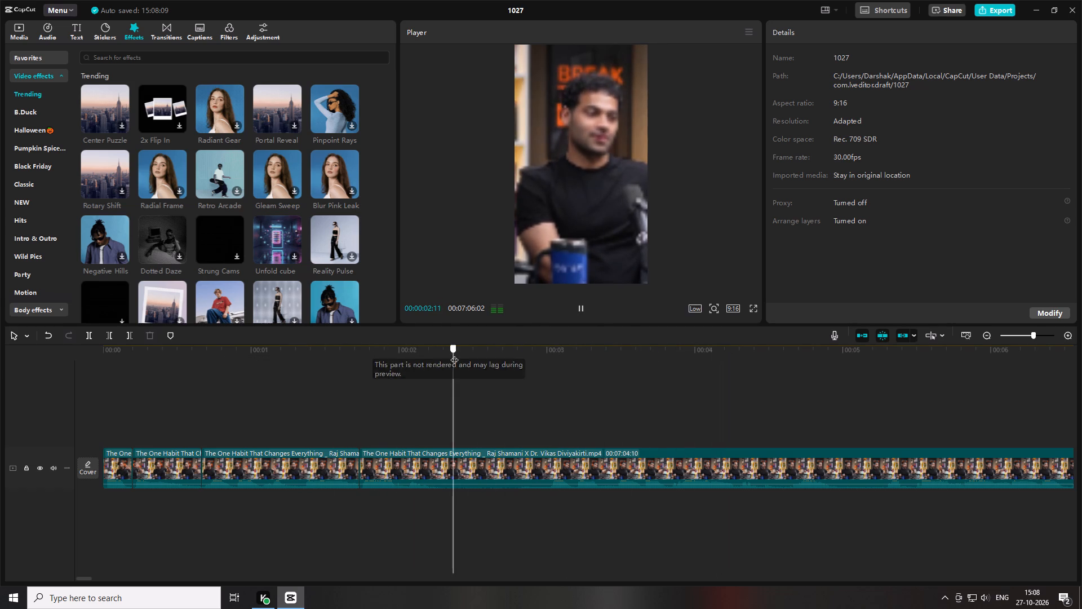
drag(454, 354, 562, 392)
key(ctrl+b)
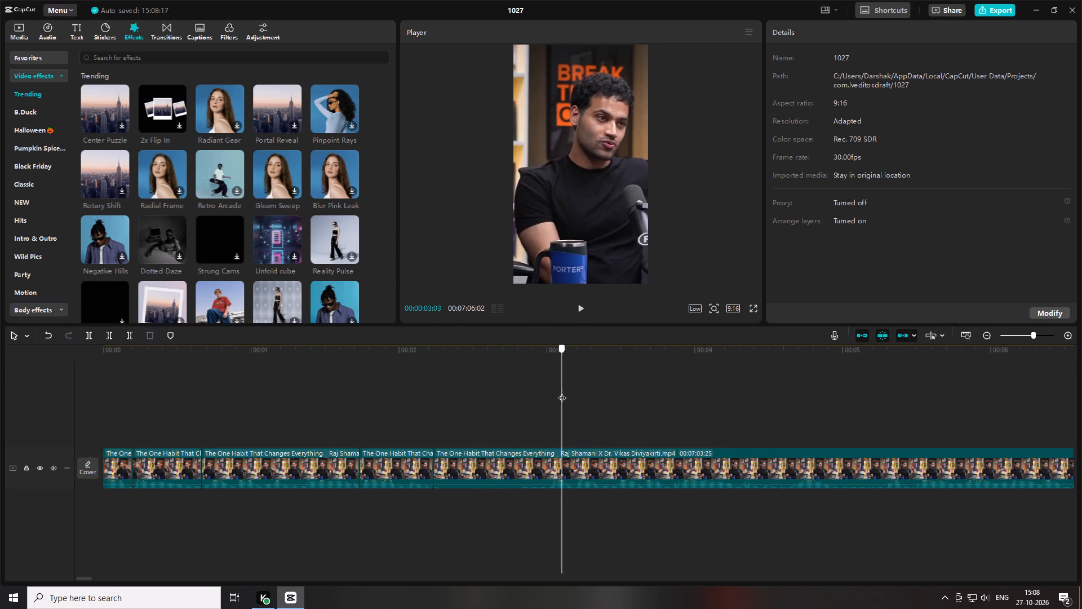
drag(562, 392, 362, 365)
key(q)
Replay past the latest cut, and replay the sequence from the start to about 00:00:04:04 to check the pacing.
key(space)
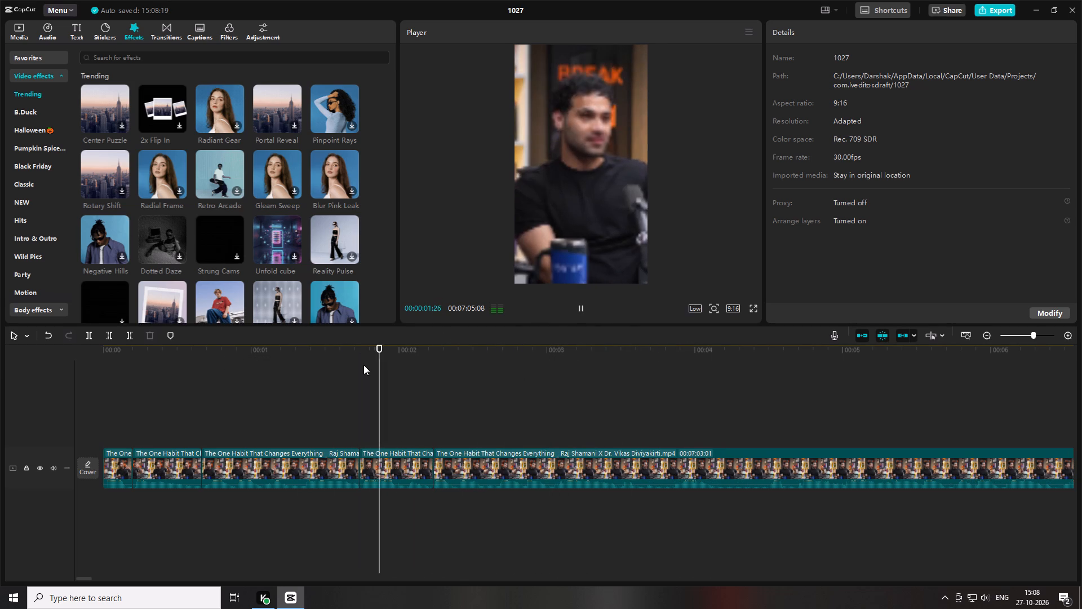
key(space)
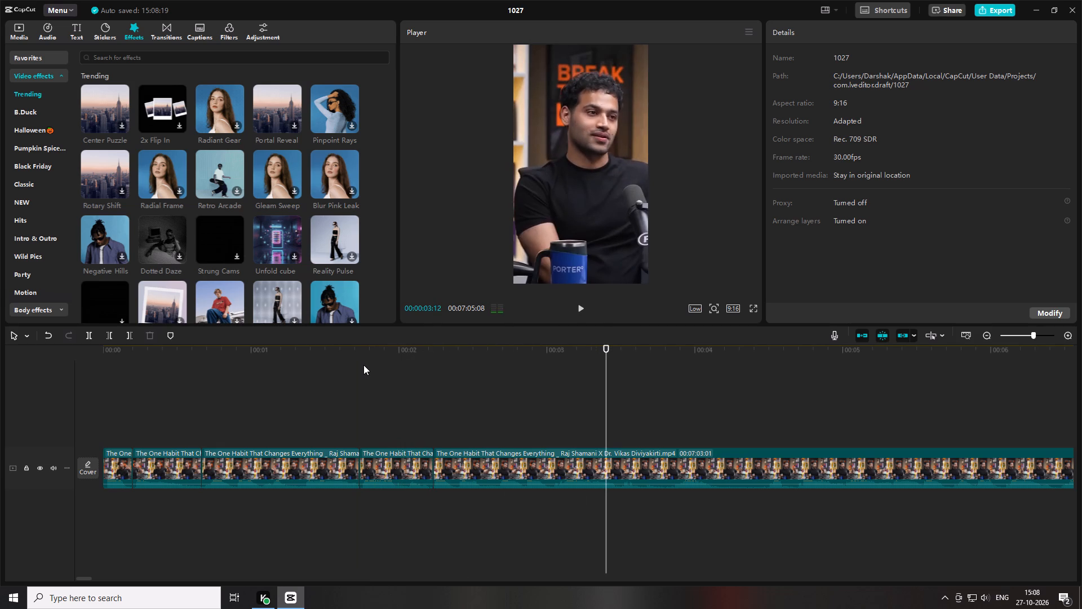
key(space)
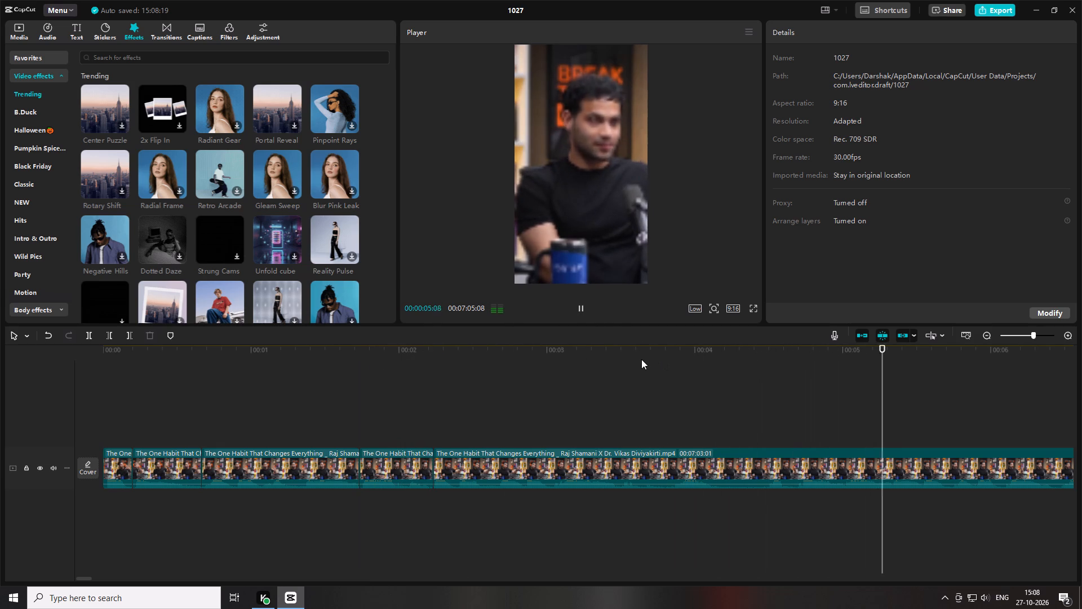
drag(1032, 335, 1026, 333)
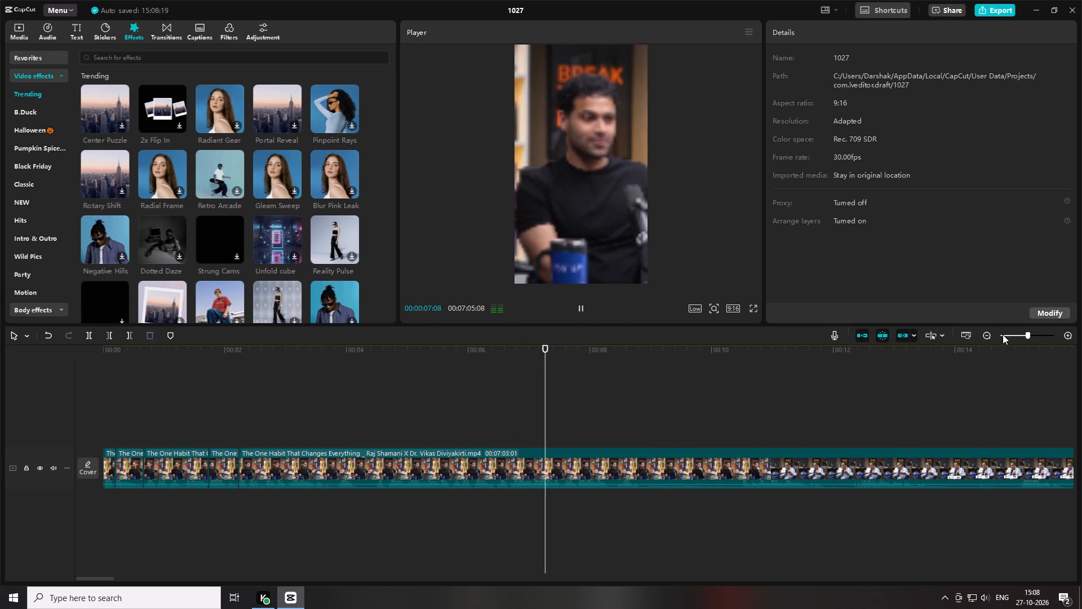
drag(267, 361, 41, 360)
drag(159, 350, 74, 354)
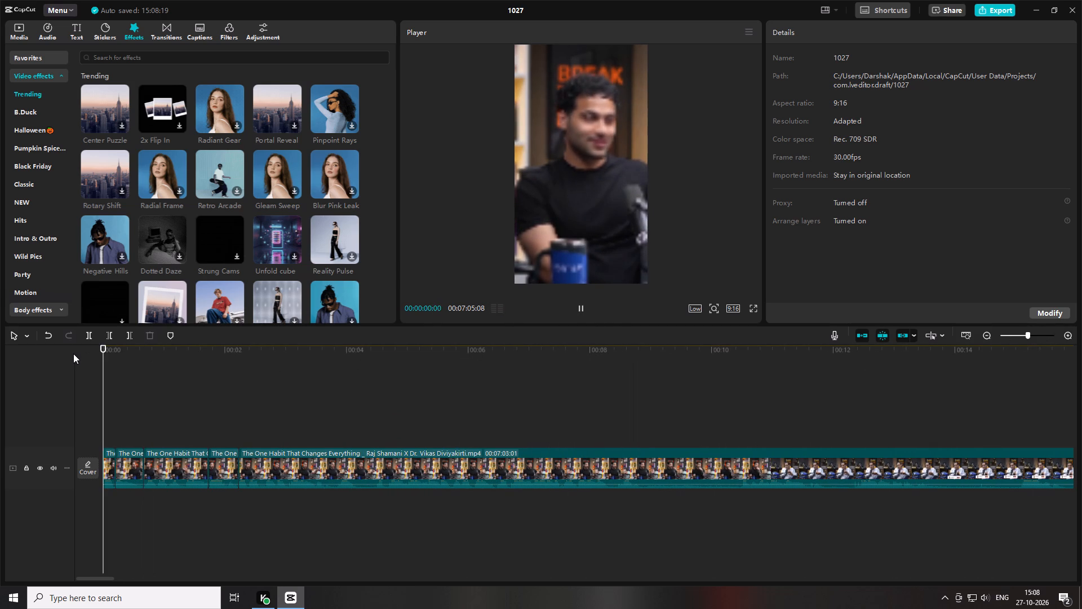
key(space)
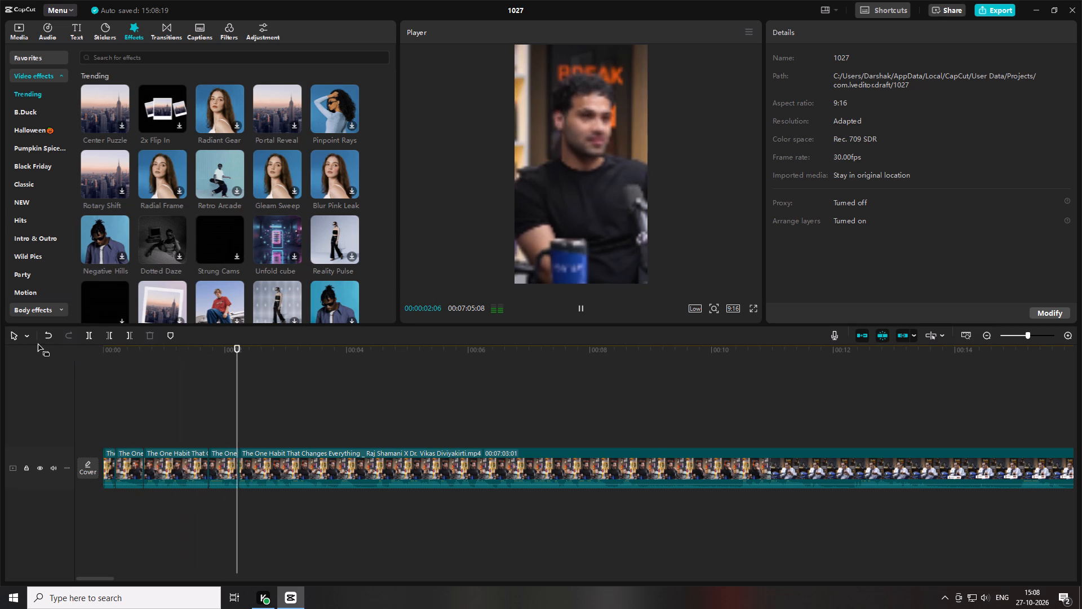
key(space)
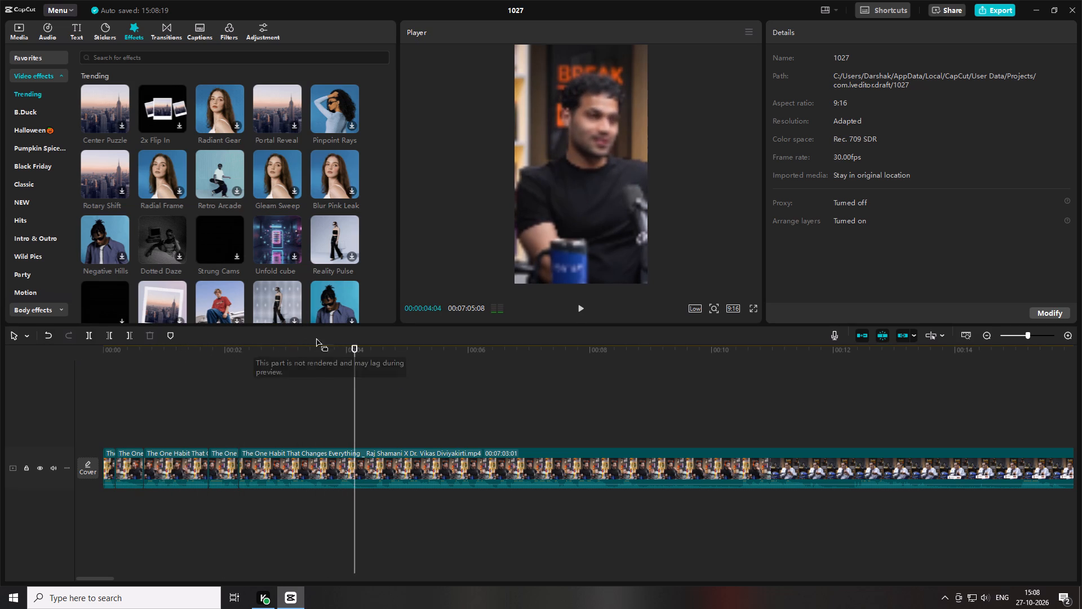
Find the cut point at about 00:00:03:26, split the last clip there, and trim away what follows up to about 00:00:04:15.
click(318, 352)
key(space)
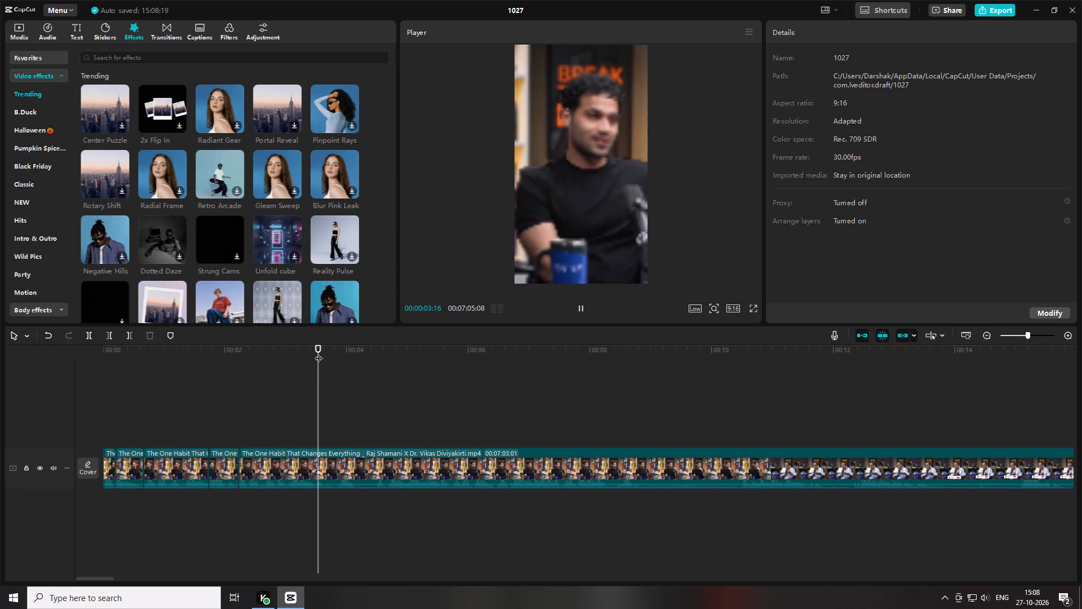
key(space)
key(space)
key(space)
key(ctrl+b)
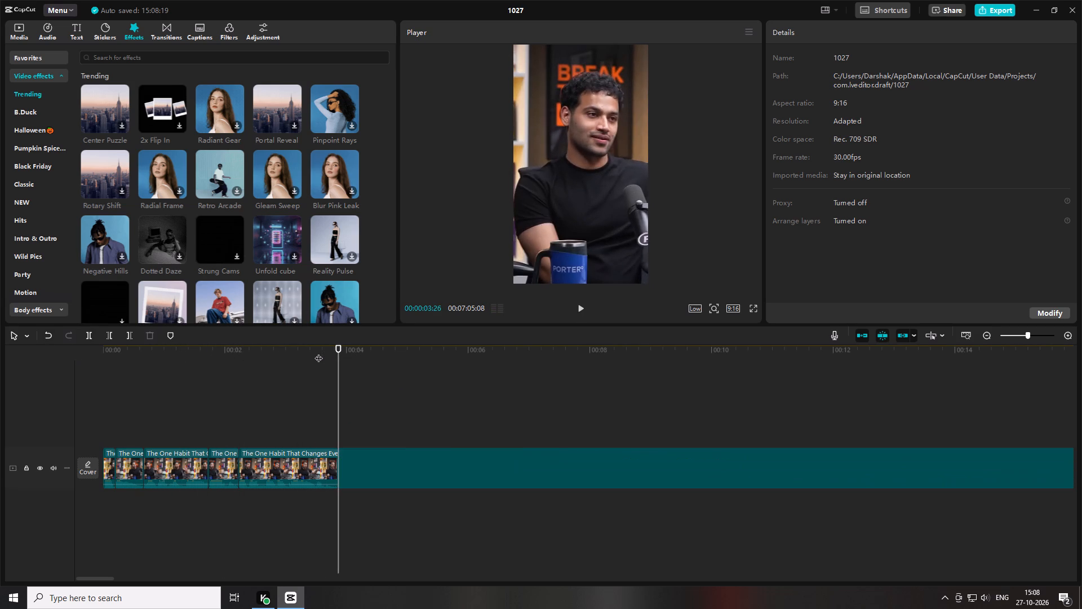
key(space)
key(space)
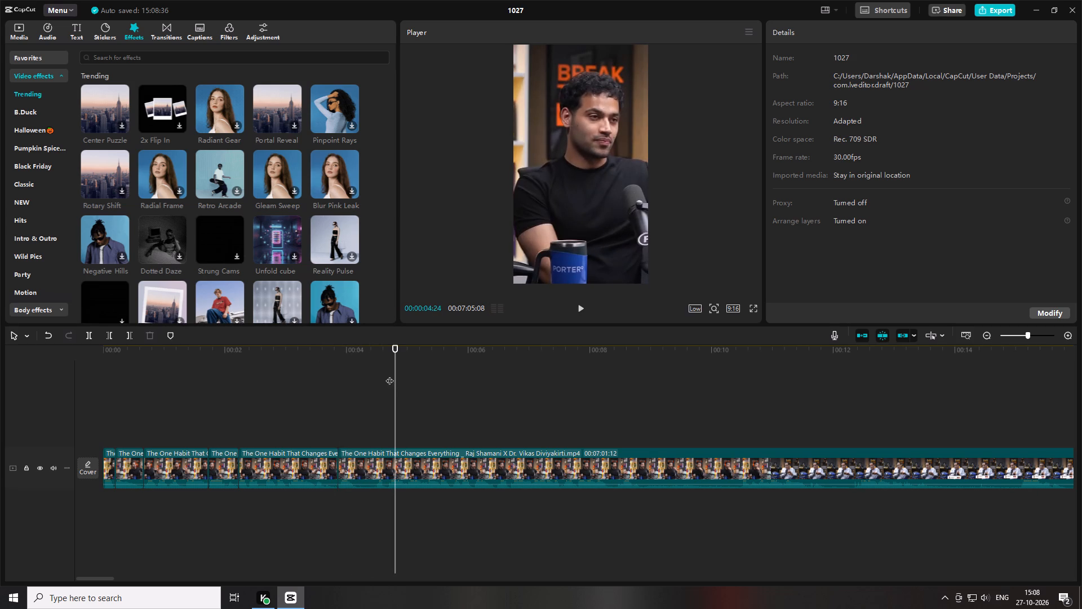
drag(383, 359, 372, 355)
key(space)
click(372, 355)
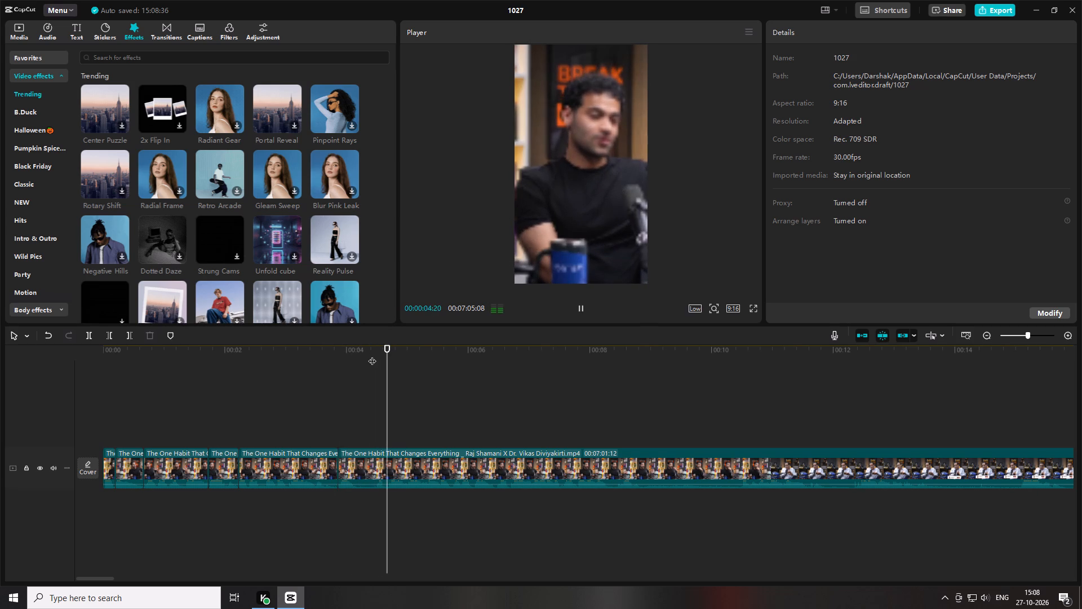
text(q)
Play on past the latest cut to find the next cut point and split the last clip at about 00:00:07:20.
key(space)
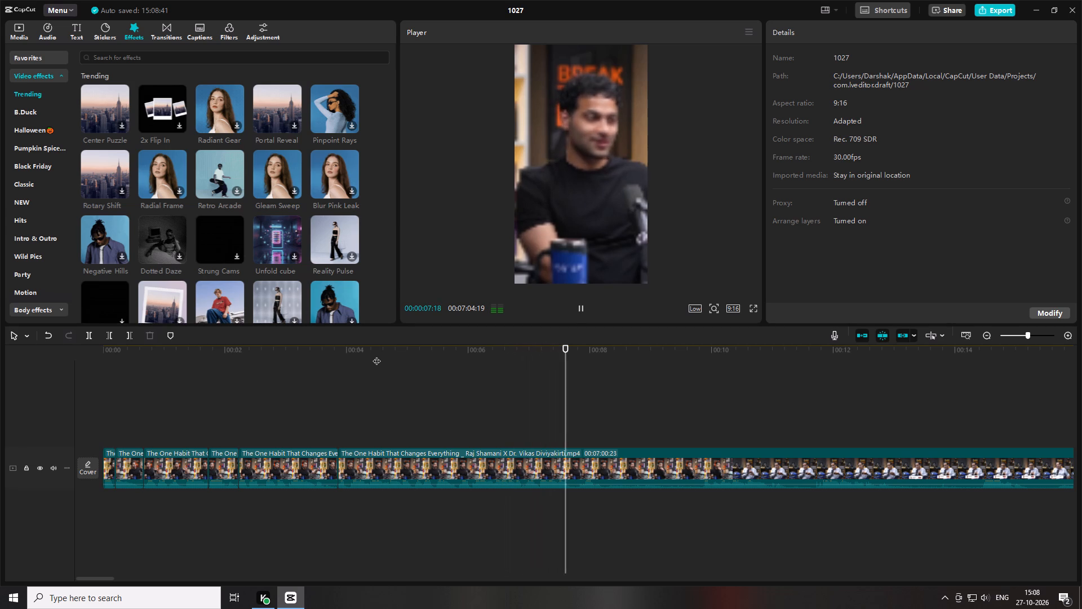
key(space)
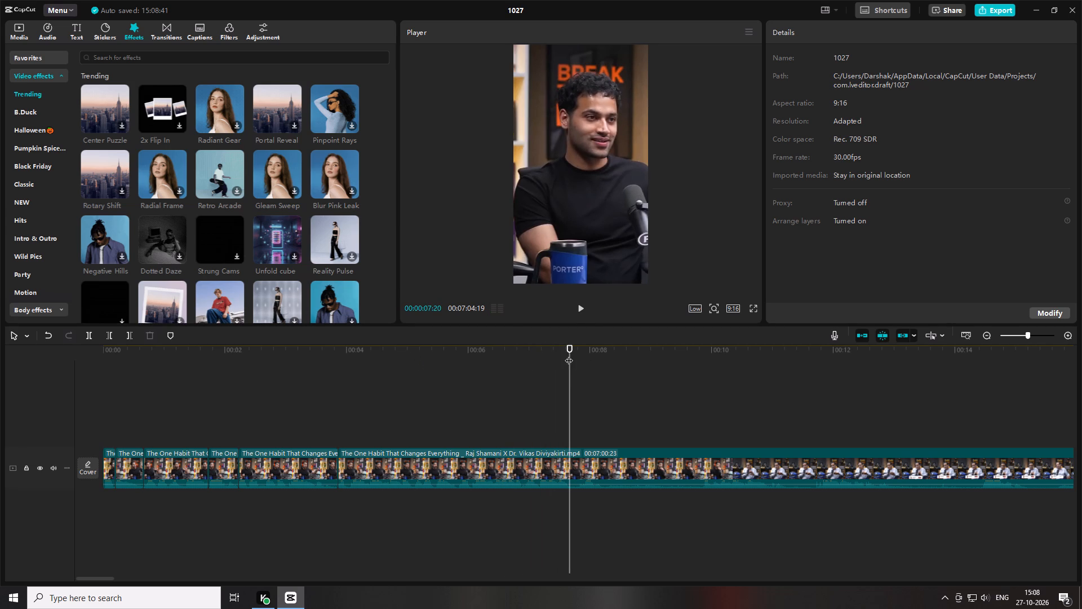
key(space)
click(569, 355)
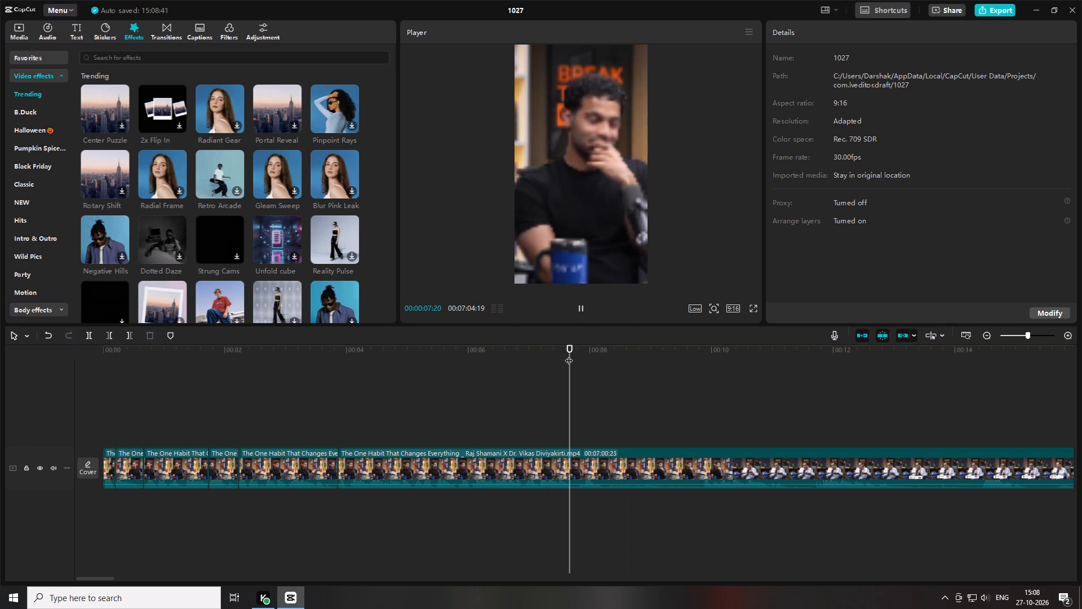
key(ctrl+b)
Play the footage that follows the new split, up to about 00:00:11:24.
key(space)
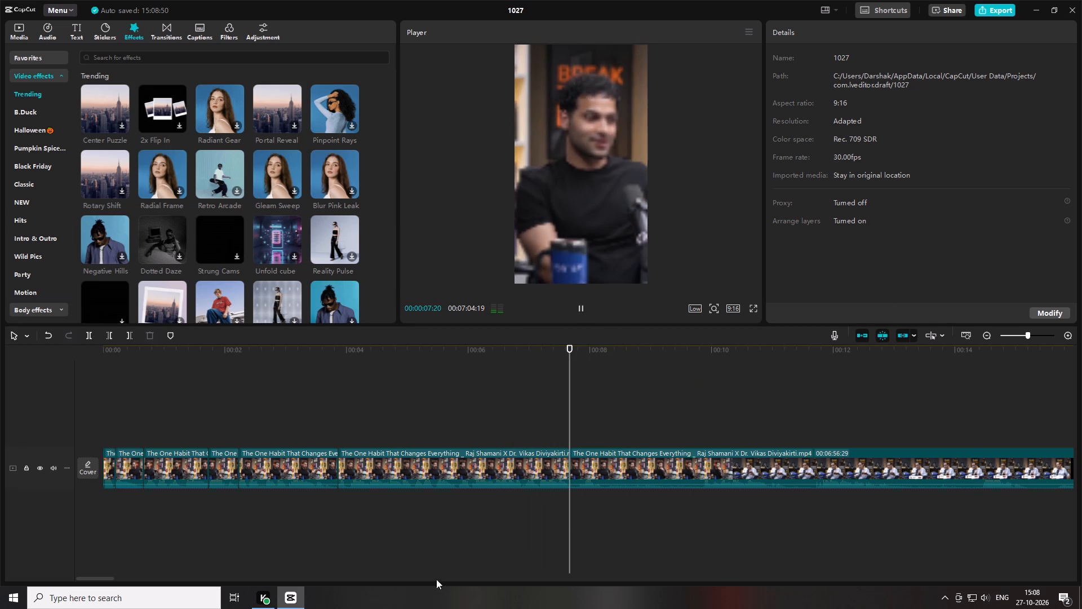
click(103, 577)
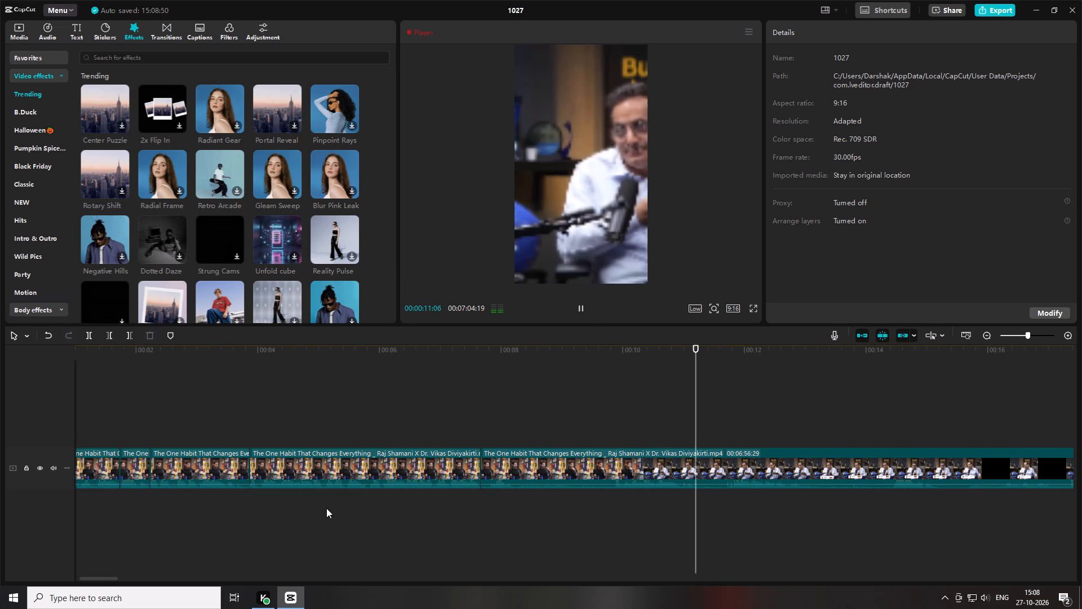
click(1025, 339)
drag(1023, 331, 1019, 332)
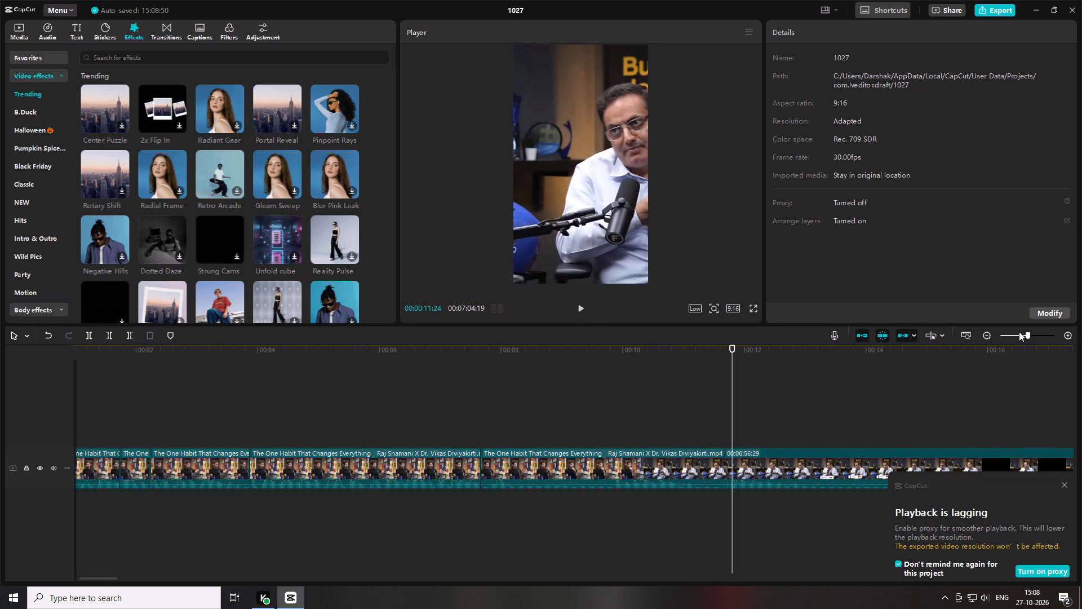
drag(1019, 332, 1018, 332)
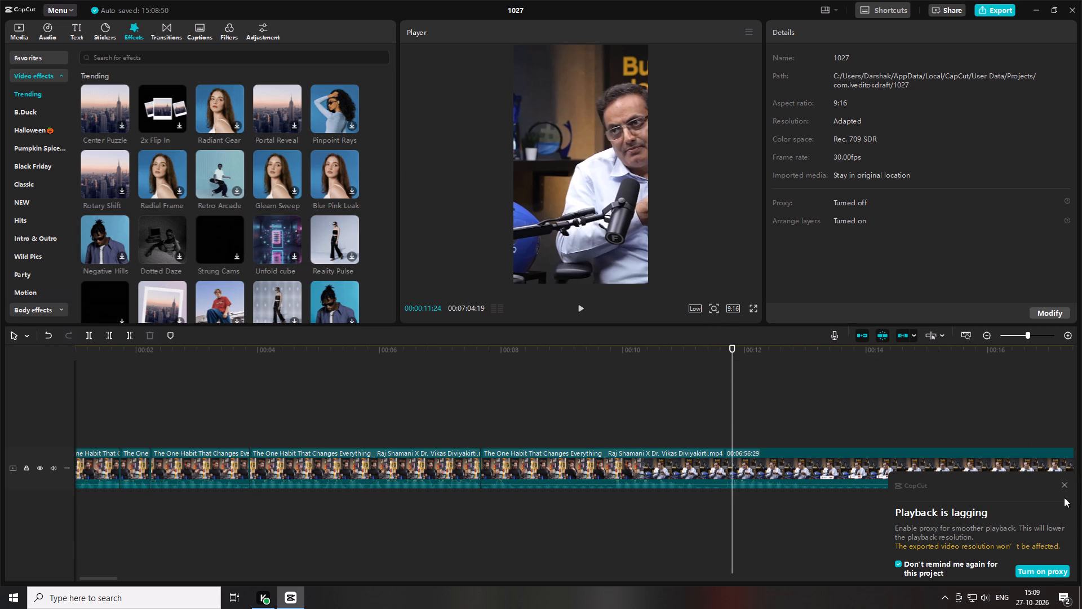
Turn on the proxy for the project at 720P resolution.
click(1051, 573)
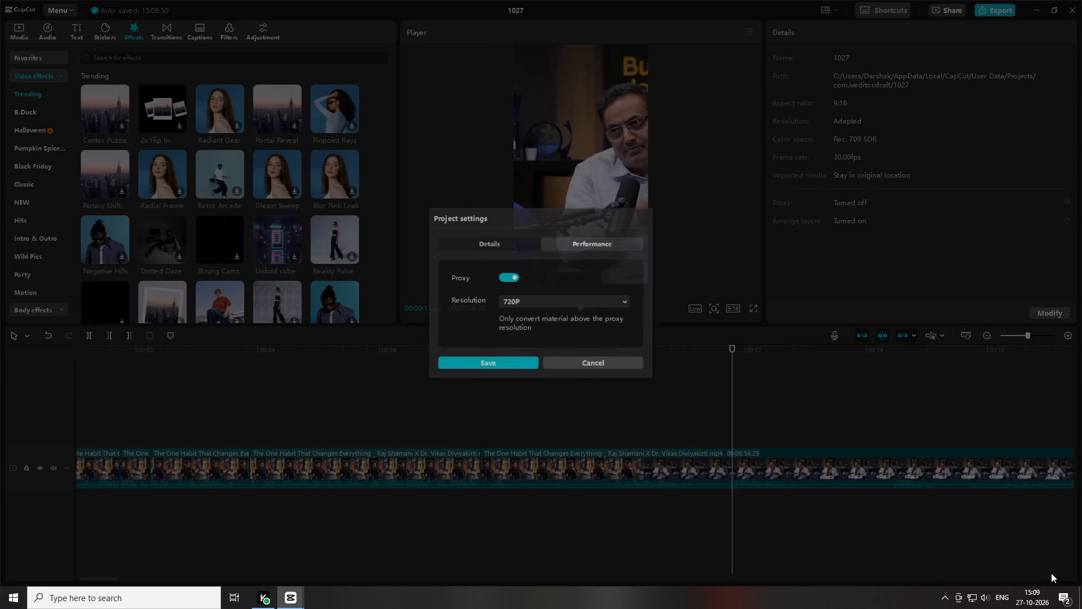
click(515, 365)
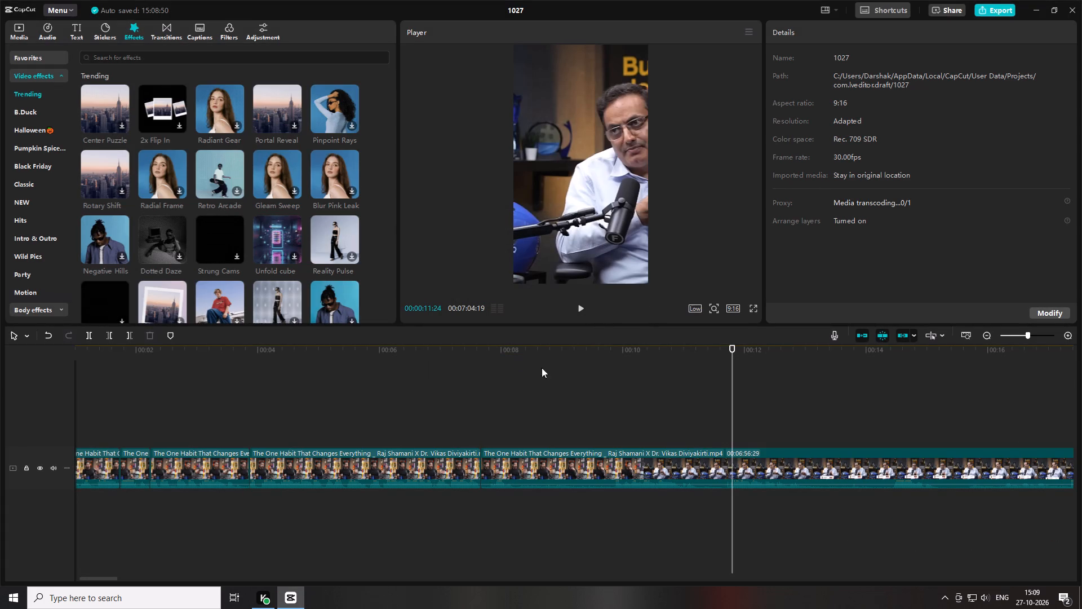
Play on to about 00:00:14:05, and replay the sequence from the start to about 00:00:10:03 to check the cuts.
key(space)
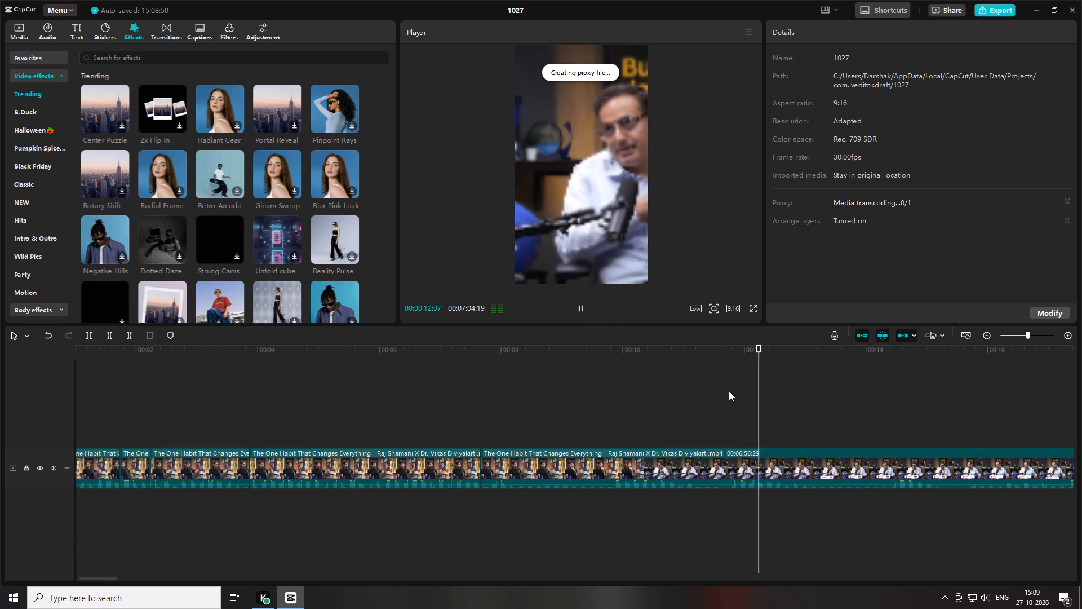
drag(682, 360, 681, 360)
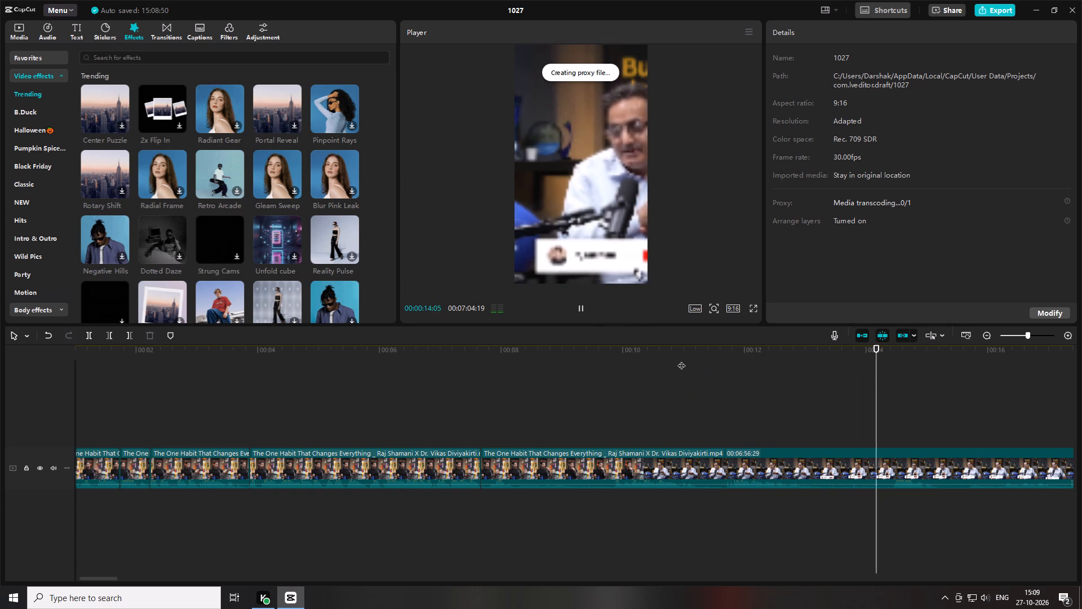
drag(681, 360, 648, 359)
click(1022, 333)
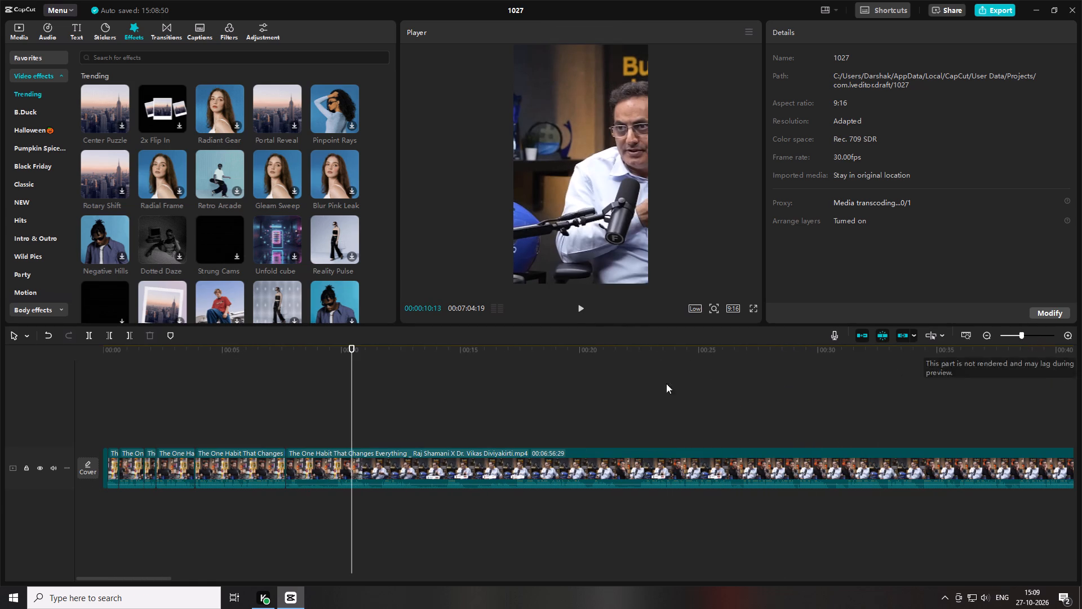
key(space)
drag(305, 356, 219, 373)
key(space)
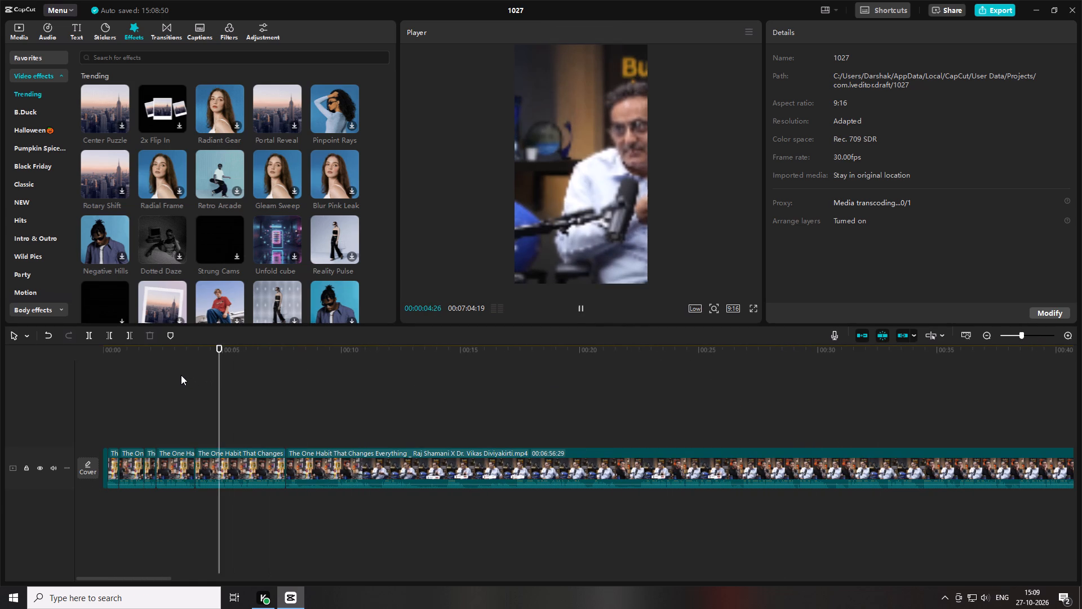
click(183, 375)
drag(132, 348, 76, 355)
key(space)
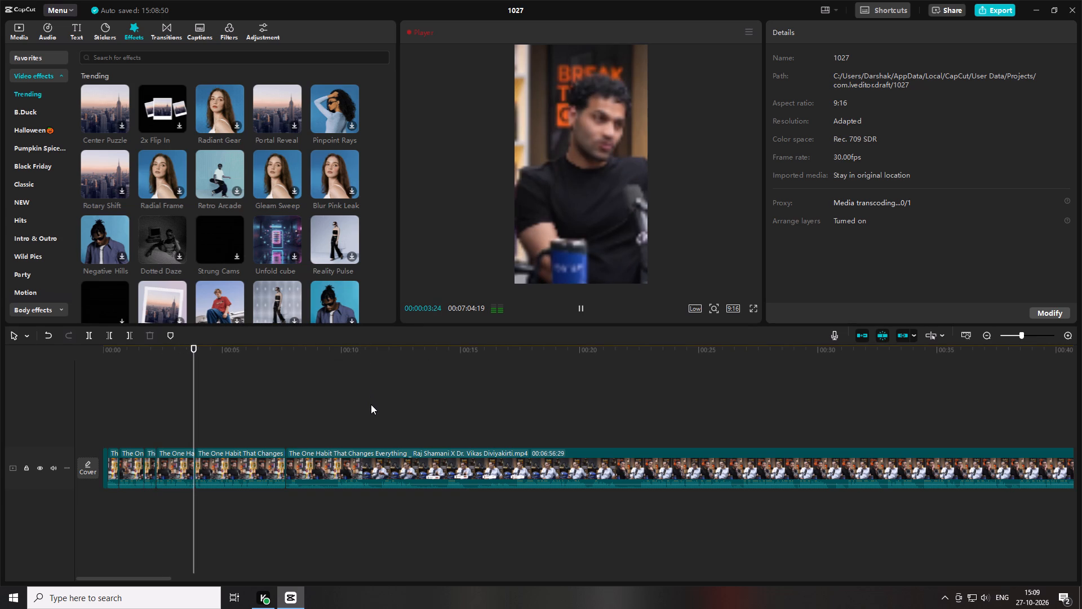
key(space)
click(341, 400)
key(space)
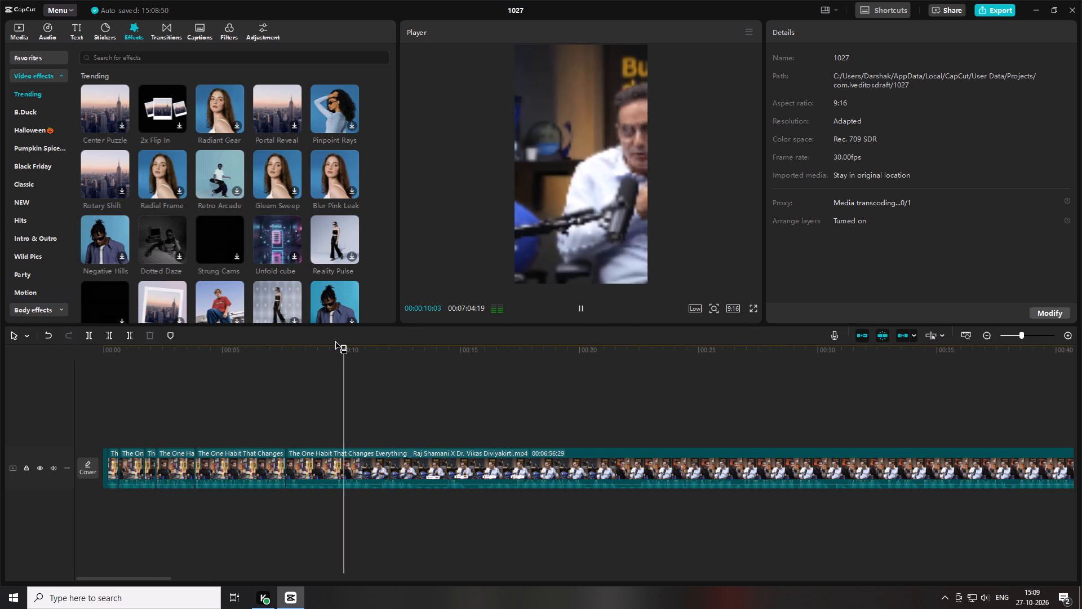
Review the last clip from about 00:00:09:19 to 00:00:54:13, and replay the stretch between about 00:00:31 and 00:00:42 to locate a cut point.
click(336, 344)
click(332, 352)
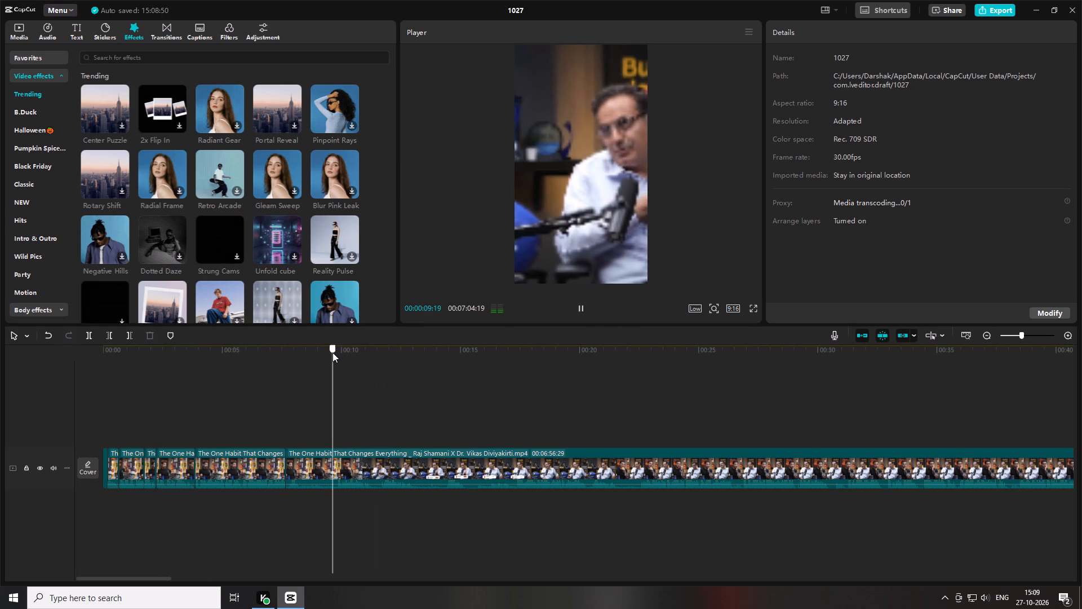
key(space)
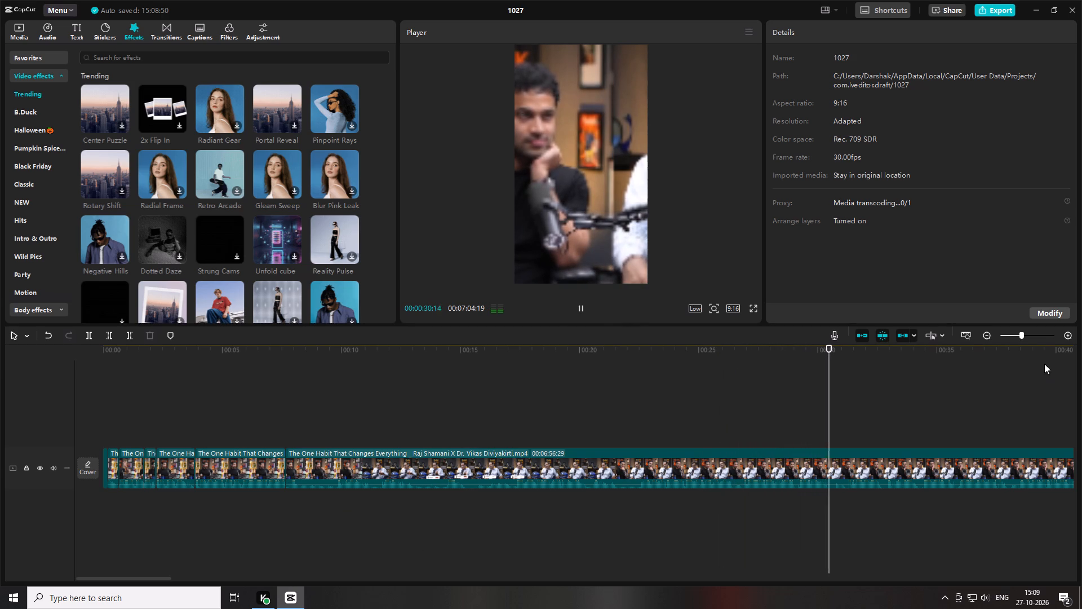
click(1022, 338)
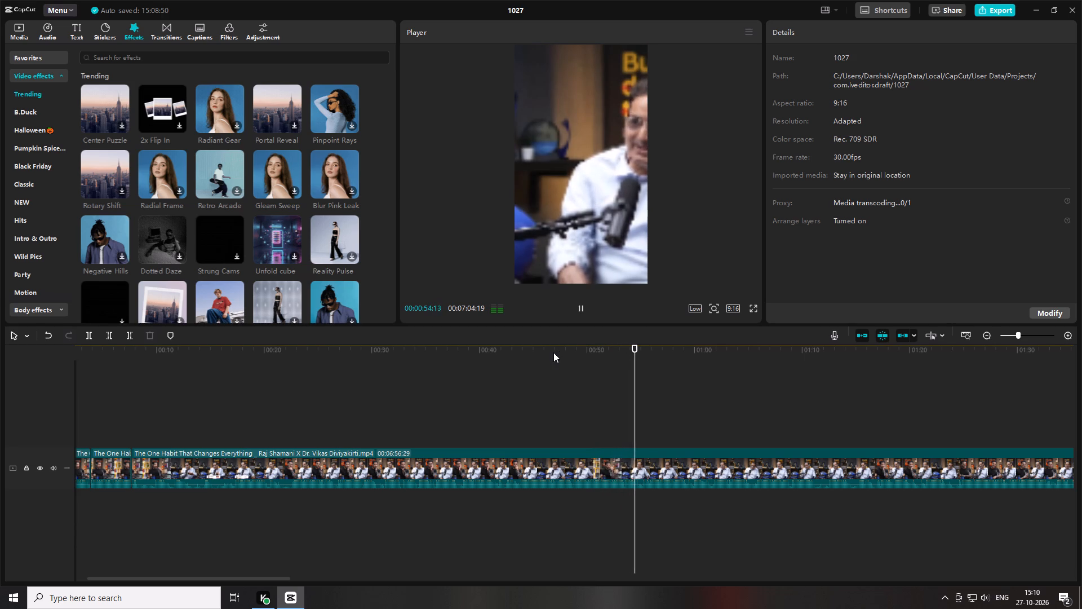
click(437, 351)
key(space)
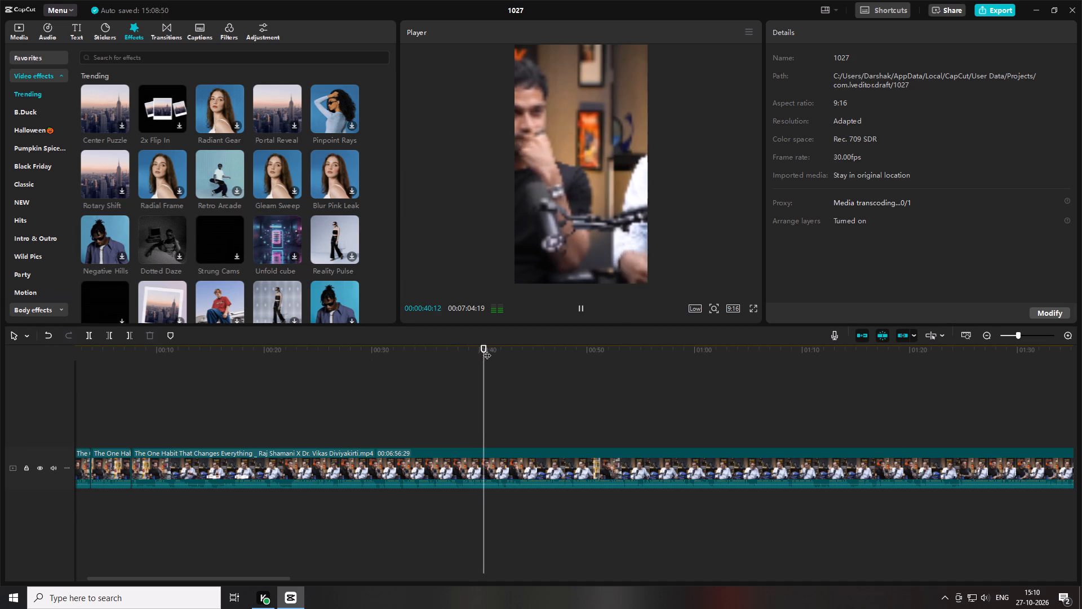
click(460, 351)
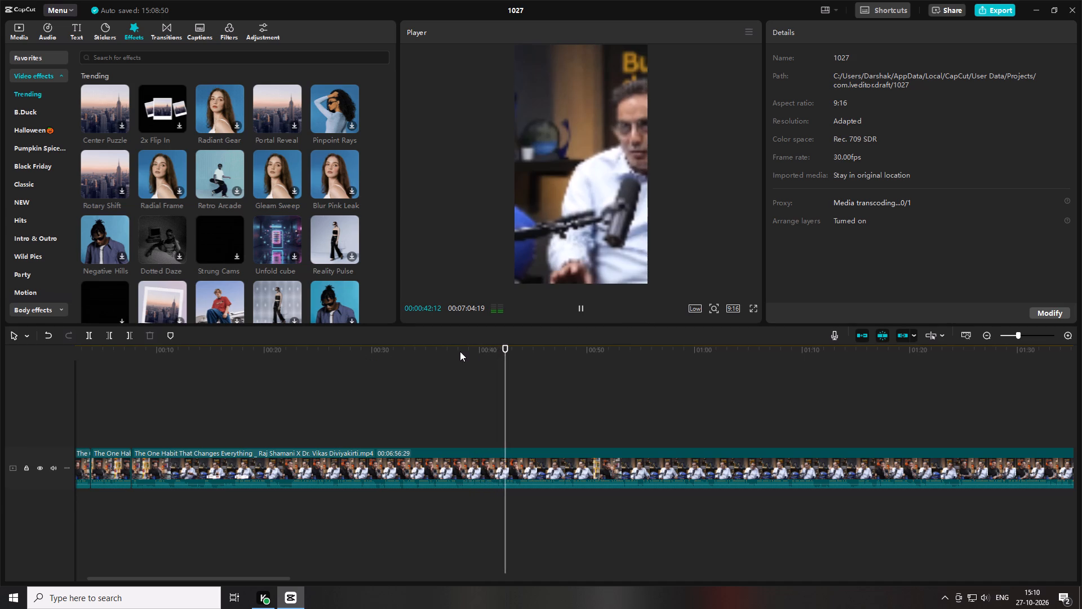
key(space)
click(460, 351)
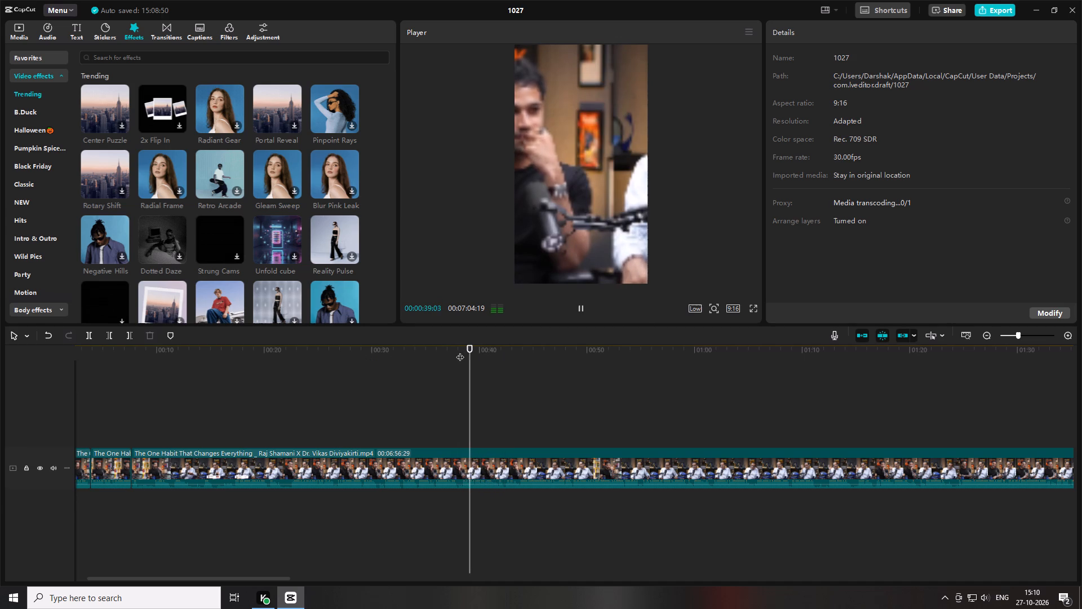
click(508, 465)
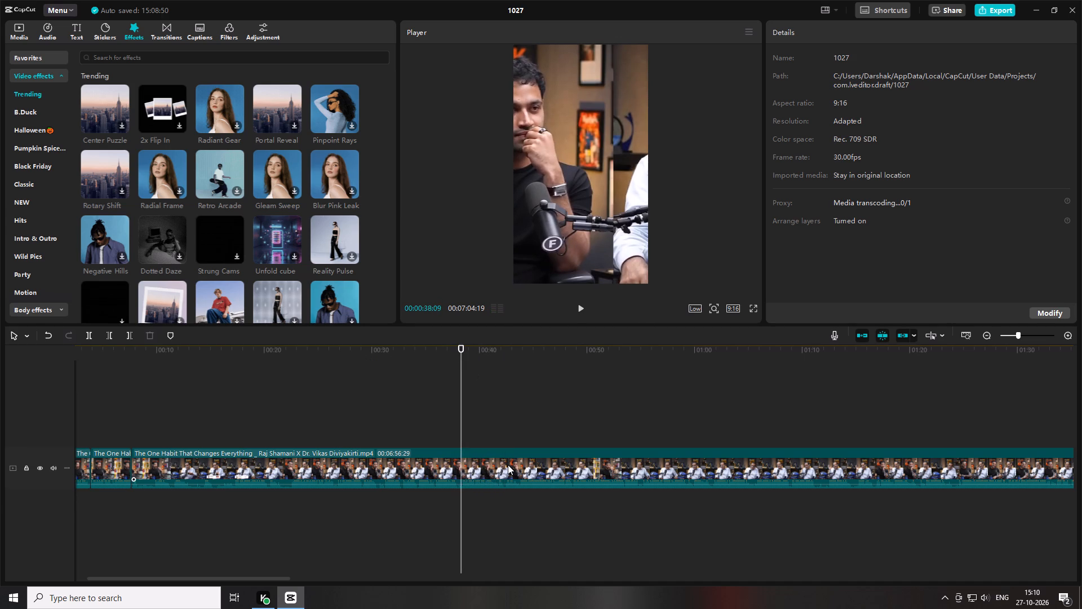
click(402, 347)
key(space)
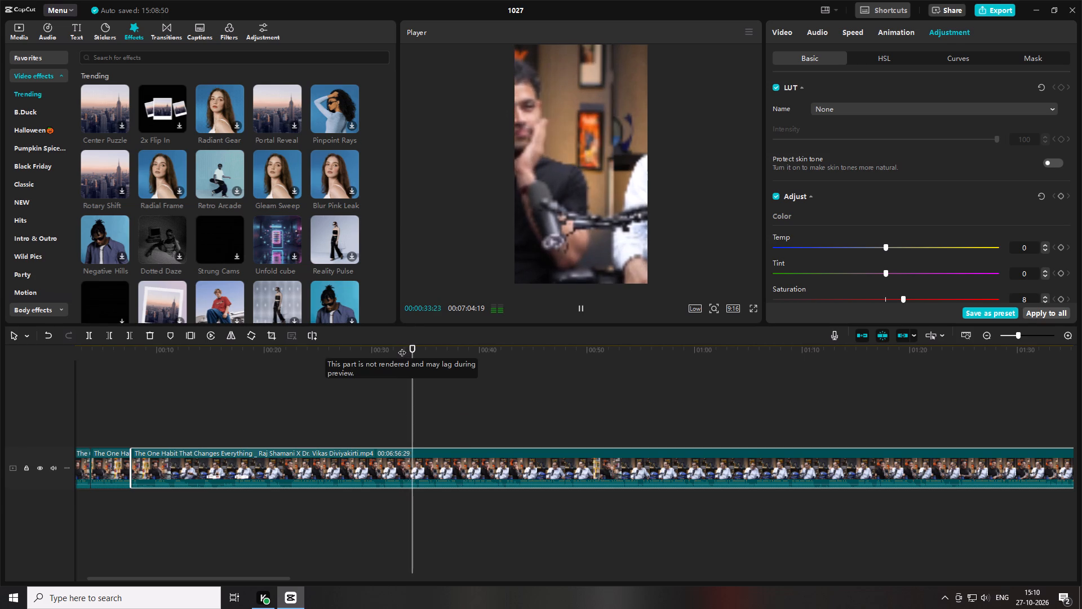
click(373, 355)
key(space)
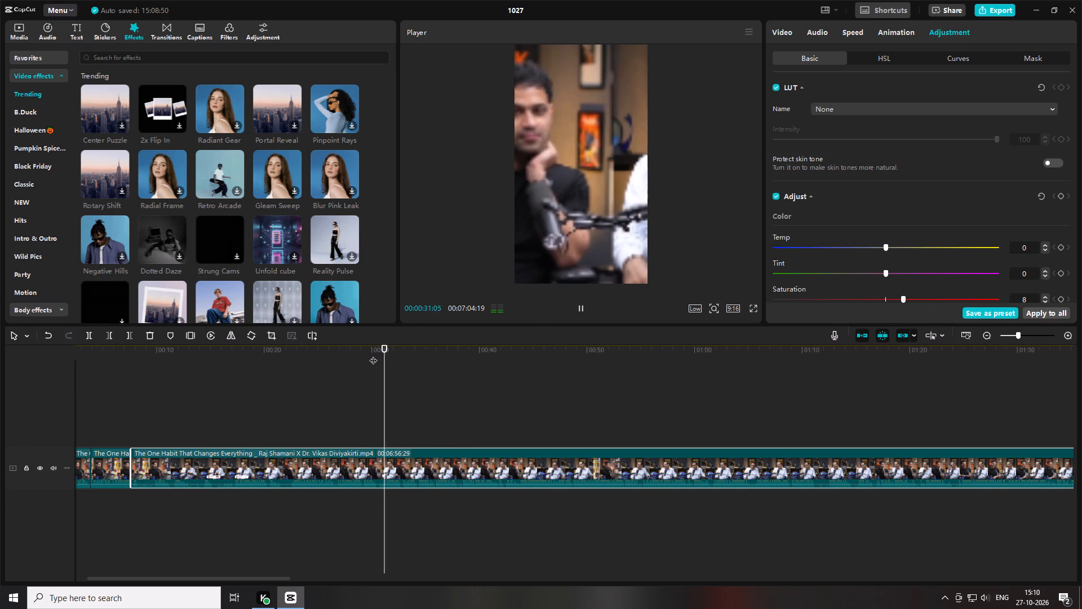
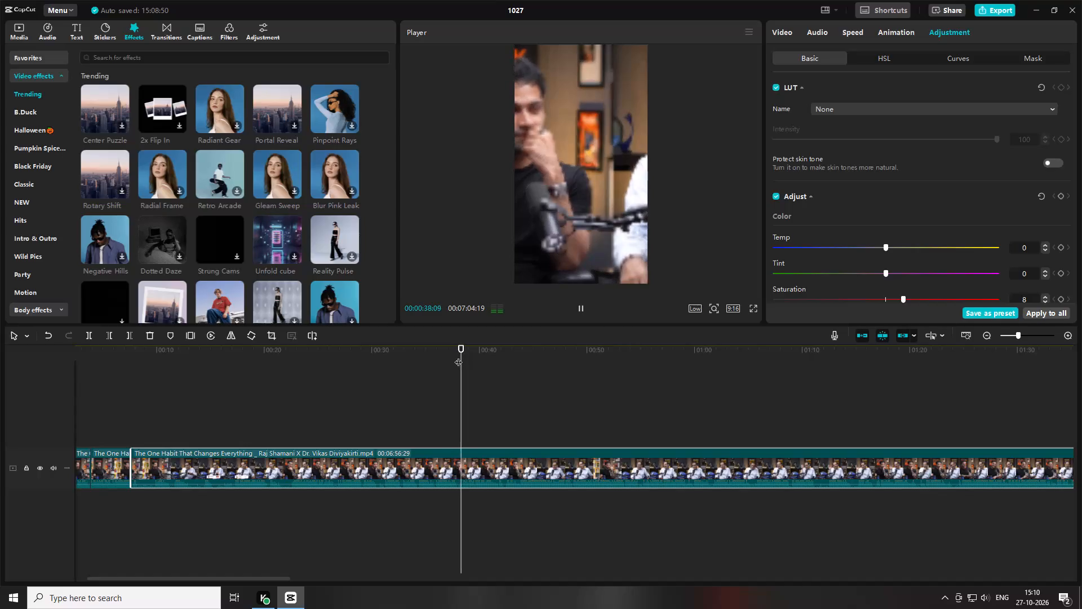
Trim off the start of the last clip up to about 00:00:38:09, closing the gap.
click(458, 356)
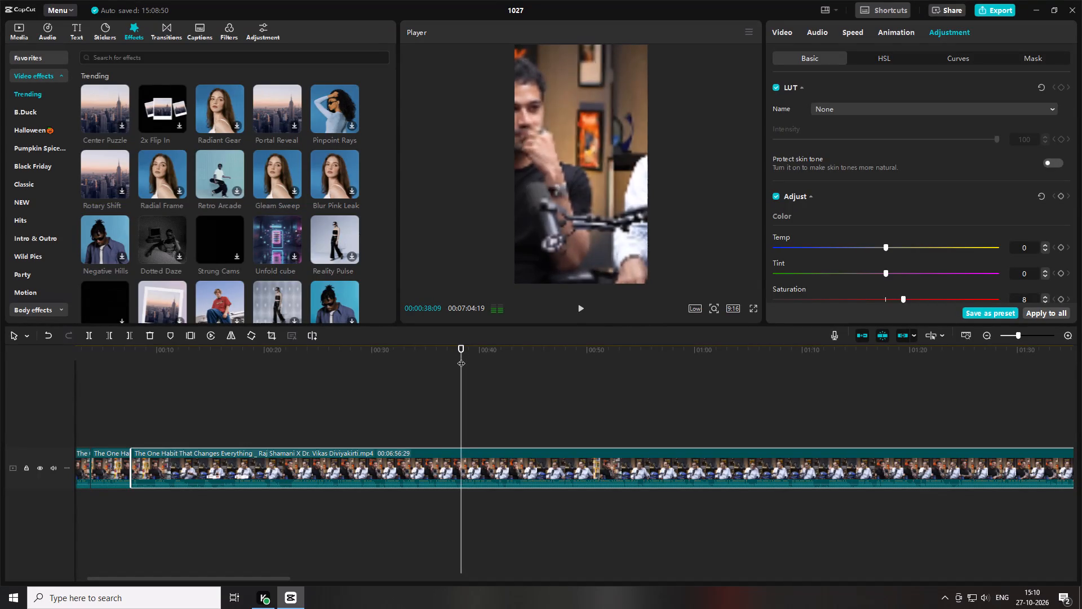
click(513, 471)
key(q)
Replay the sequence from the start to about 00:00:08:18, and the clip before the new cut again, to check the join.
key(space)
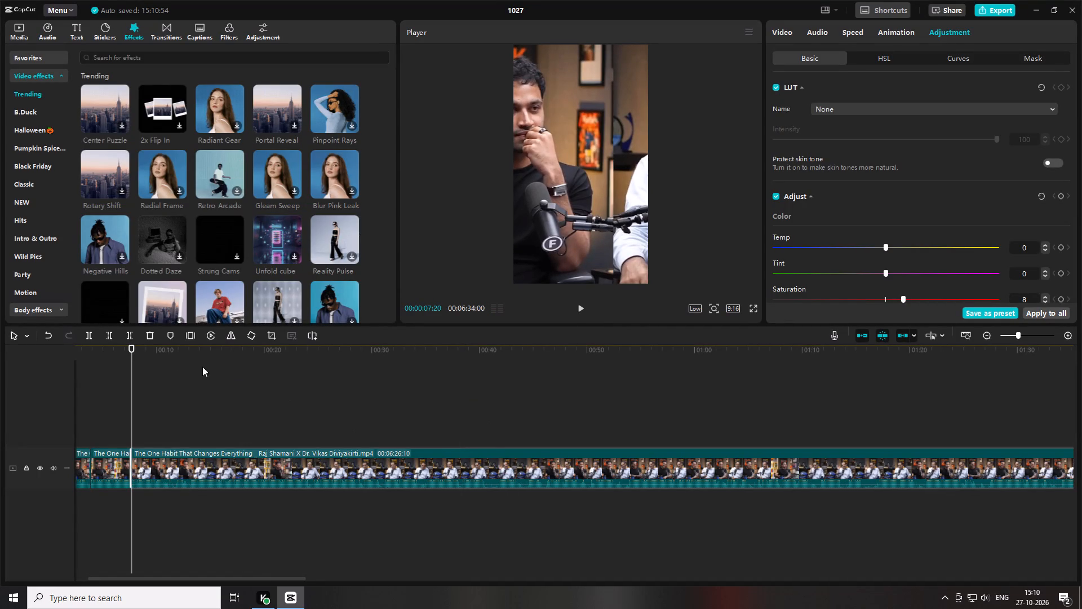
drag(143, 355, 19, 359)
key(space)
click(332, 387)
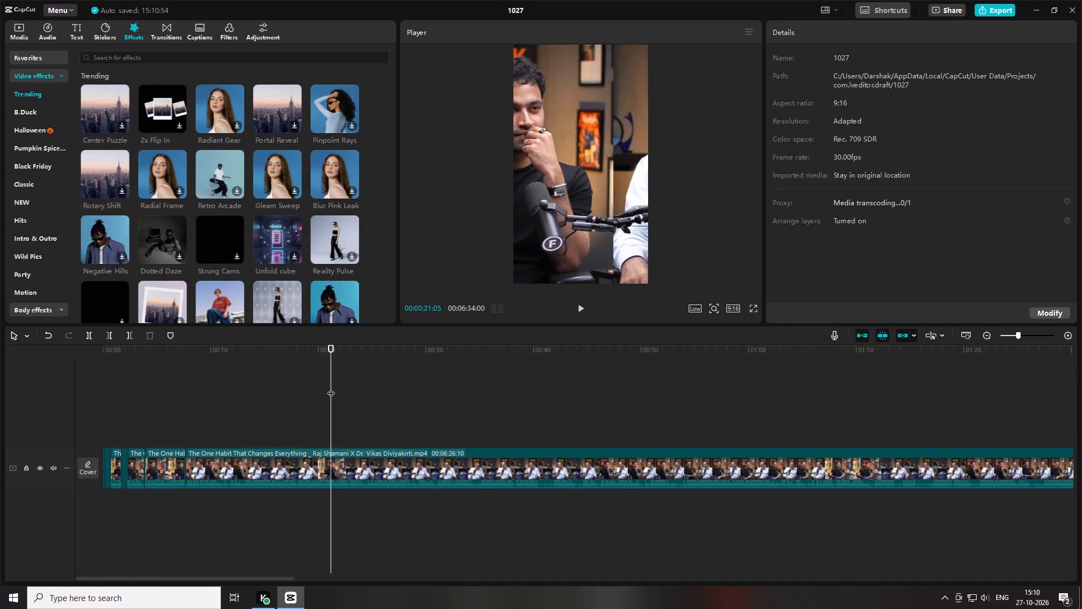
drag(179, 356, 62, 354)
key(space)
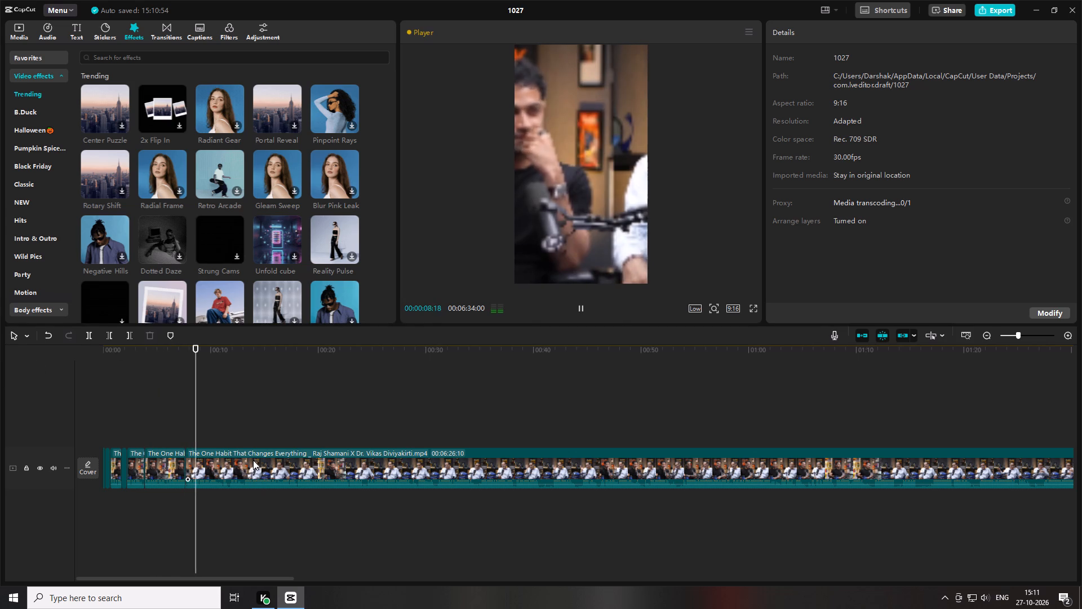
drag(167, 345, 152, 363)
click(169, 463)
key(space)
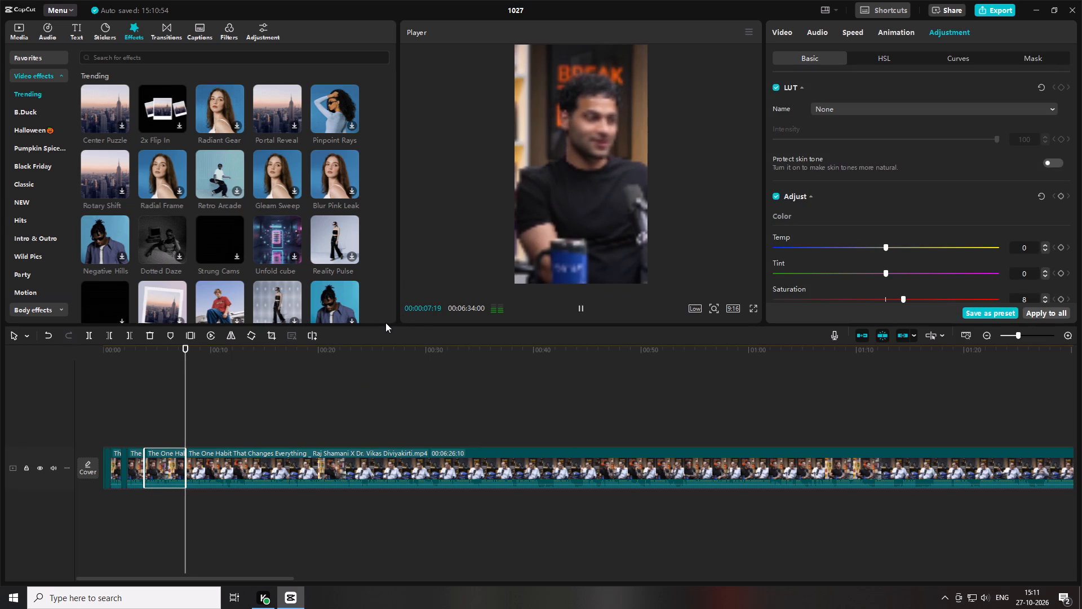
key(space)
Reframe the last clip so the guest in the light blue shirt fills the vertical frame at about 00:00:07:27.
click(218, 461)
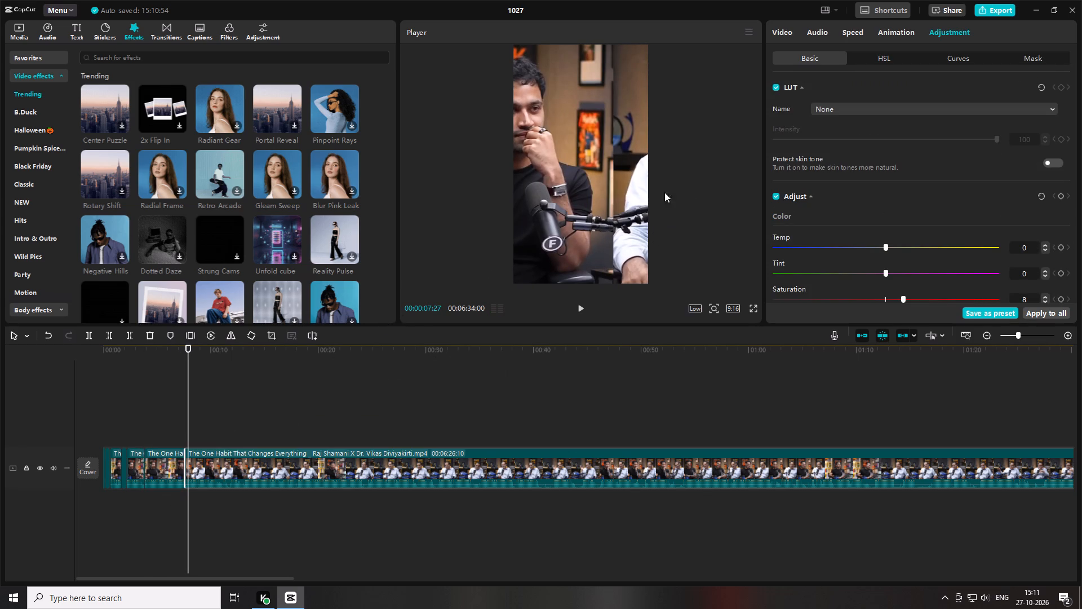
drag(609, 204, 477, 203)
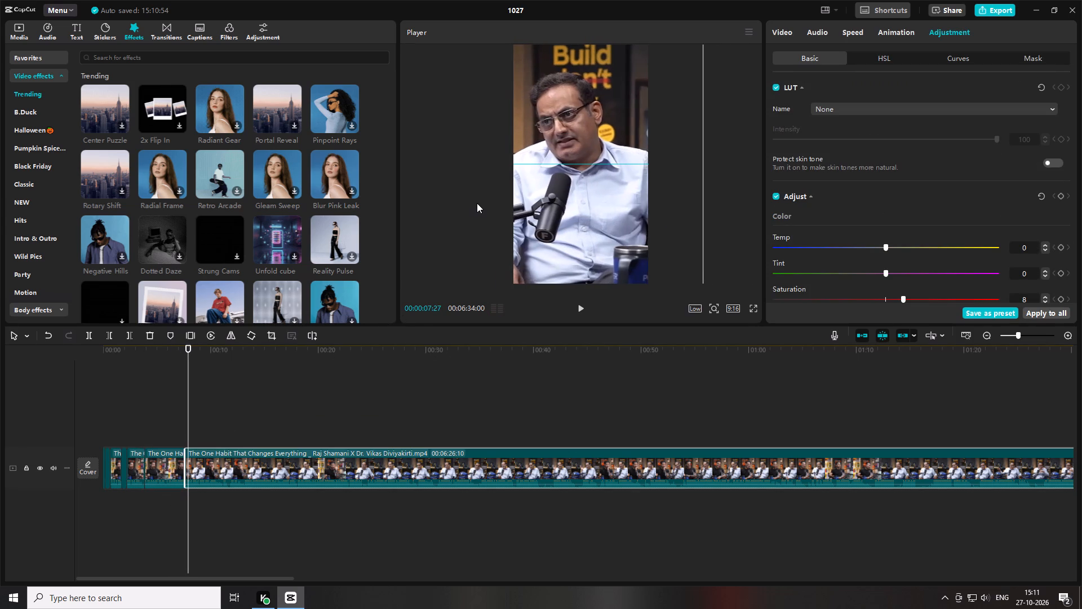
drag(477, 203, 497, 207)
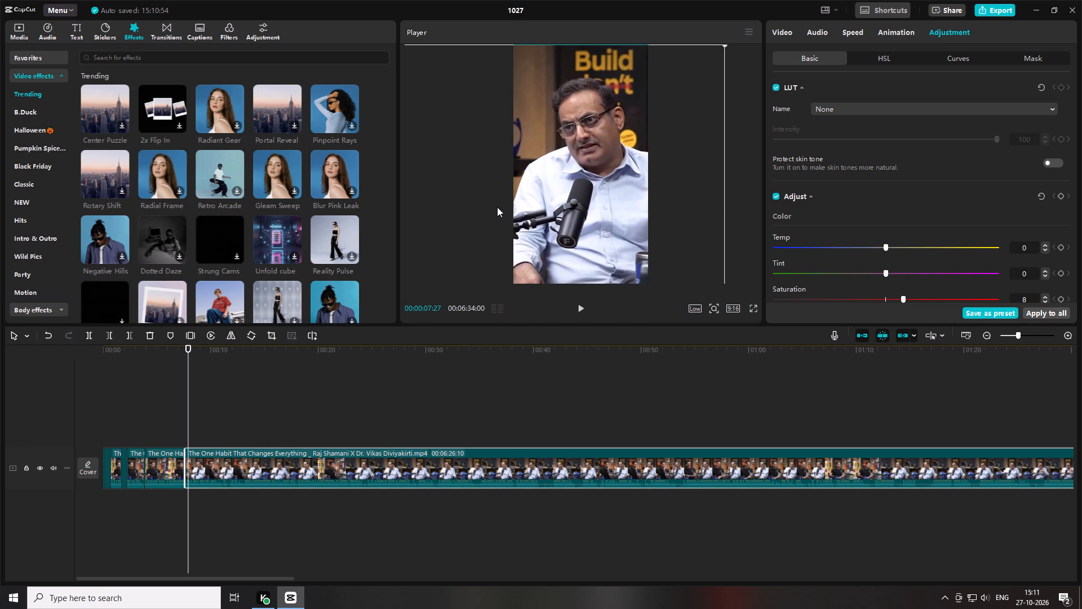
drag(497, 207, 496, 201)
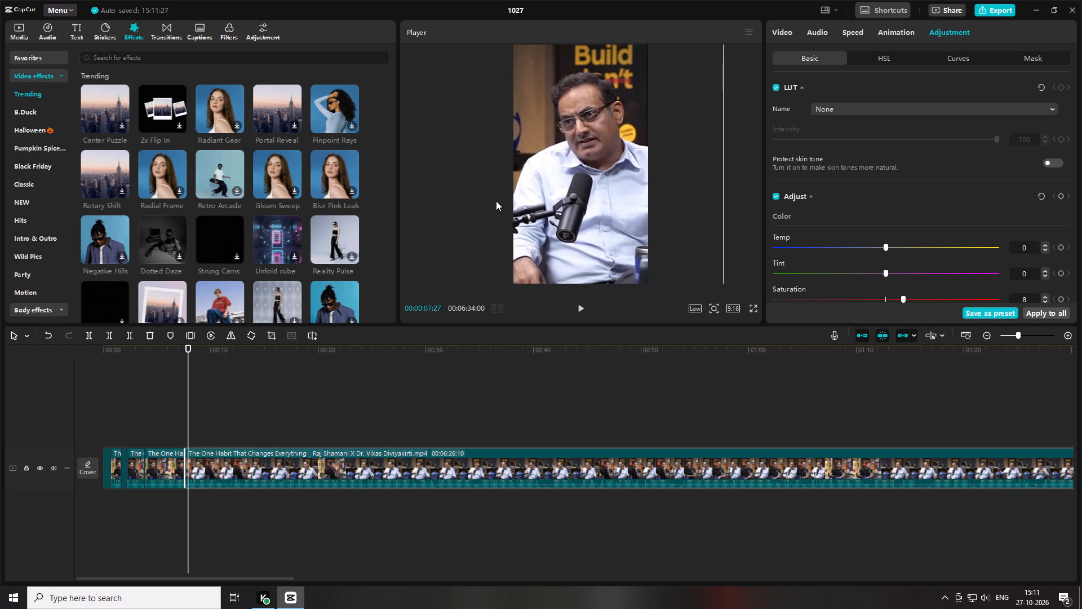
Play the reframed clip to about 00:00:13:10 and recheck the stretch between about 00:00:04 and 00:00:10 for a cut point.
key(space)
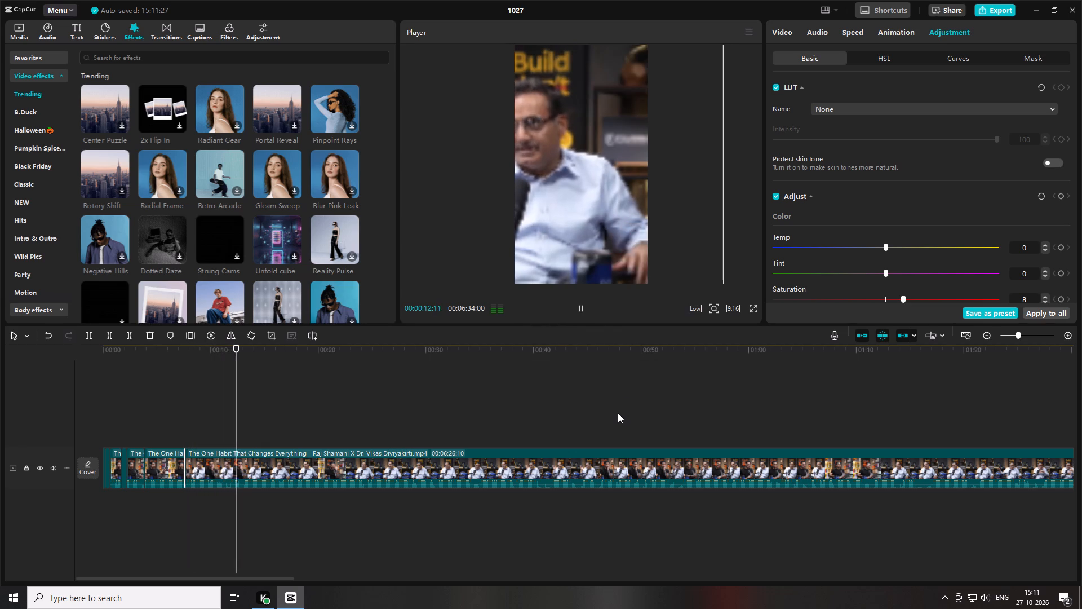
key(space)
click(1021, 338)
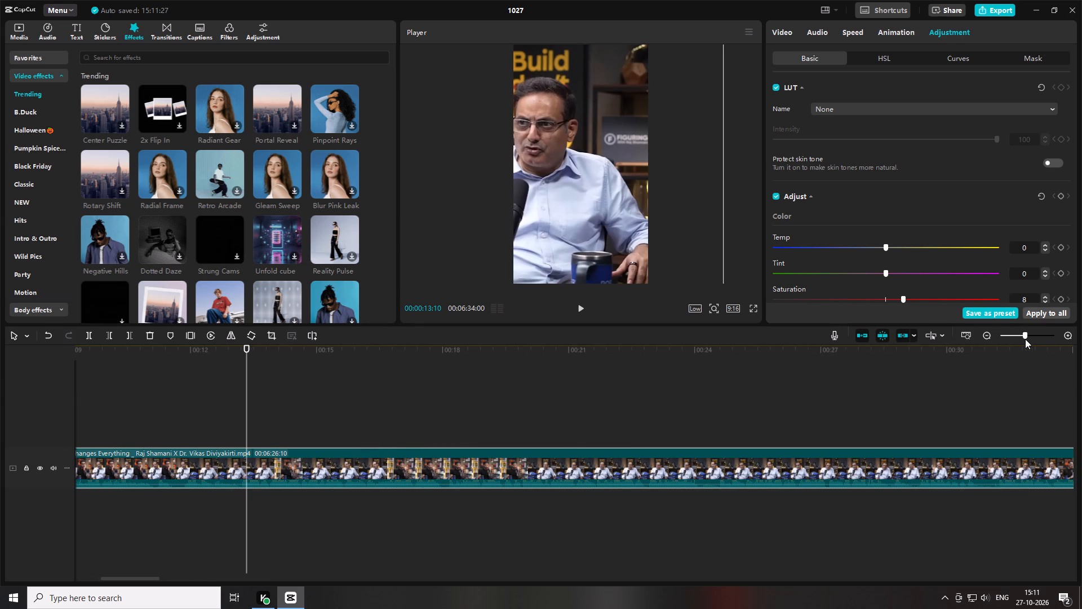
drag(212, 367, 61, 350)
drag(366, 347, 225, 364)
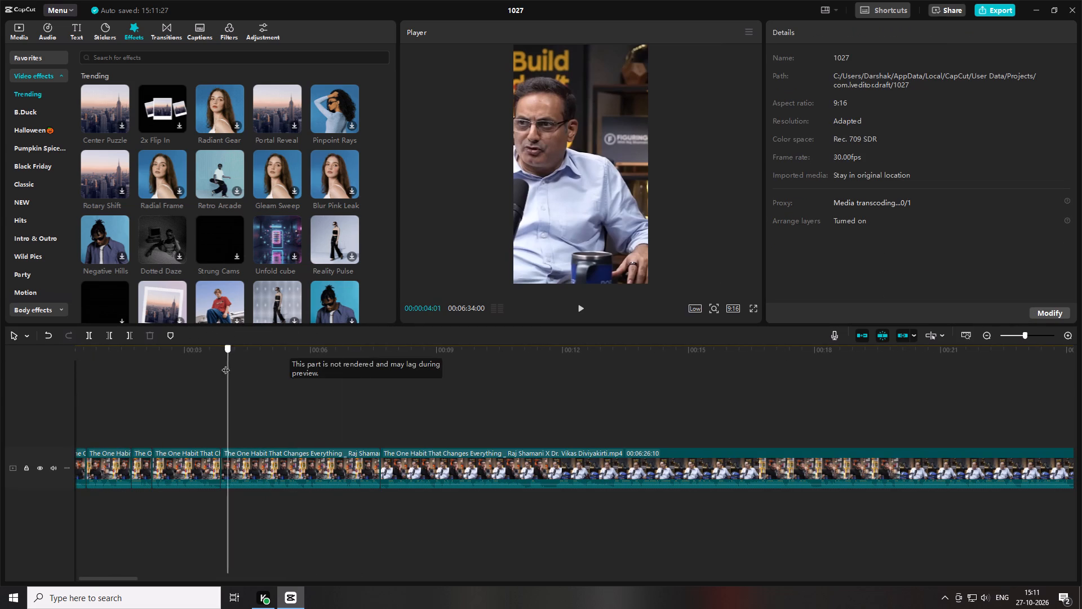
drag(225, 364, 228, 363)
key(space)
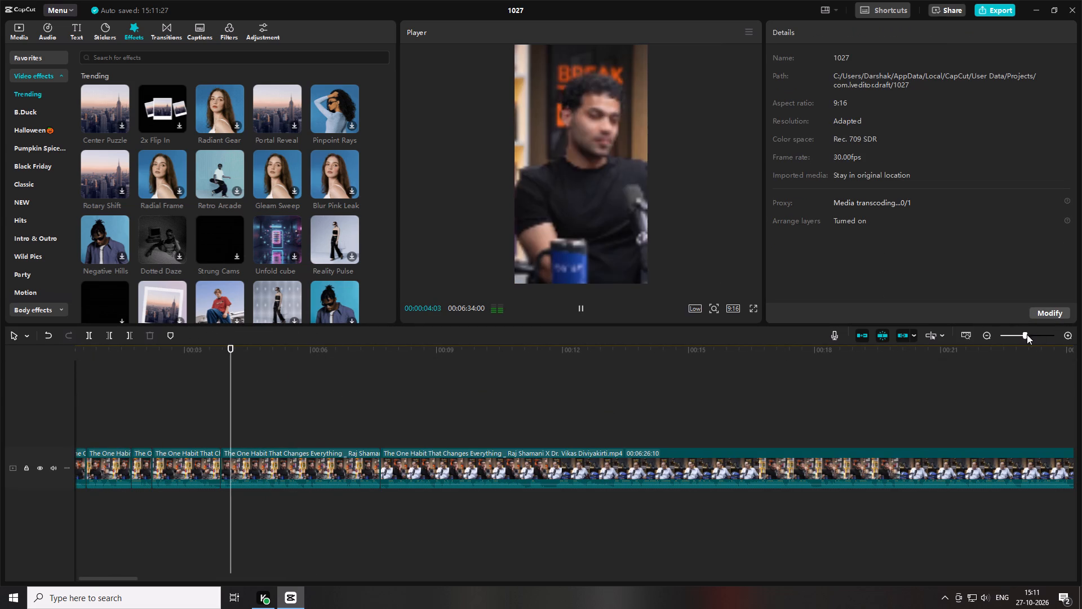
click(1024, 334)
click(399, 352)
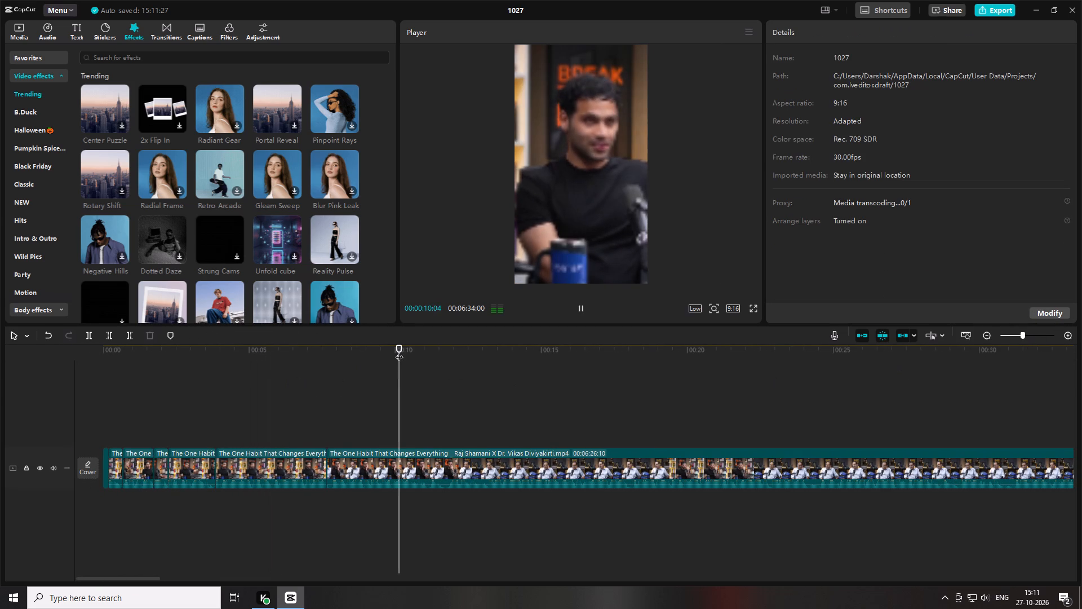
key(space)
drag(394, 351, 385, 350)
drag(383, 350, 365, 347)
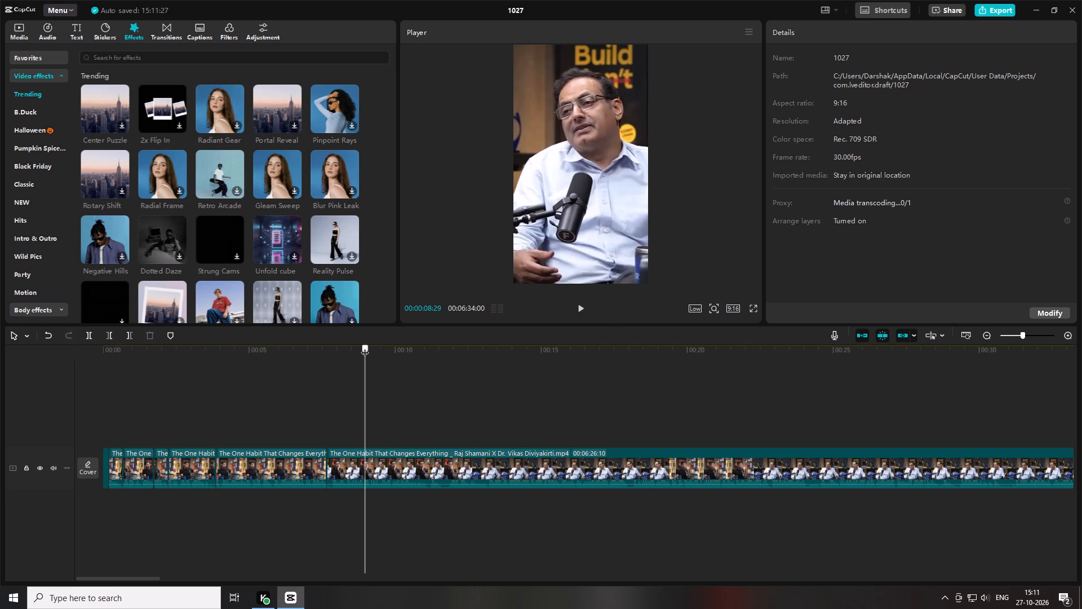
Split the last clip at about 00:00:11:03.
key(space)
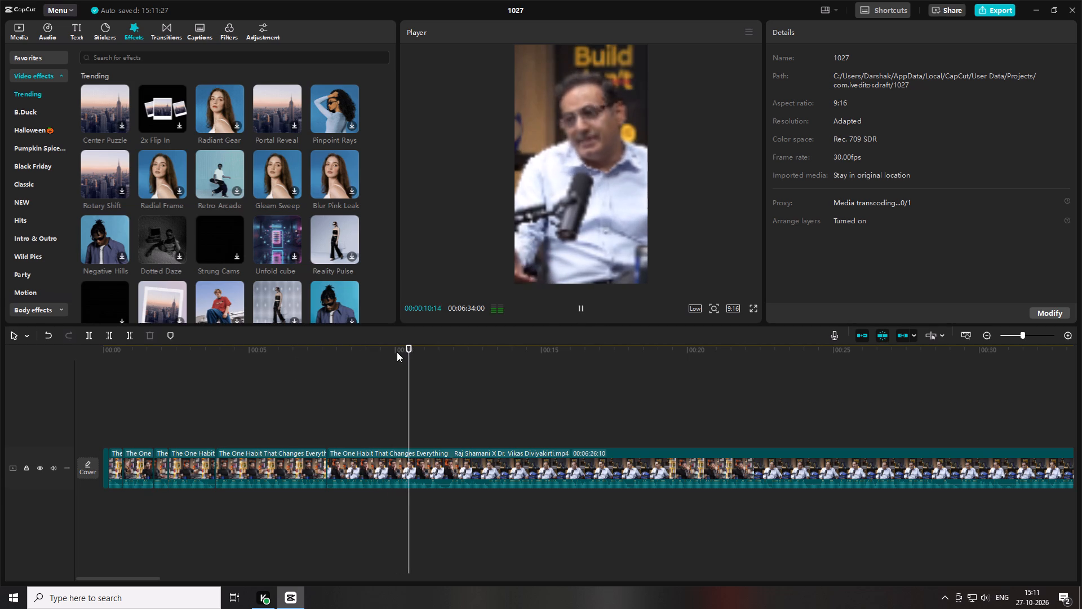
key(space)
key(space)
key(space)
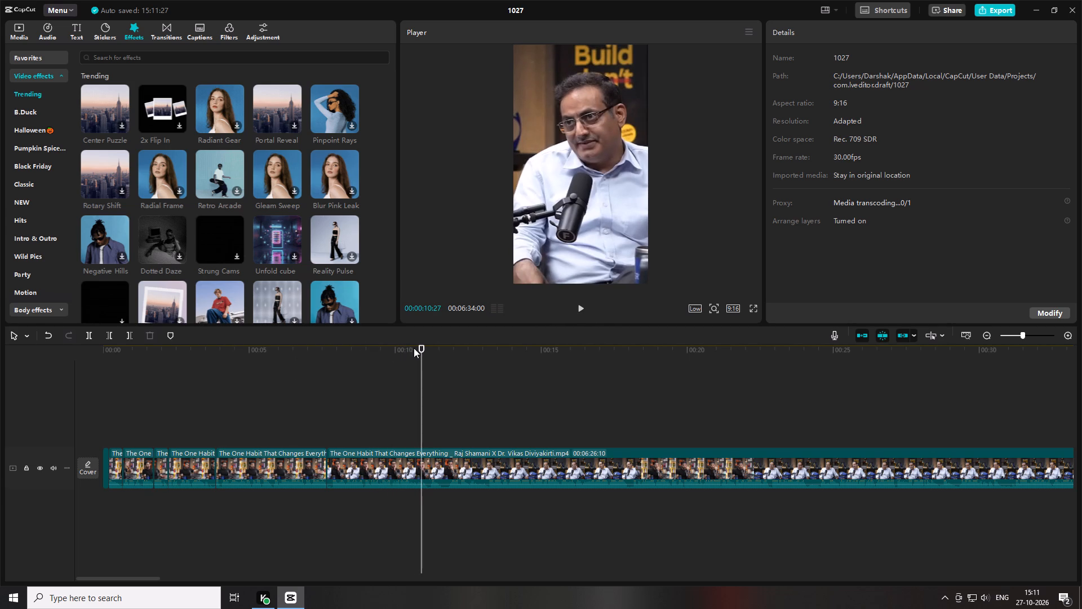
drag(420, 349, 428, 351)
click(502, 468)
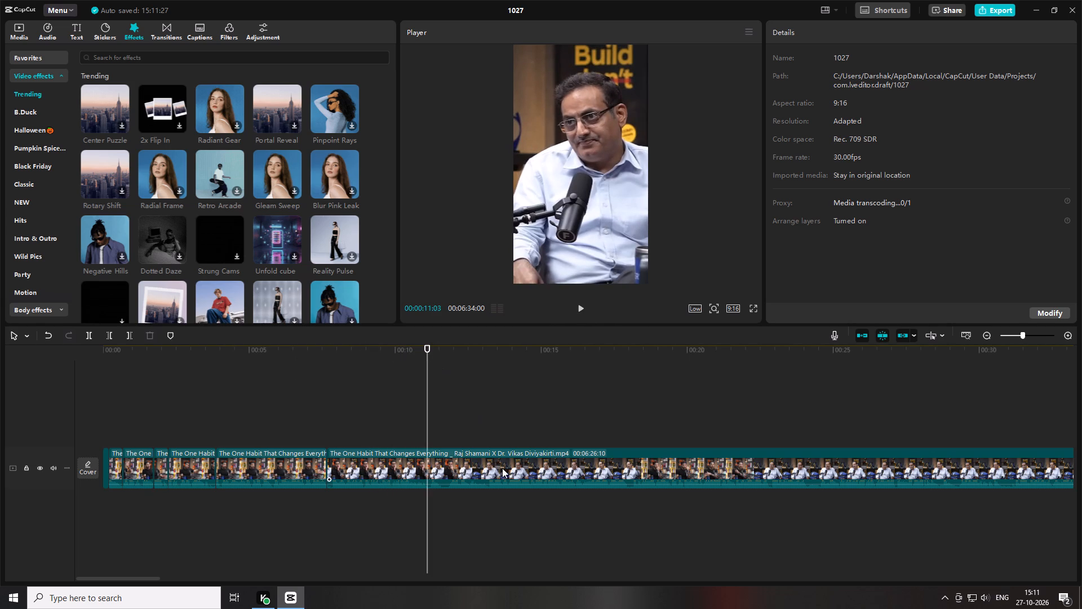
key(ctrl+b)
Trim off the start of the clip after the split up to about 00:00:13:05, closing the gap.
key(space)
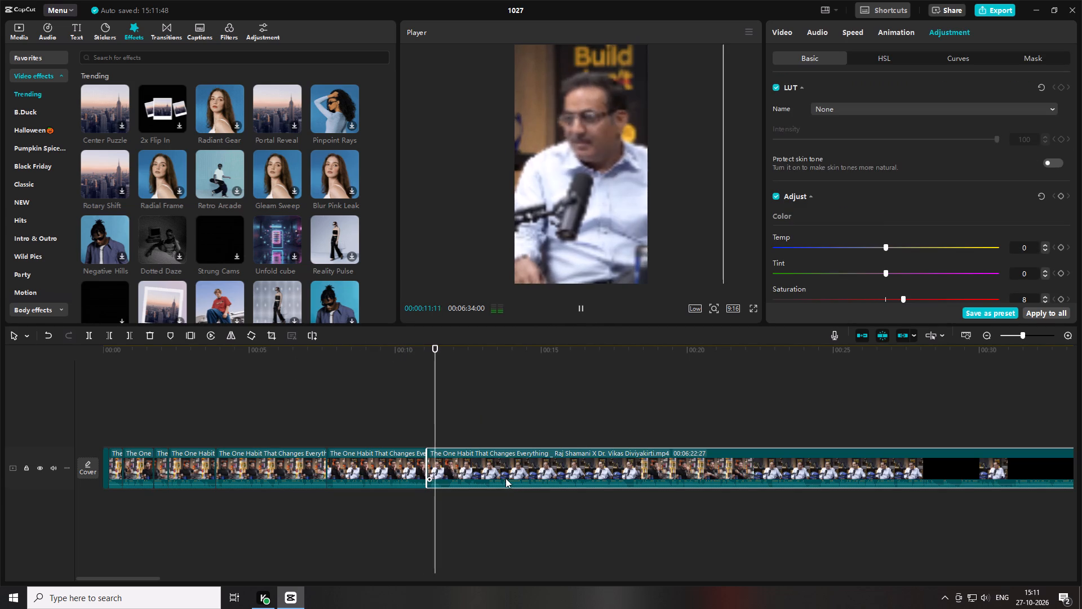
click(477, 363)
drag(478, 361, 483, 361)
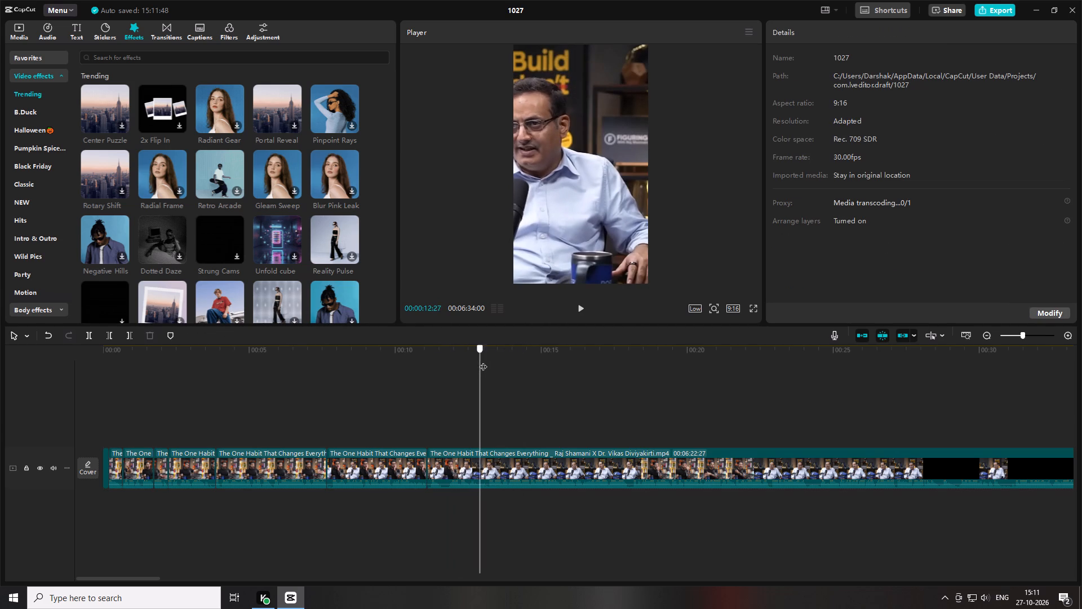
drag(483, 361, 487, 365)
key(space)
click(487, 365)
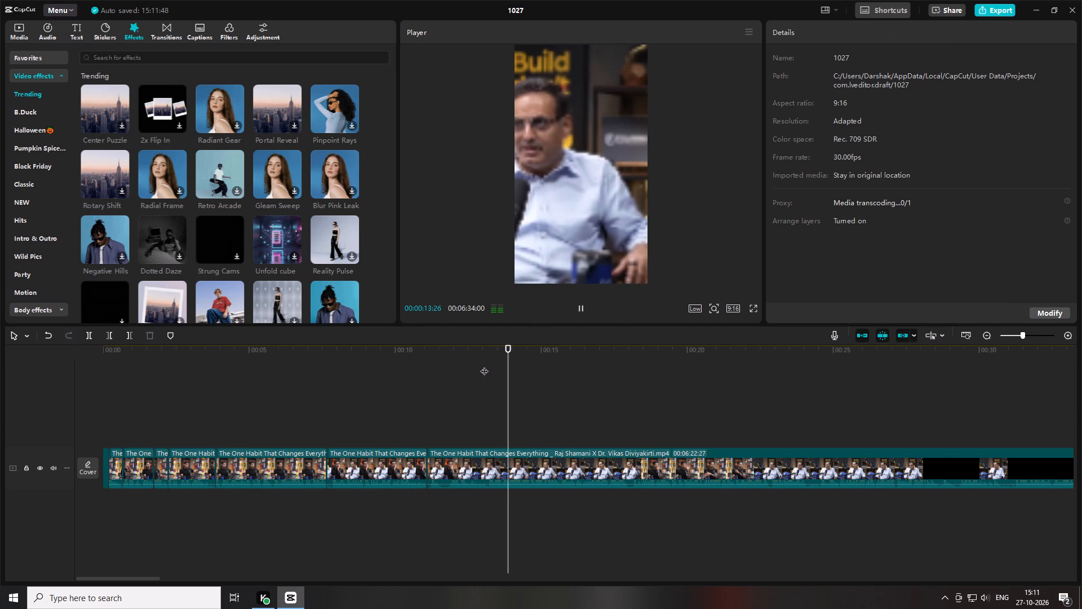
click(481, 347)
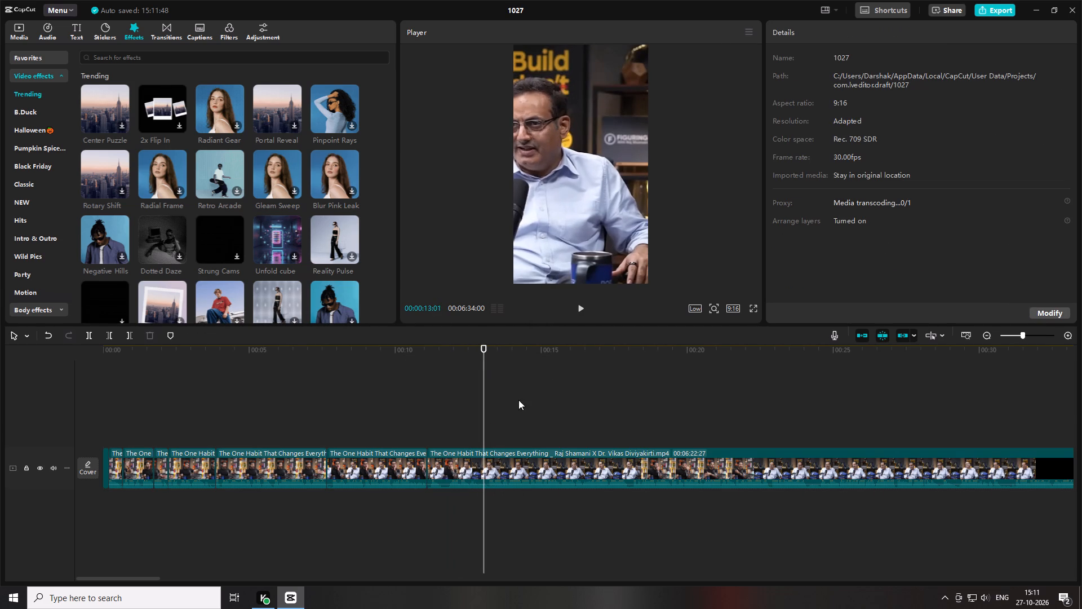
click(484, 347)
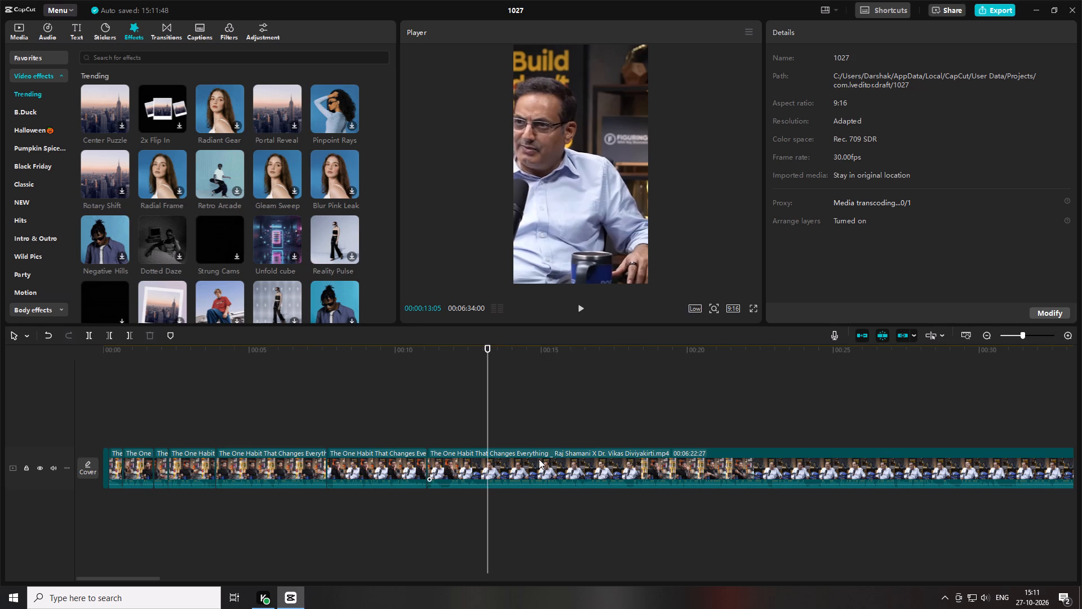
click(539, 459)
text(q)
Reframe the trimmed last clip so the guest sits near the middle of the vertical frame at about 00:00:11:17.
key(space)
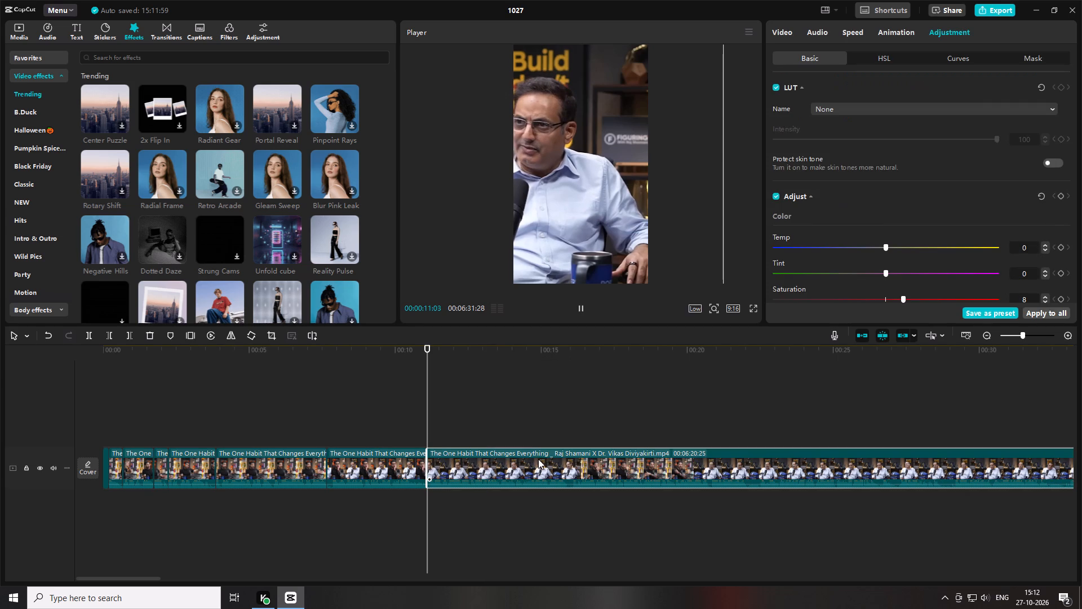
key(space)
drag(564, 195, 600, 193)
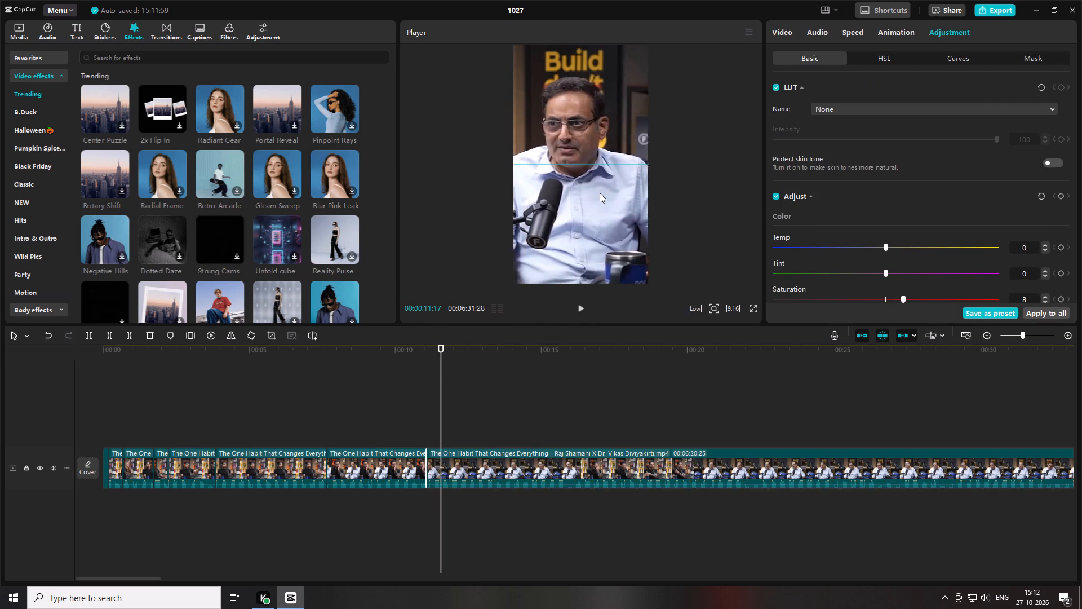
drag(600, 193, 608, 195)
Play the edit from about 00:00:08:27 and examine the stretch between about 00:00:15 and 00:00:17 for the shot change to the host.
click(363, 358)
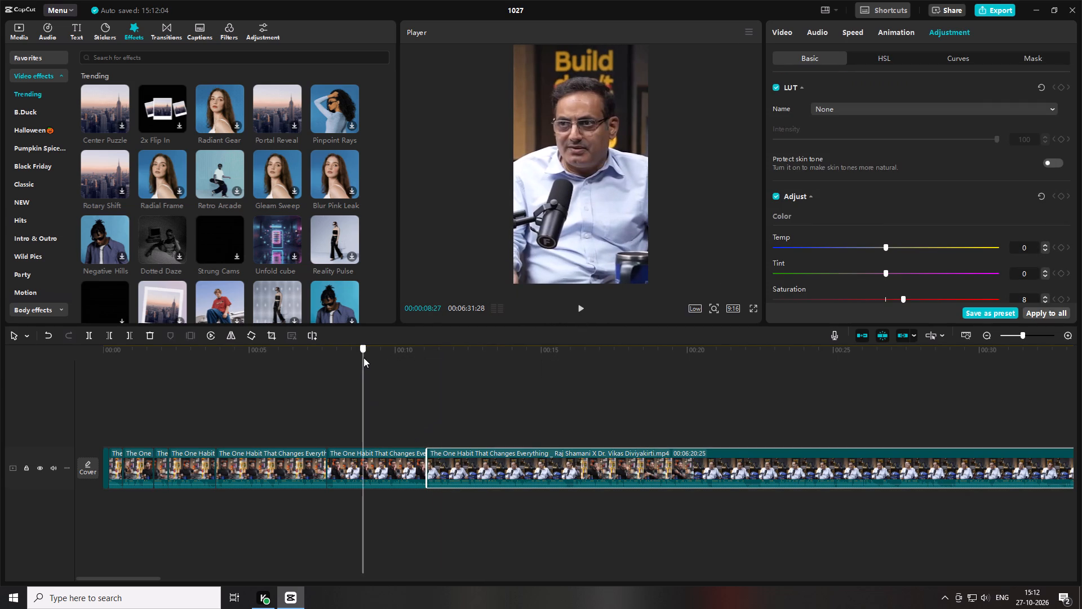
key(space)
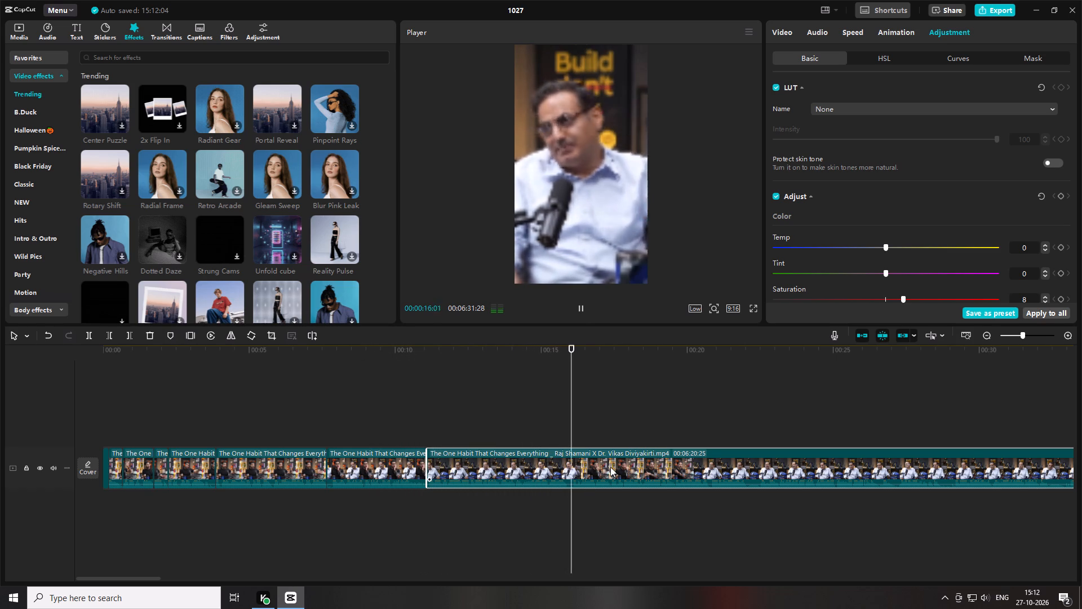
drag(588, 358, 584, 357)
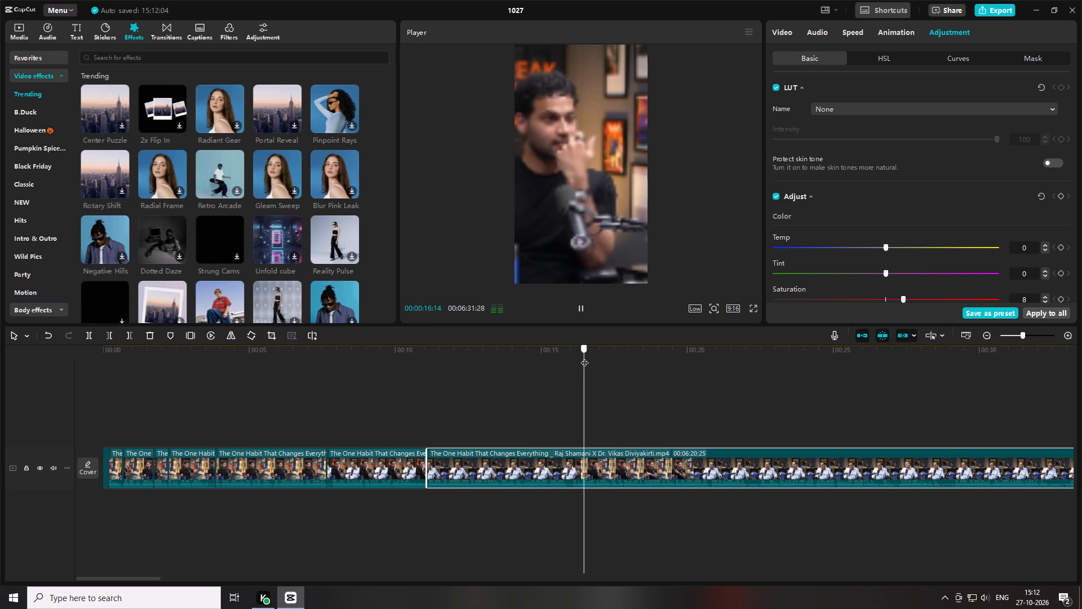
drag(584, 357, 558, 368)
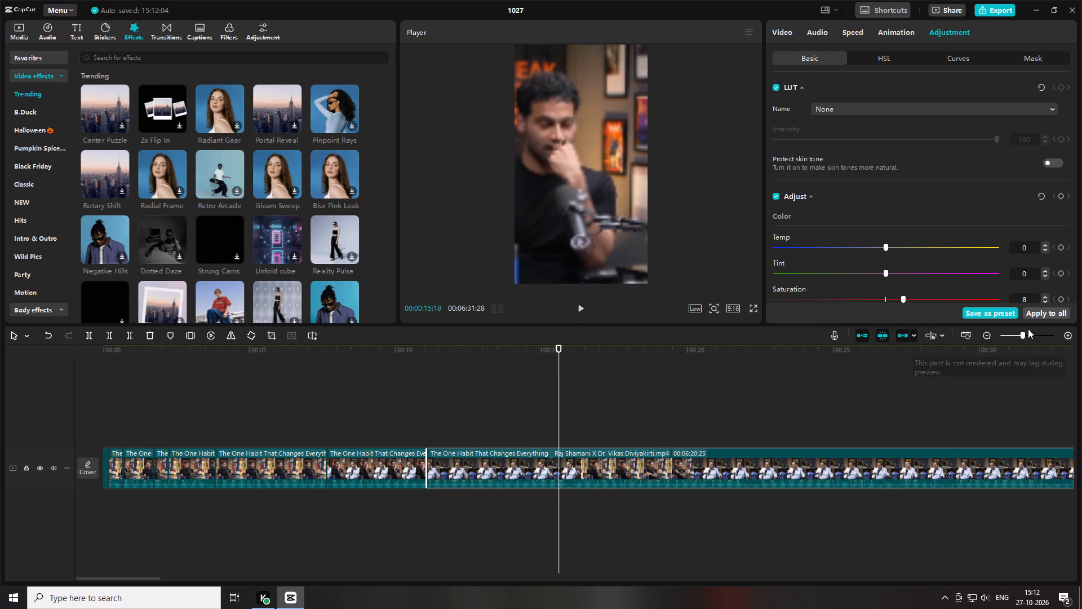
drag(1022, 337, 1030, 339)
key(space)
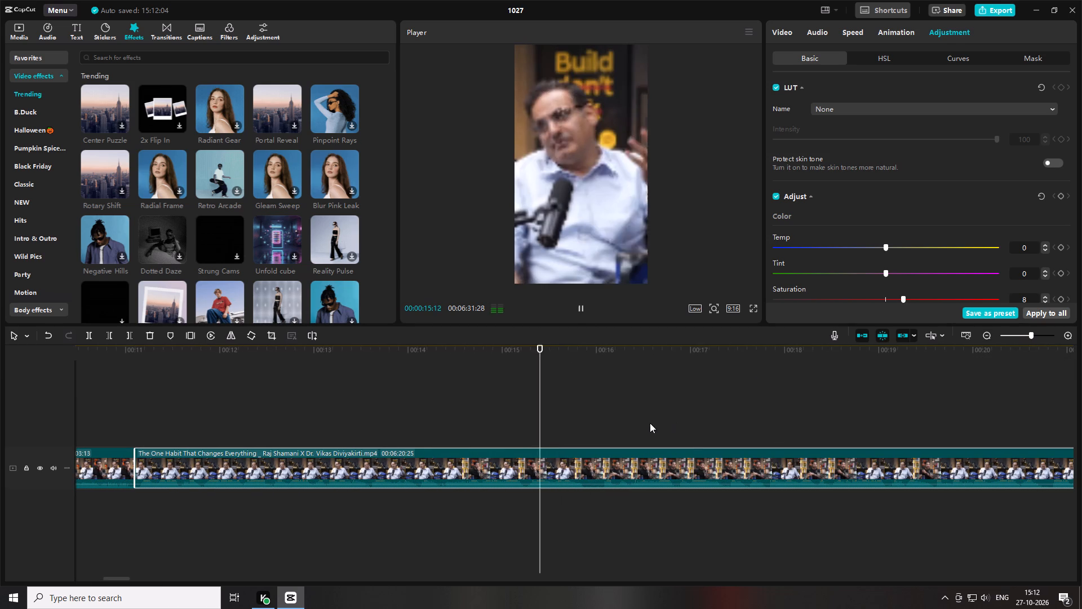
key(space)
key(space)
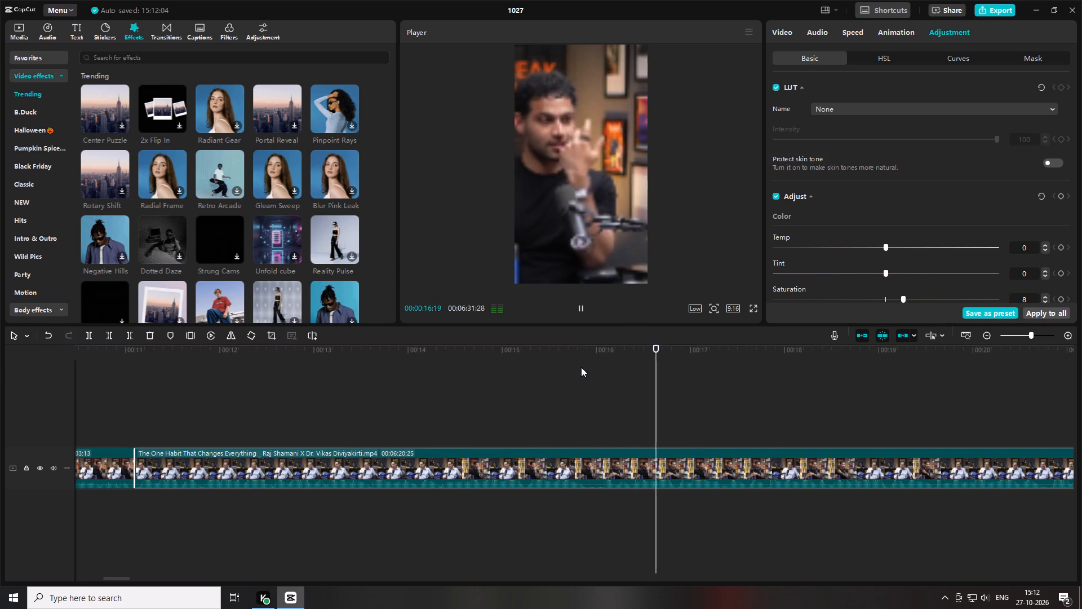
click(582, 354)
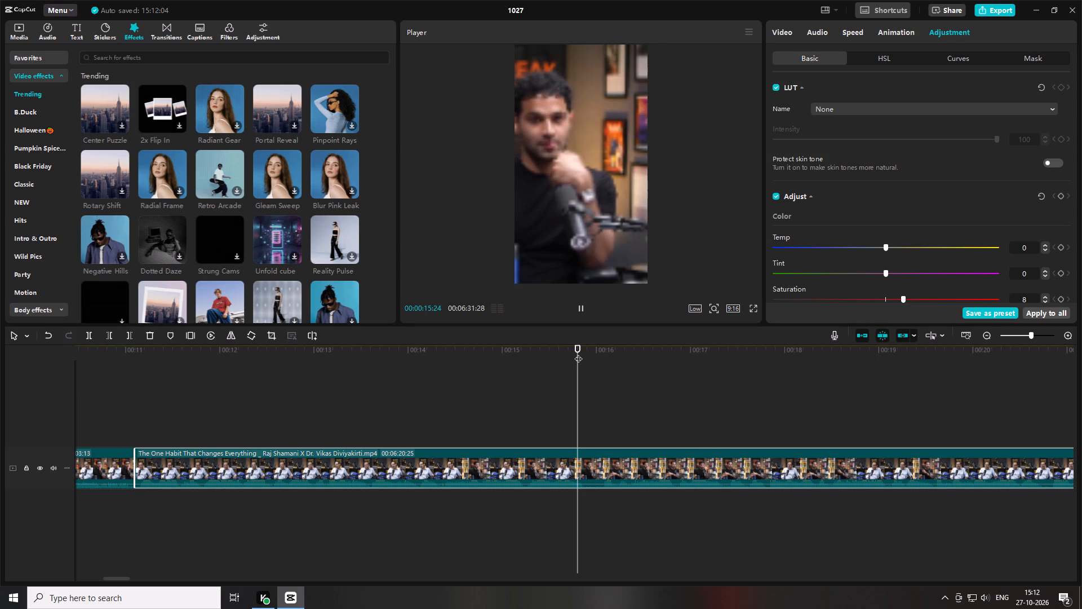
key(space)
key(space)
key(space)
key(space)
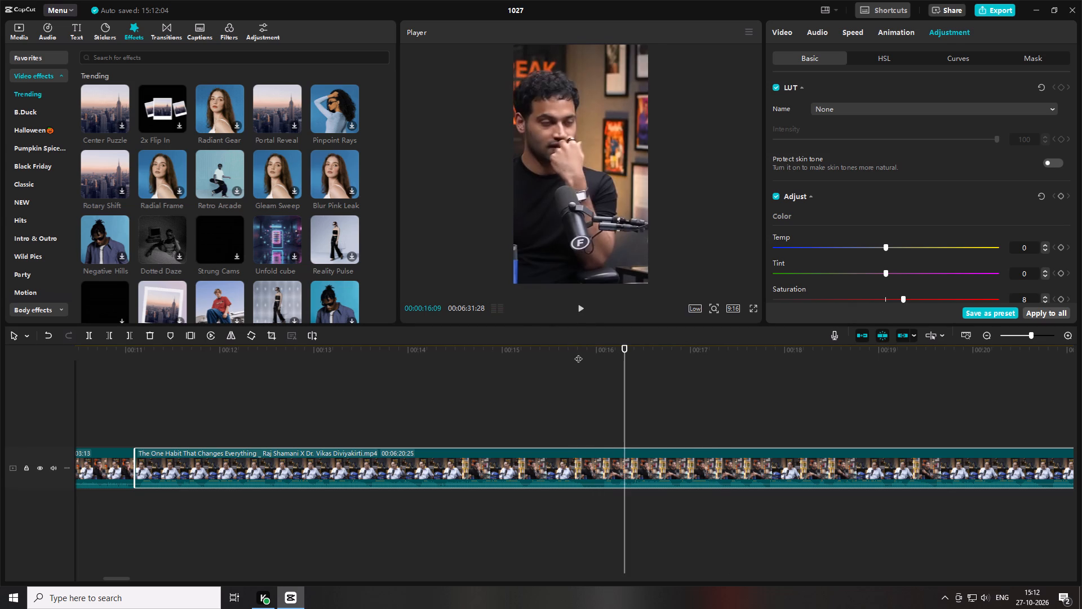
key(space)
key(space)
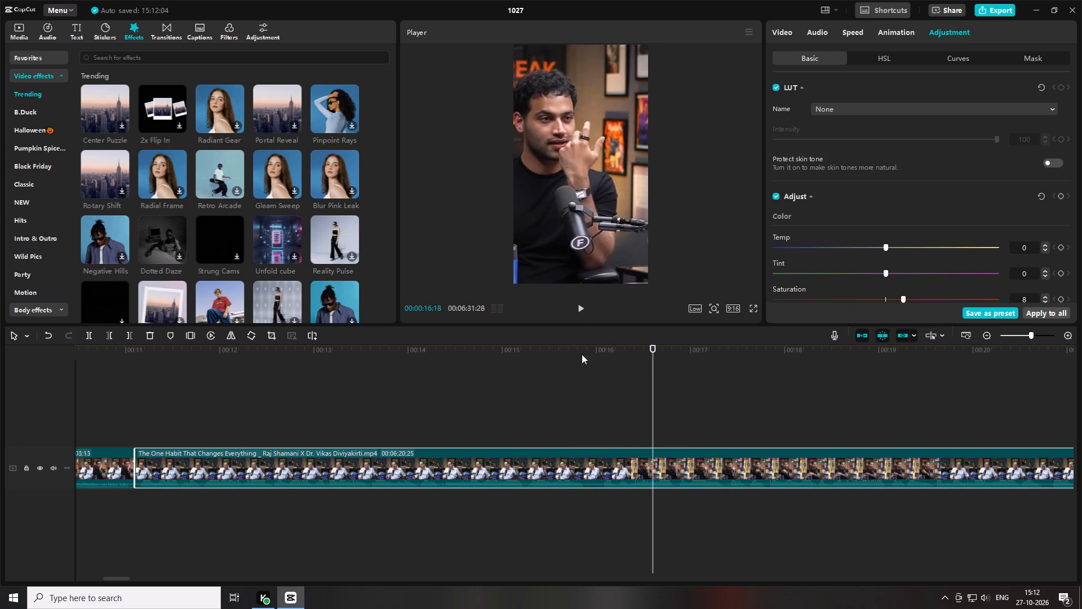
Split the last clip at about 00:00:16:08, where the shot changes from the guest to the host.
click(579, 355)
key(space)
drag(578, 355, 581, 354)
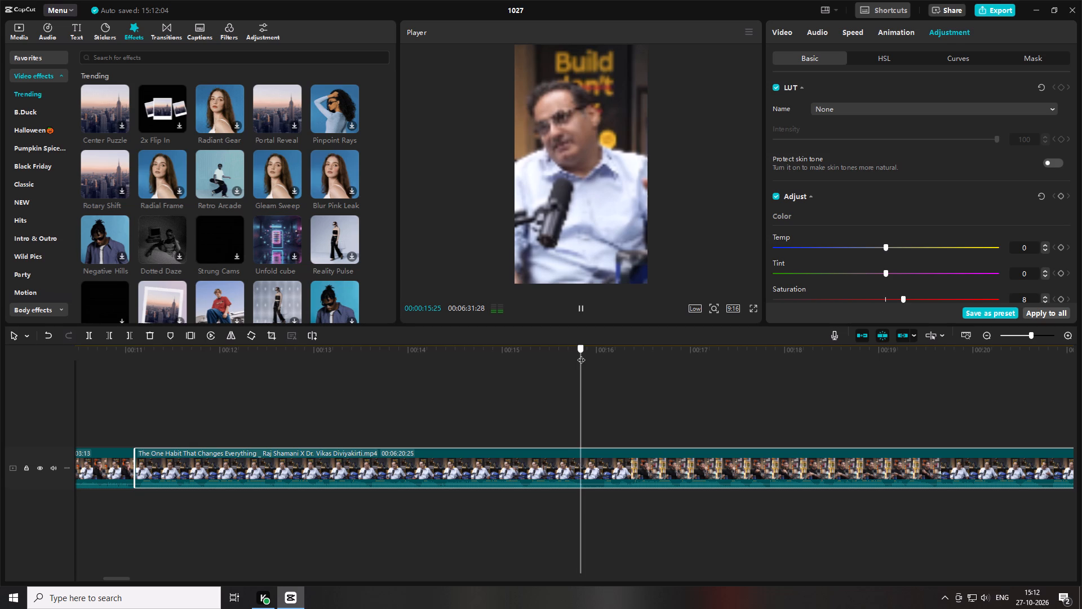
drag(581, 354, 594, 358)
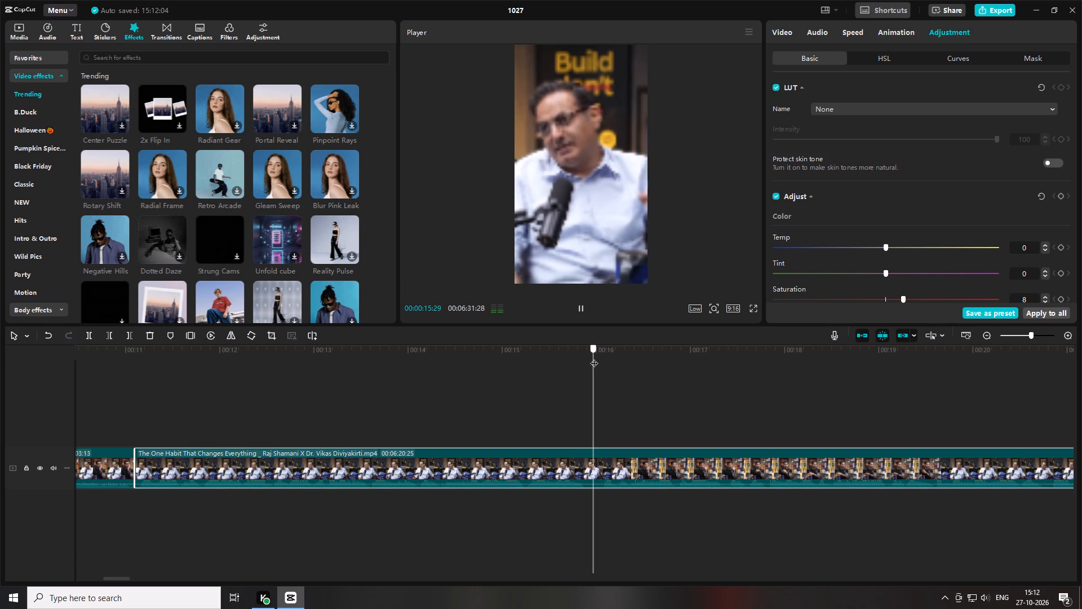
drag(594, 358, 614, 362)
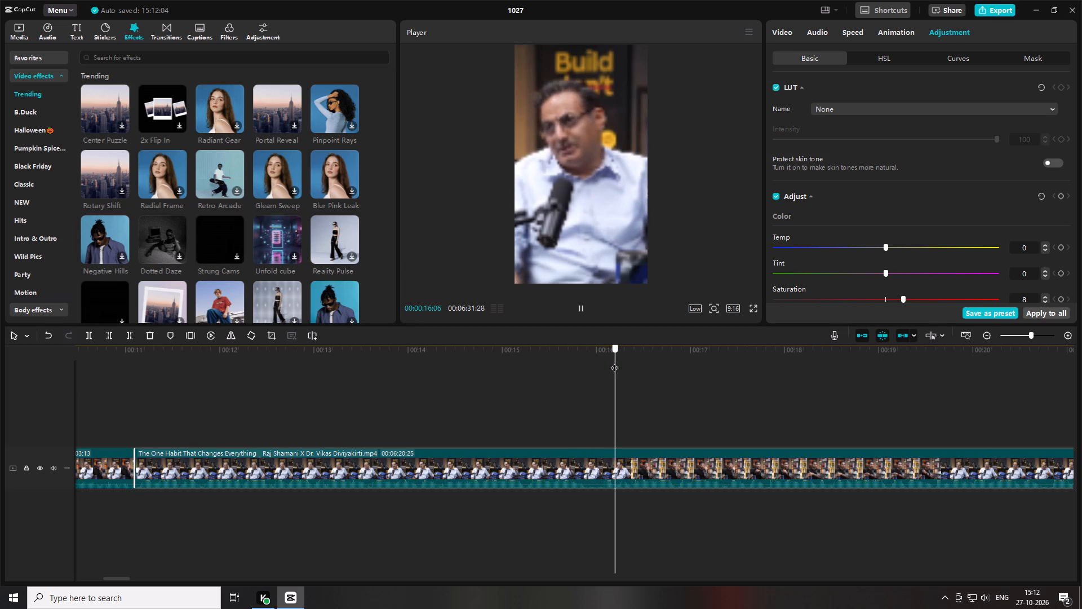
drag(614, 362, 620, 364)
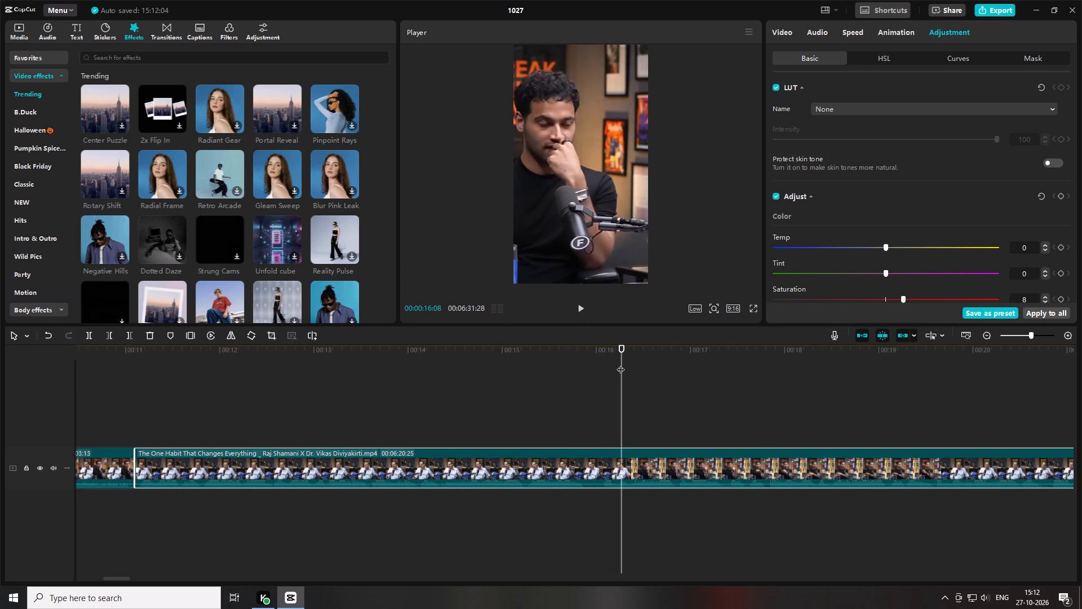
key(ctrl+b)
Reframe the last clip so the host sits near the middle of the vertical frame at about 00:00:16:08.
drag(595, 233, 612, 233)
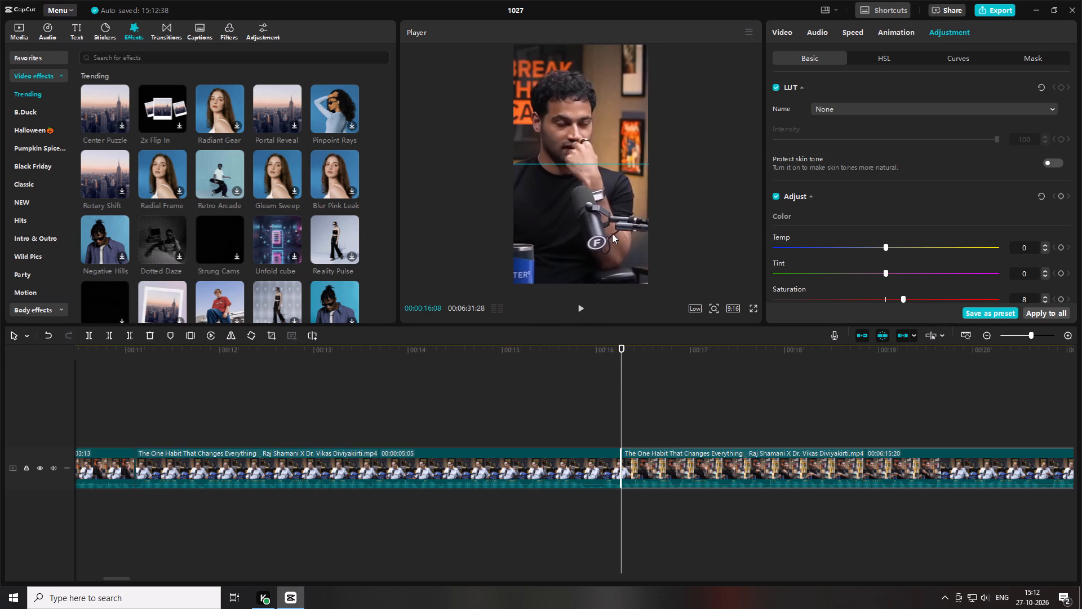
drag(612, 233, 625, 236)
Play the reframed host shot from about 00:00:16:08 to about 00:00:19:23 to look for the next shot change.
key(space)
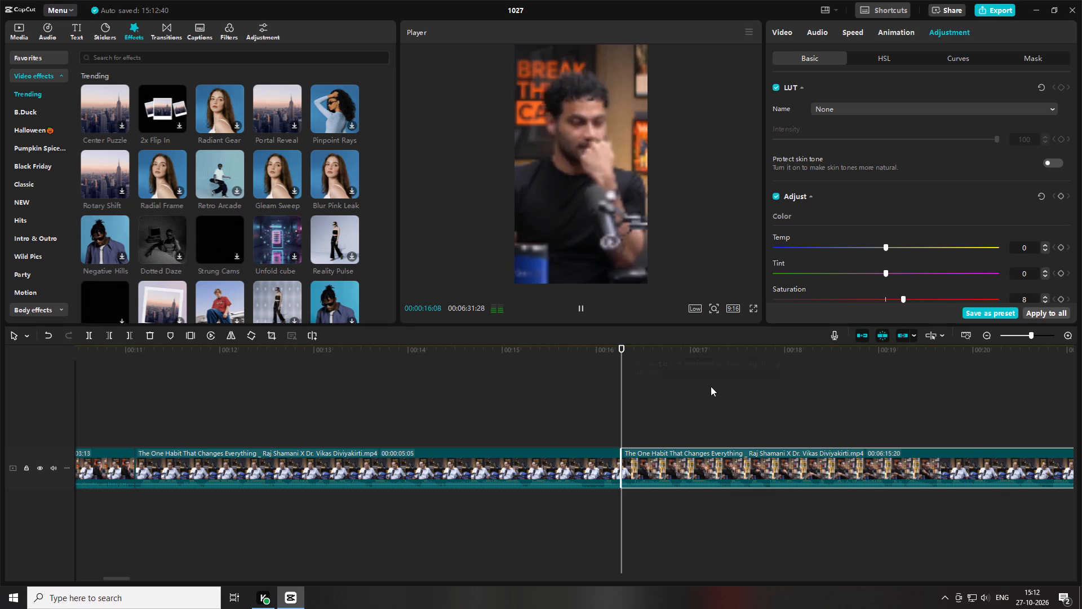
key(space)
key(space)
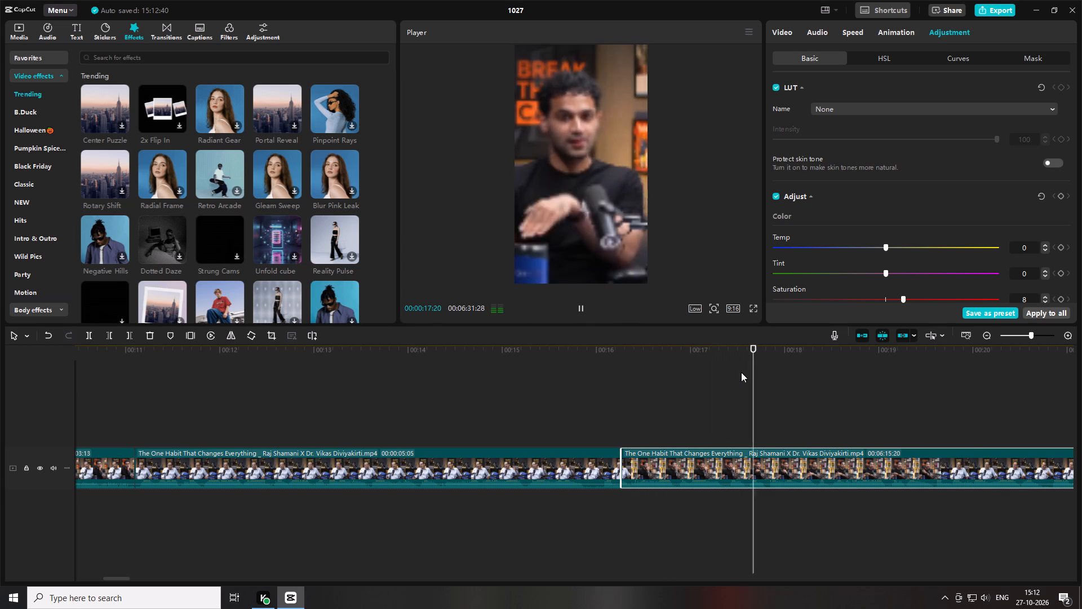
key(space)
key(space)
key(space)
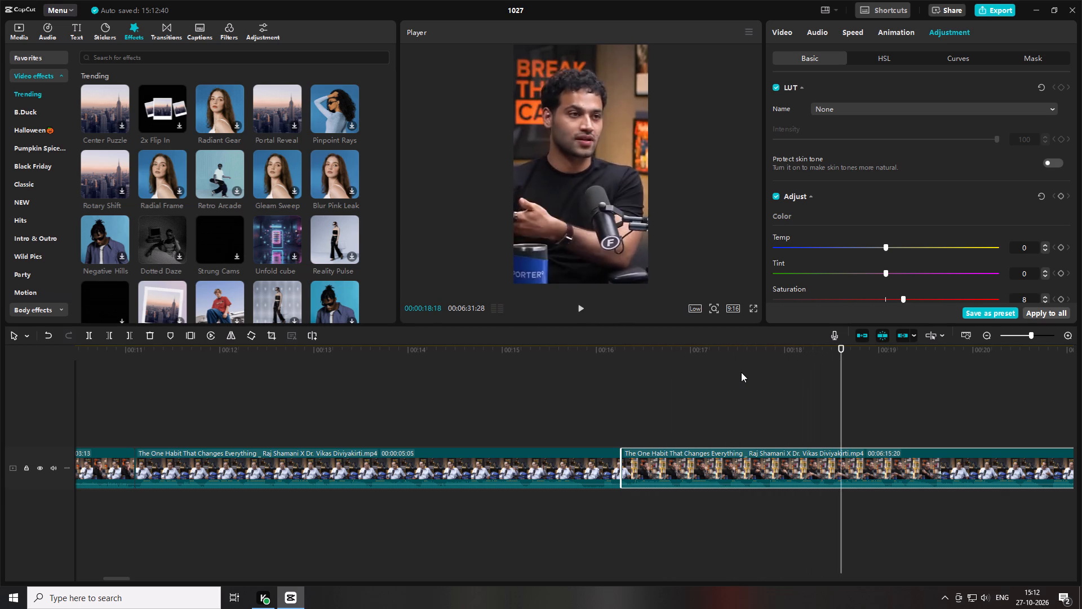
key(space)
key(space)
key(space)
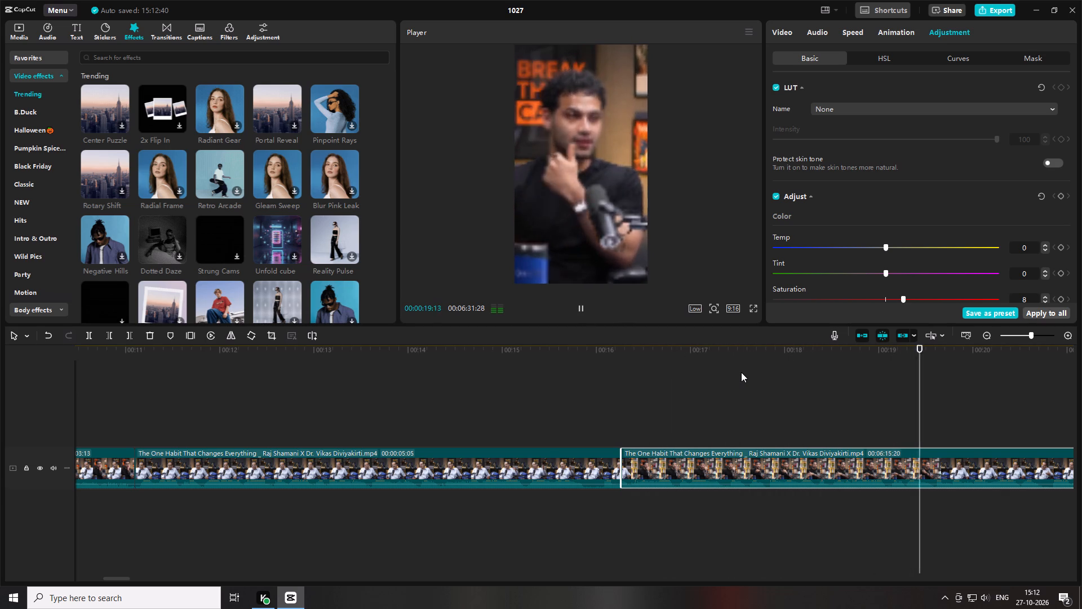
key(space)
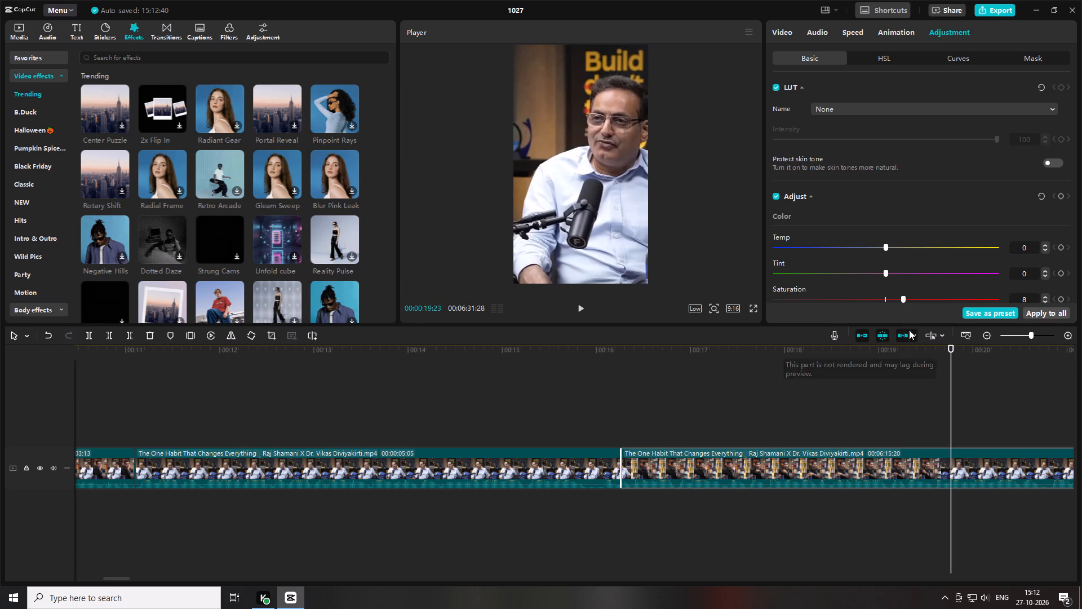
Split the last clip at about 00:00:19:15, where the shot changes from the host back to the guest.
drag(948, 351, 941, 352)
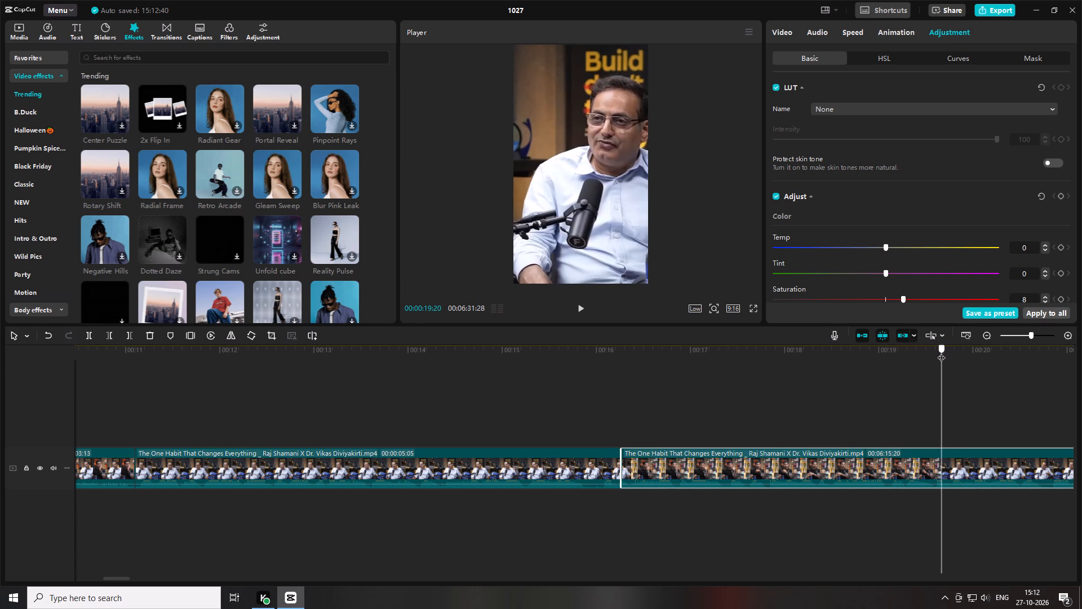
drag(941, 352, 922, 352)
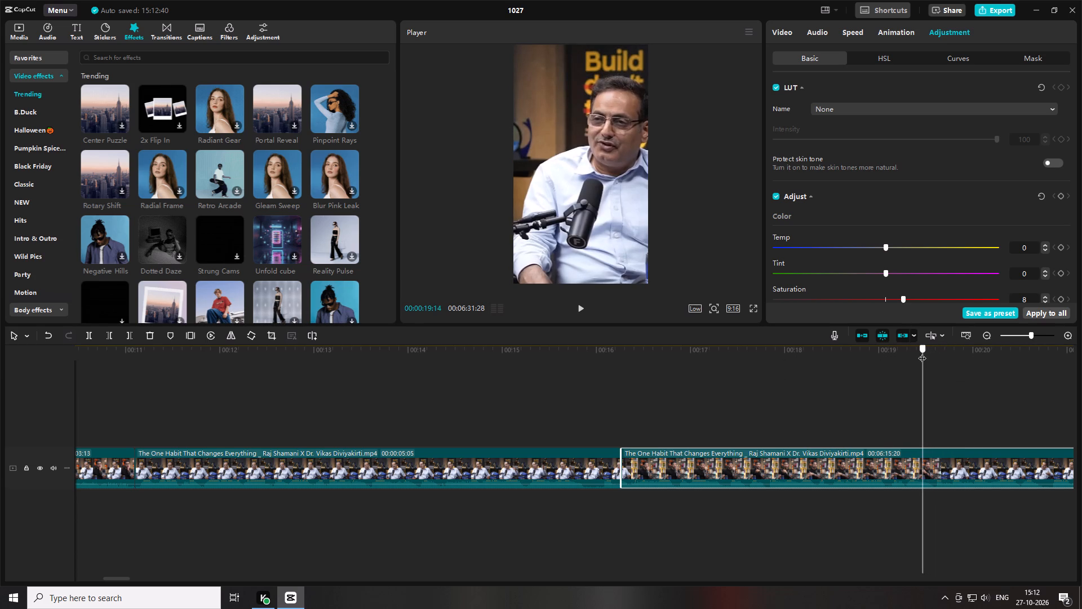
drag(922, 352, 914, 354)
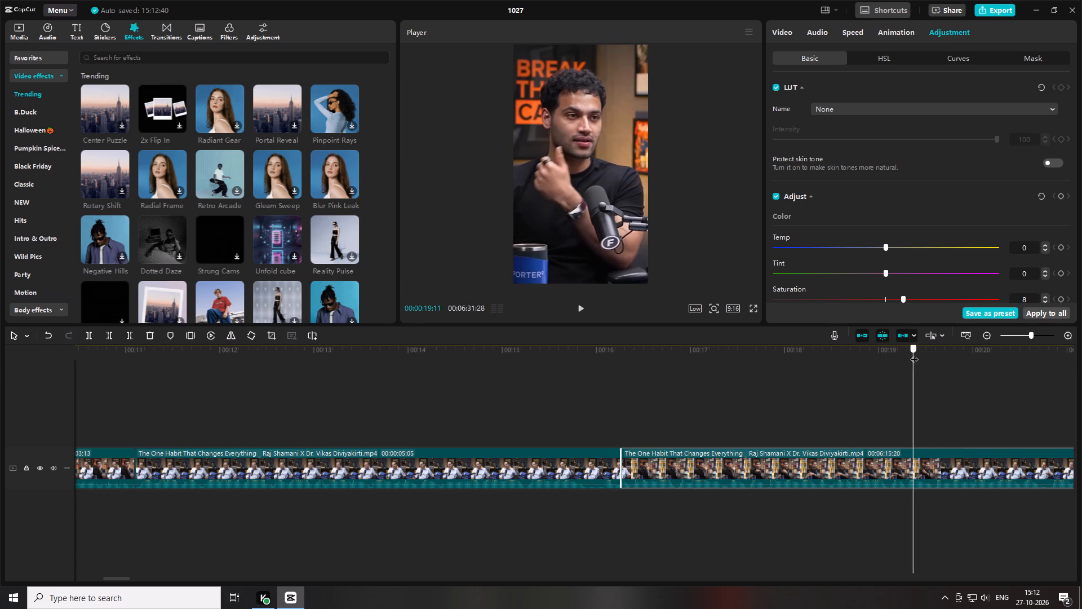
drag(914, 354, 916, 354)
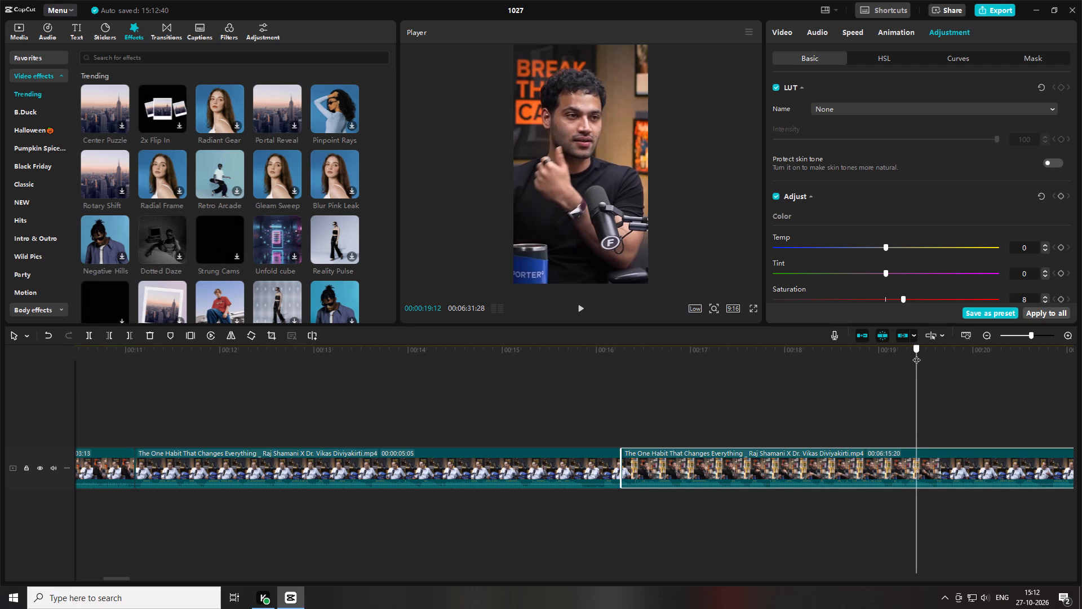
drag(916, 354, 926, 357)
key(ctrl+b)
Reframe the last clip so the guest sits near the middle of the vertical frame at about 00:00:19:15.
drag(602, 228, 572, 228)
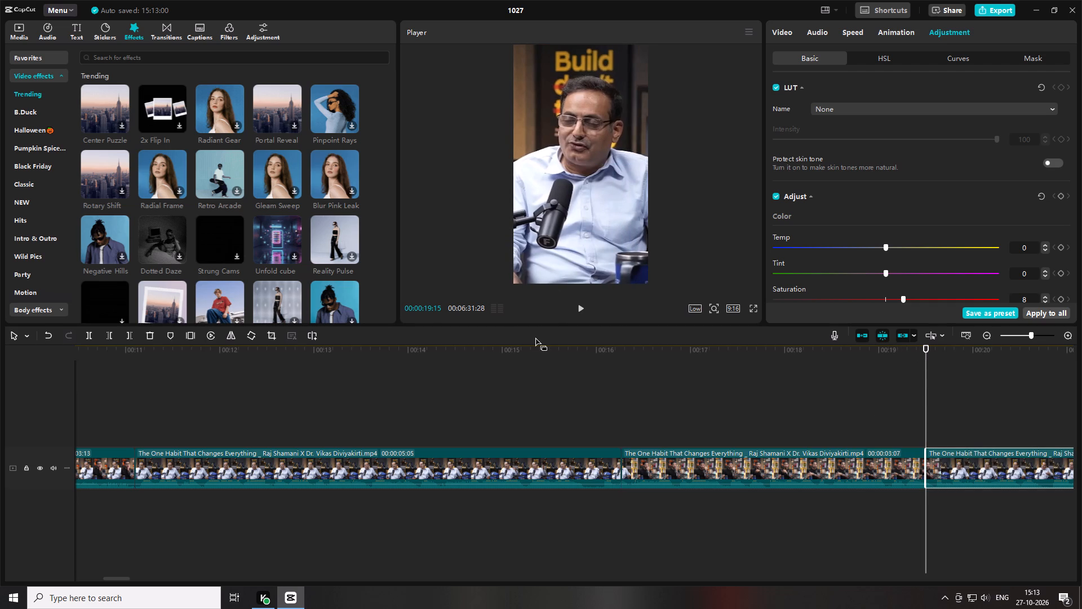
Play back the edit from shortly before 00:00:15 to review the newly split and reframed shots.
click(487, 378)
key(space)
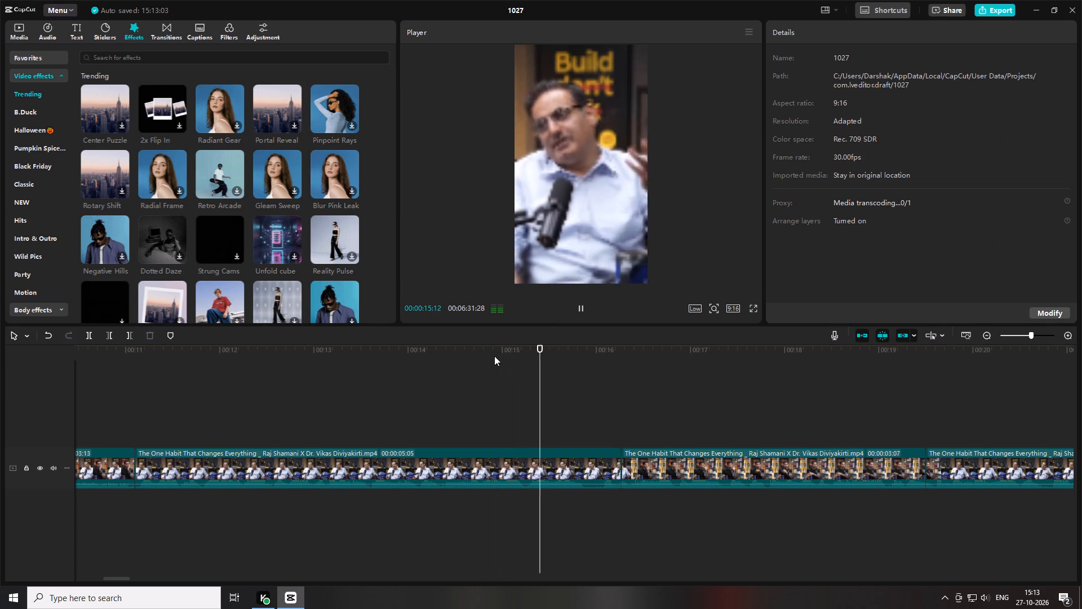
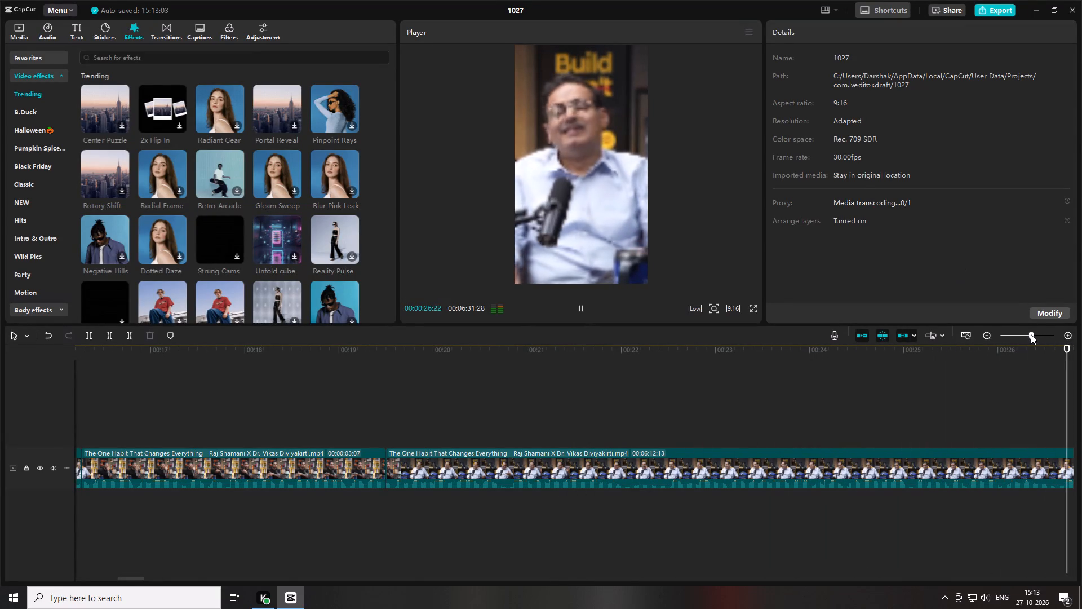
Play back the edit from its start to about 00:00:40:18, checking the existing cuts and the guest's long last shot.
drag(1030, 334, 1021, 332)
drag(390, 354, 104, 386)
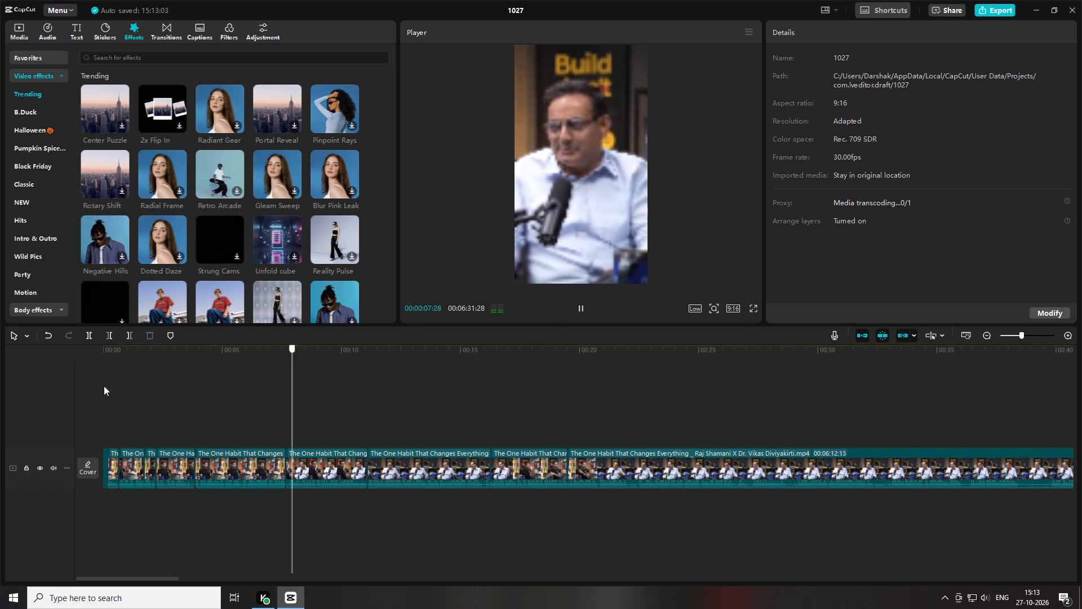
drag(104, 386, 52, 391)
key(space)
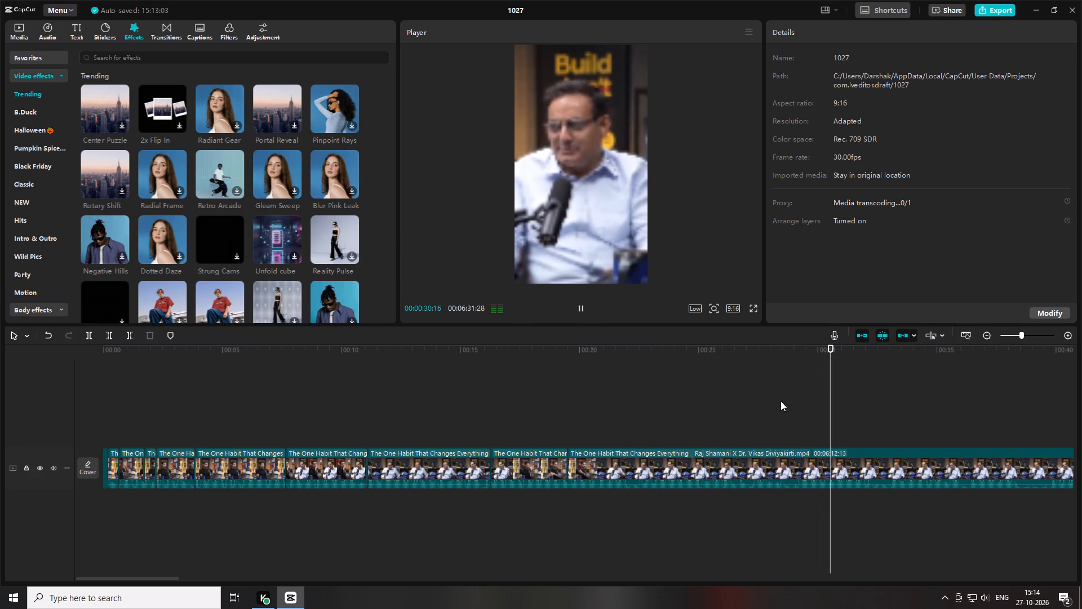
drag(139, 579, 165, 579)
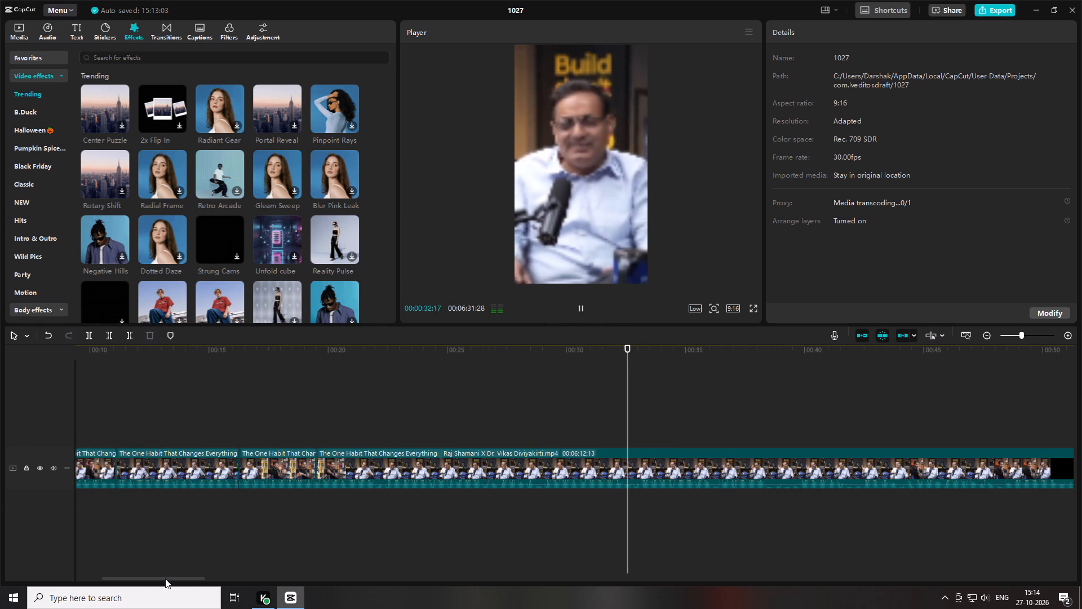
drag(165, 579, 175, 579)
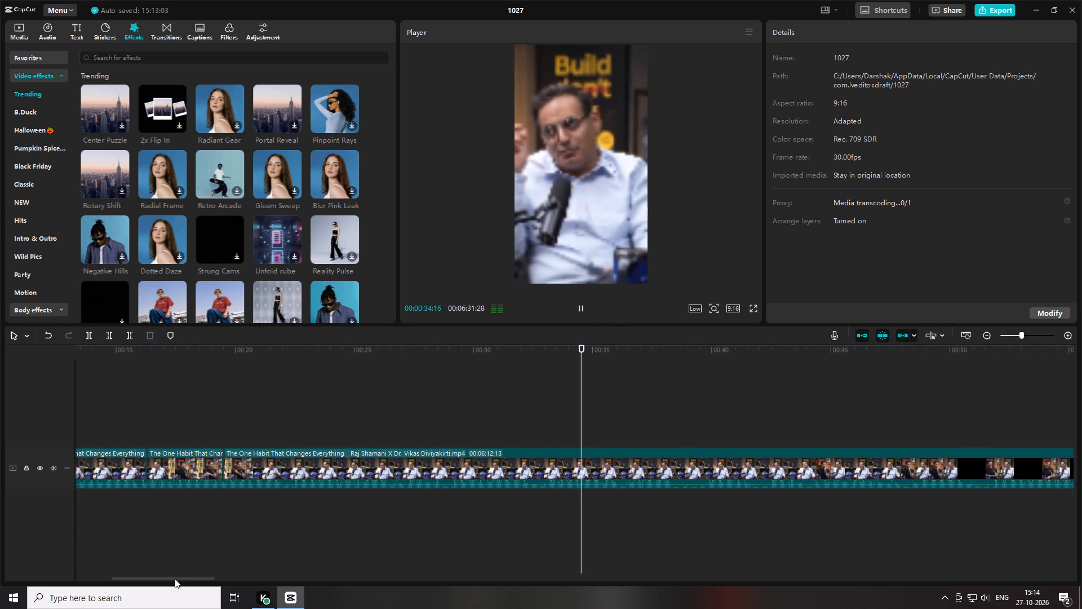
drag(175, 579, 193, 574)
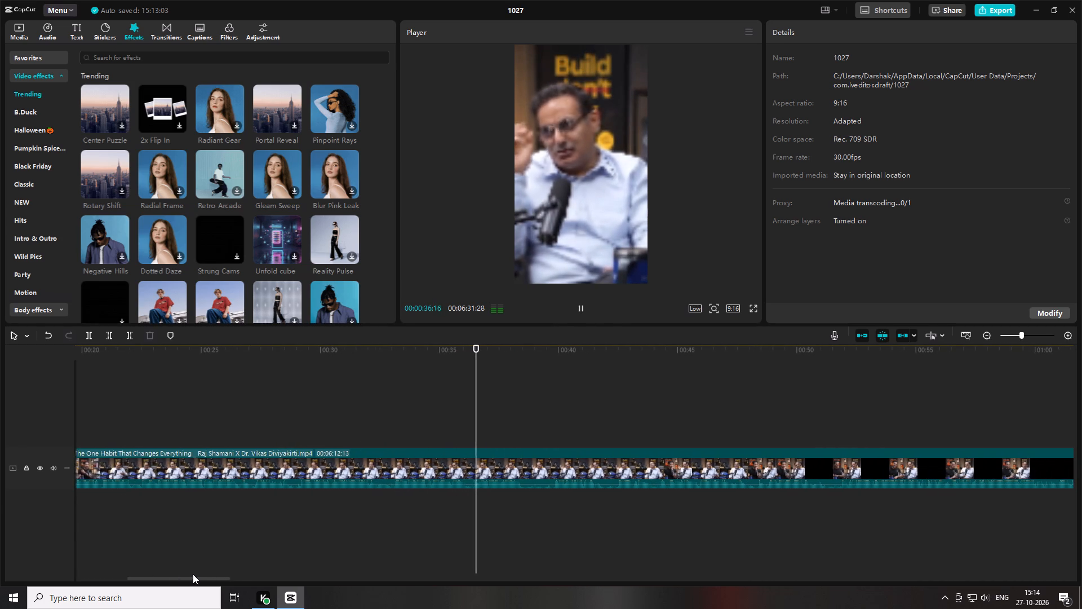
drag(193, 574, 199, 574)
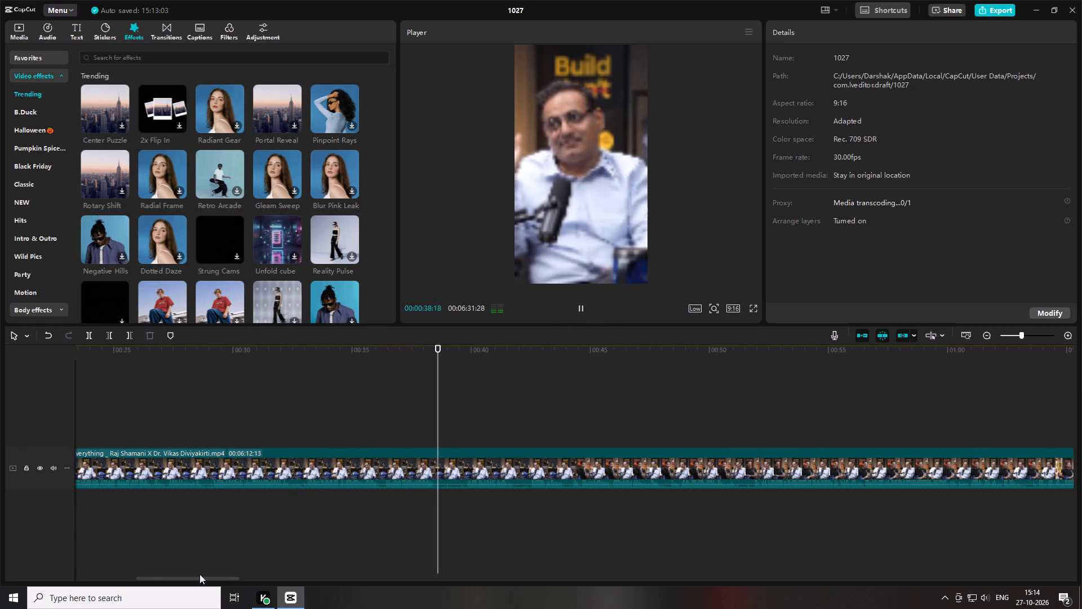
drag(199, 574, 200, 574)
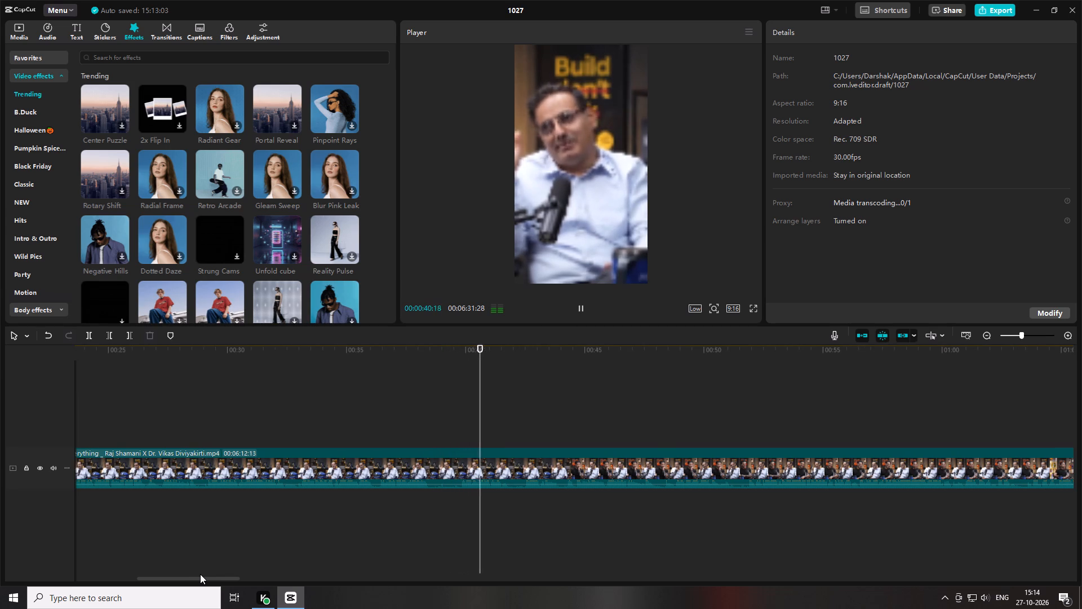
drag(200, 574, 190, 574)
Cut the stretch from about 00:00:38:14 to 00:00:39:23 out of the last clip and close the gap.
drag(529, 357, 522, 354)
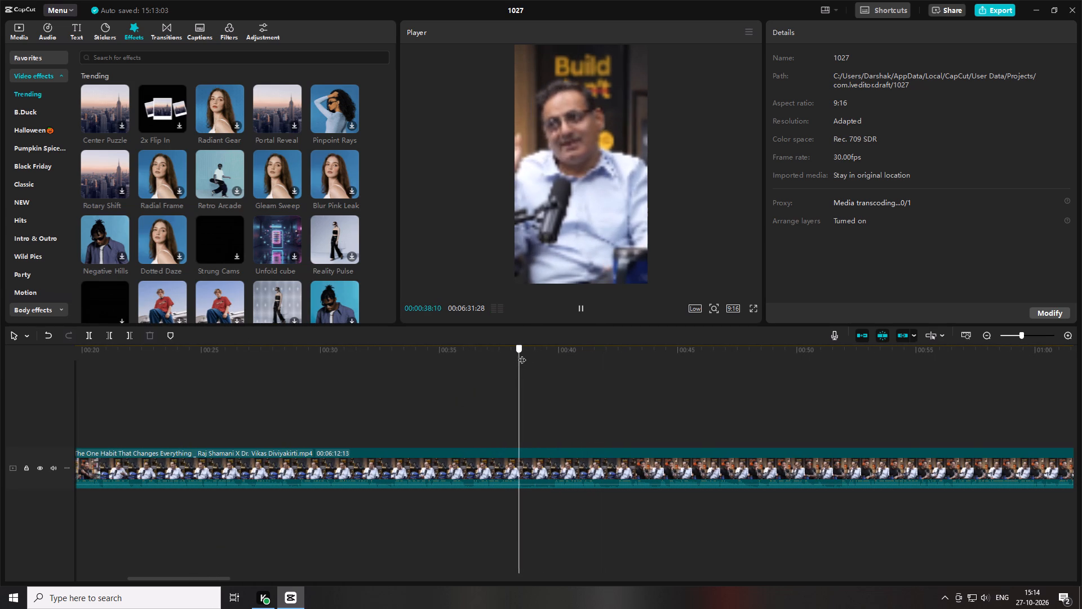
drag(522, 354, 550, 369)
key(ctrl+b)
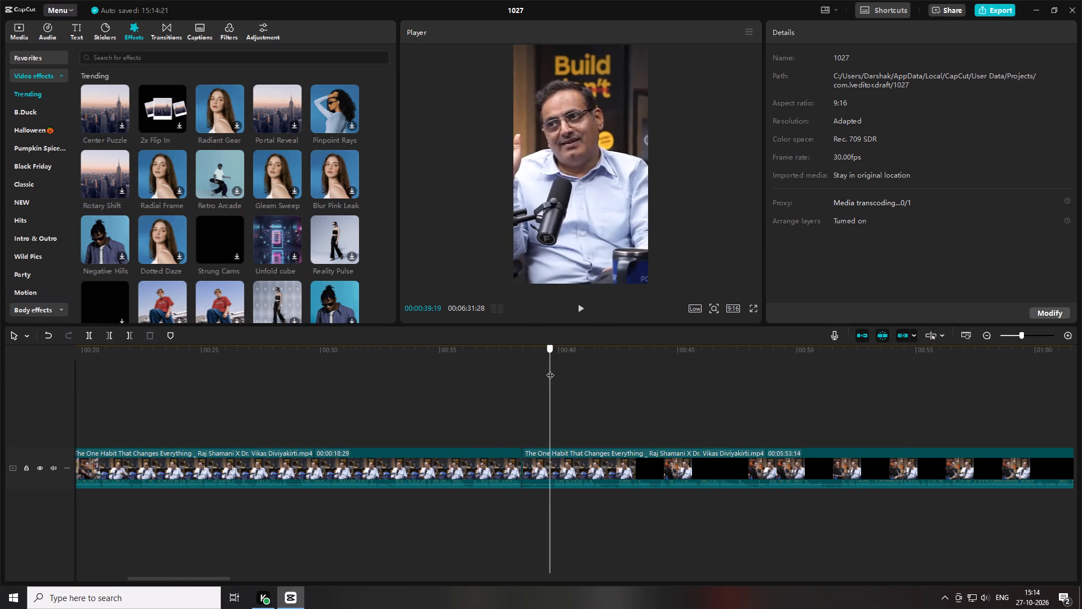
drag(550, 369, 553, 370)
right_click(553, 370)
key(q)
click(553, 370)
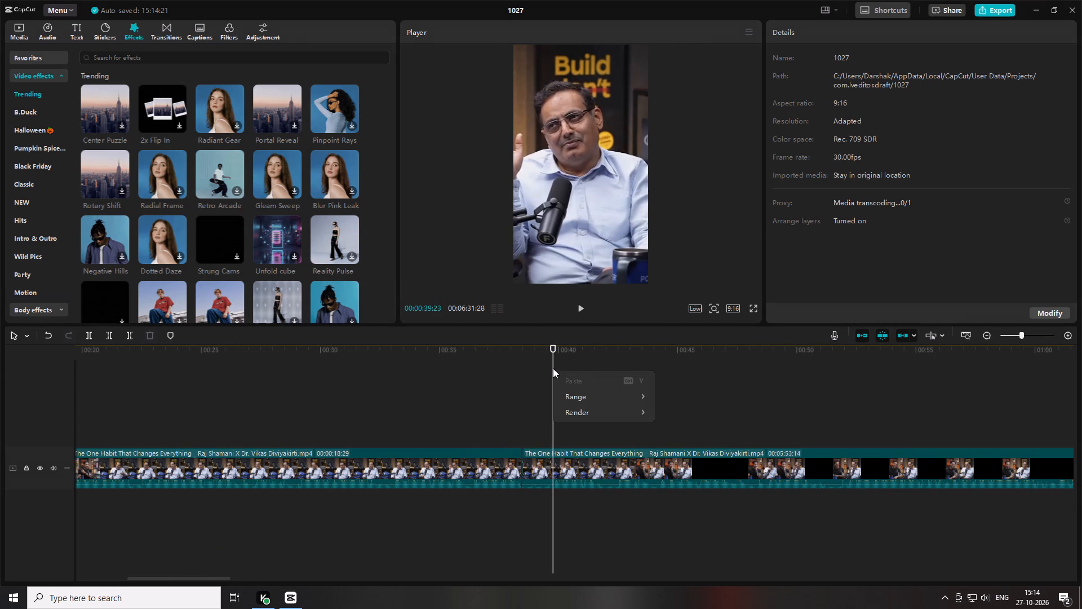
click(553, 364)
text(q)
Cut the stretch from about 00:00:40:16 to 00:00:41:05 out of the last clip and close the gap.
key(space)
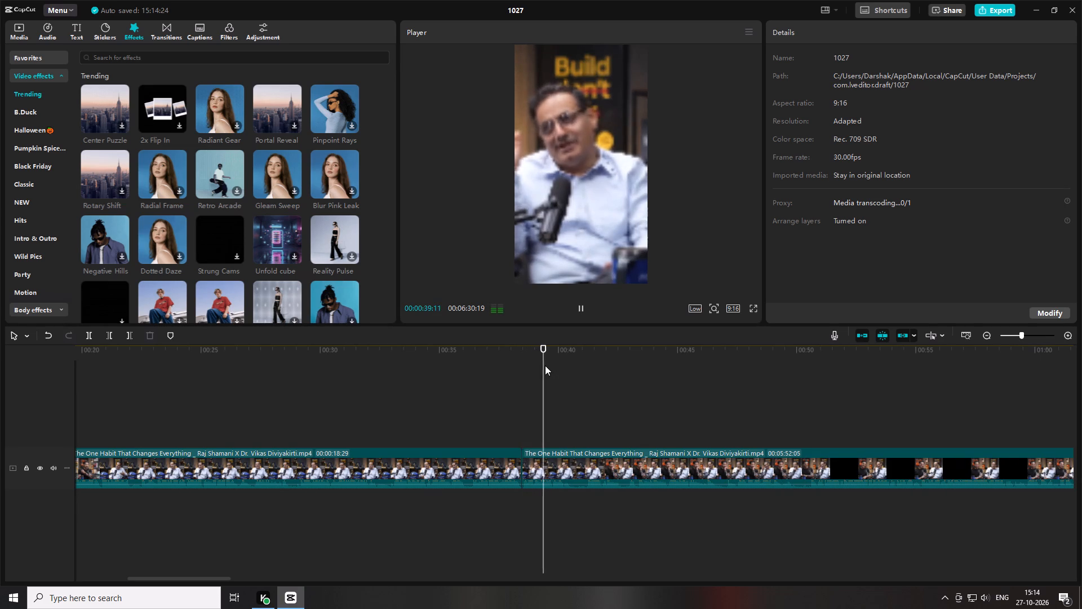
click(573, 356)
key(ctrl+b)
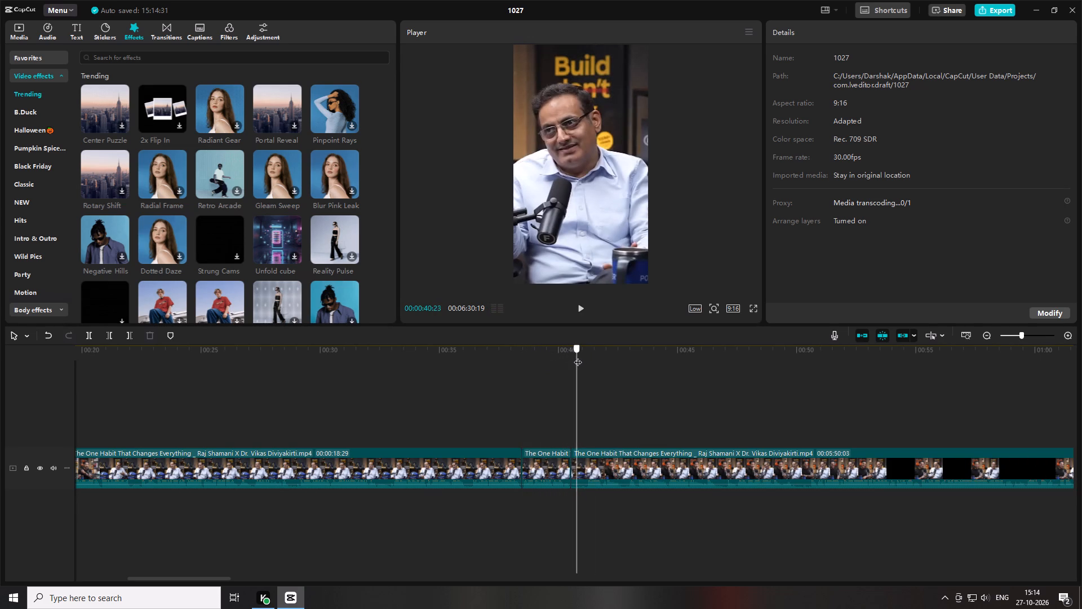
key(q)
Play on from the newest cut to about 00:00:56:25 and look over the rest of the interview footage on the timeline.
key(space)
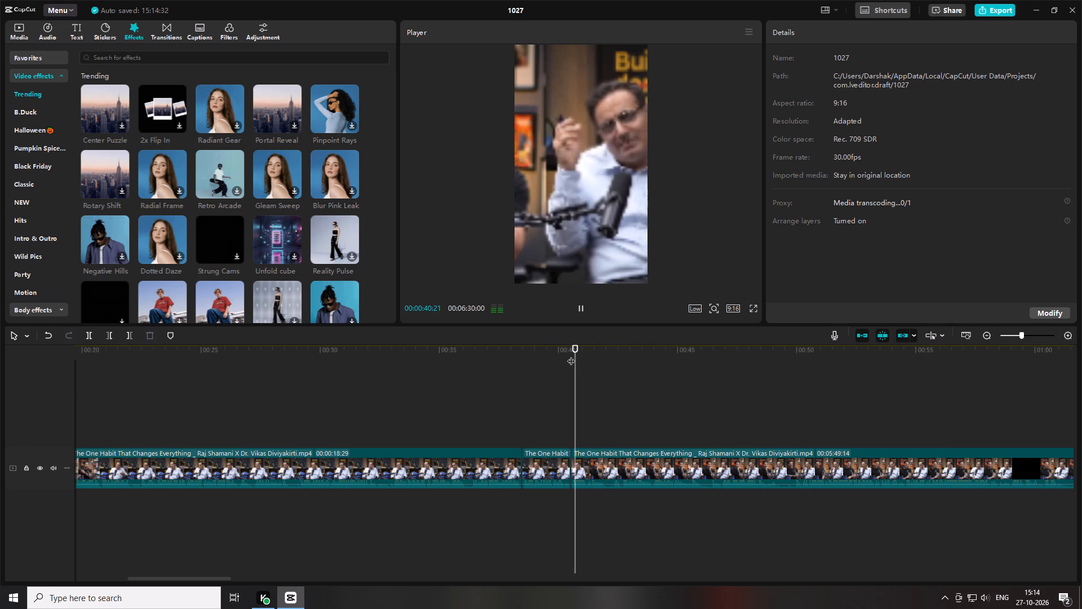
drag(172, 576, 175, 577)
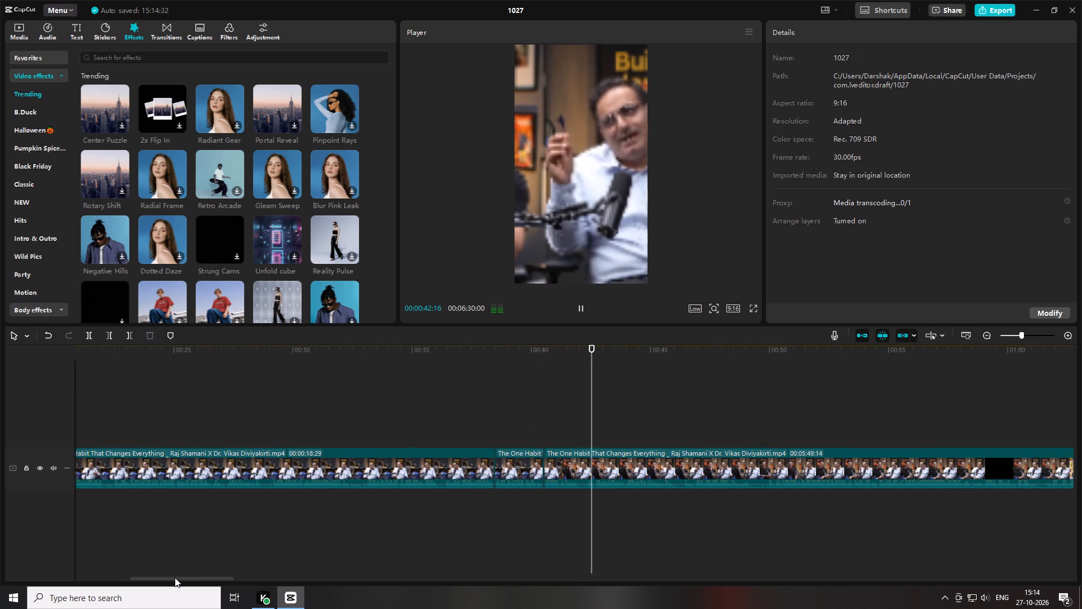
drag(175, 577, 193, 580)
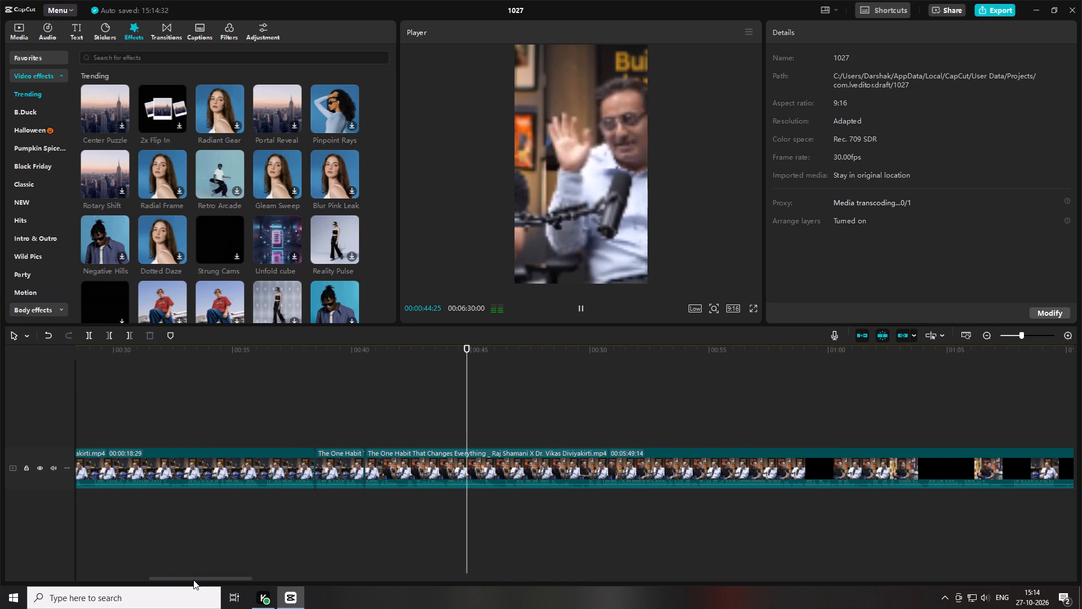
drag(193, 580, 215, 579)
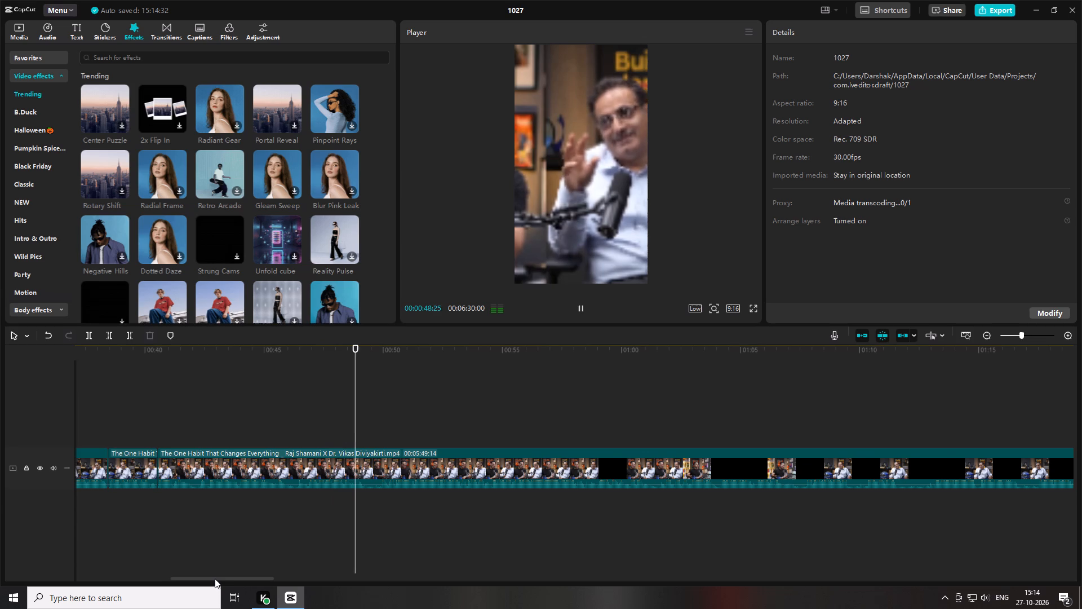
drag(215, 579, 220, 579)
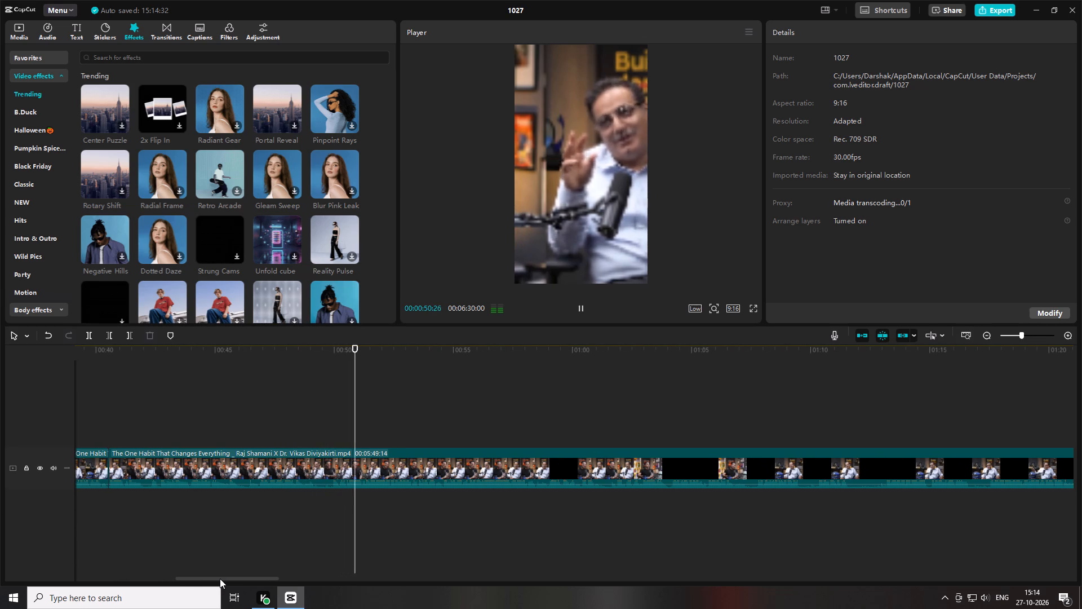
drag(220, 579, 582, 592)
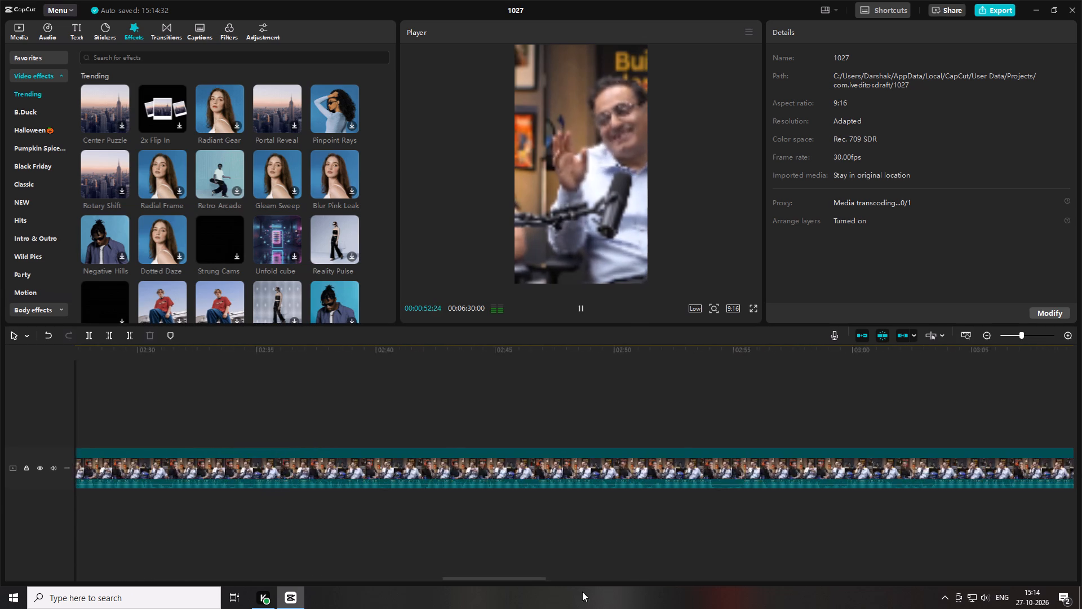
drag(582, 592, 944, 572)
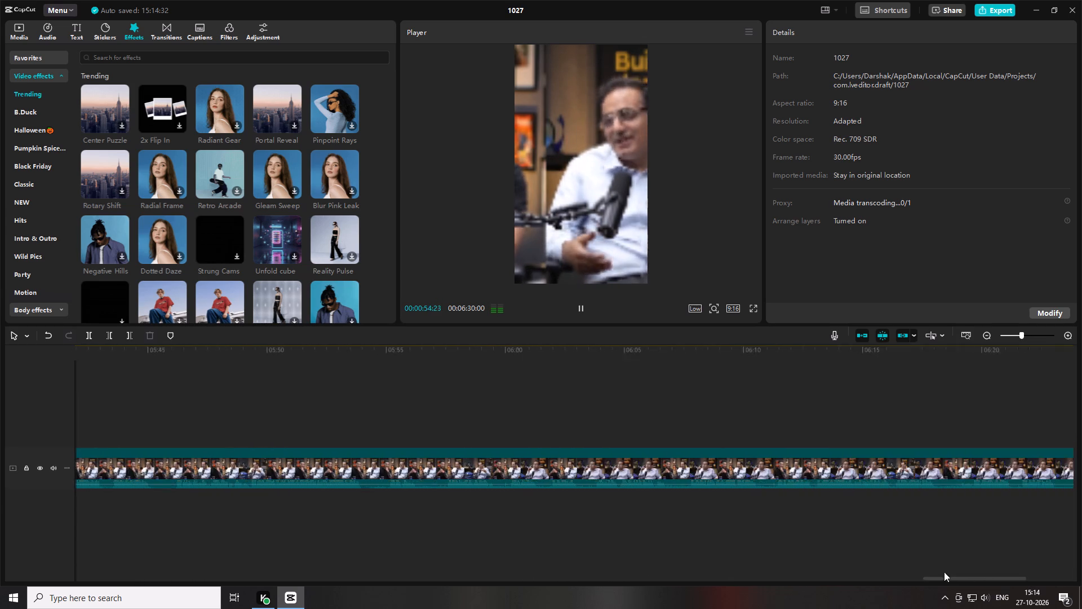
drag(944, 572, 81, 586)
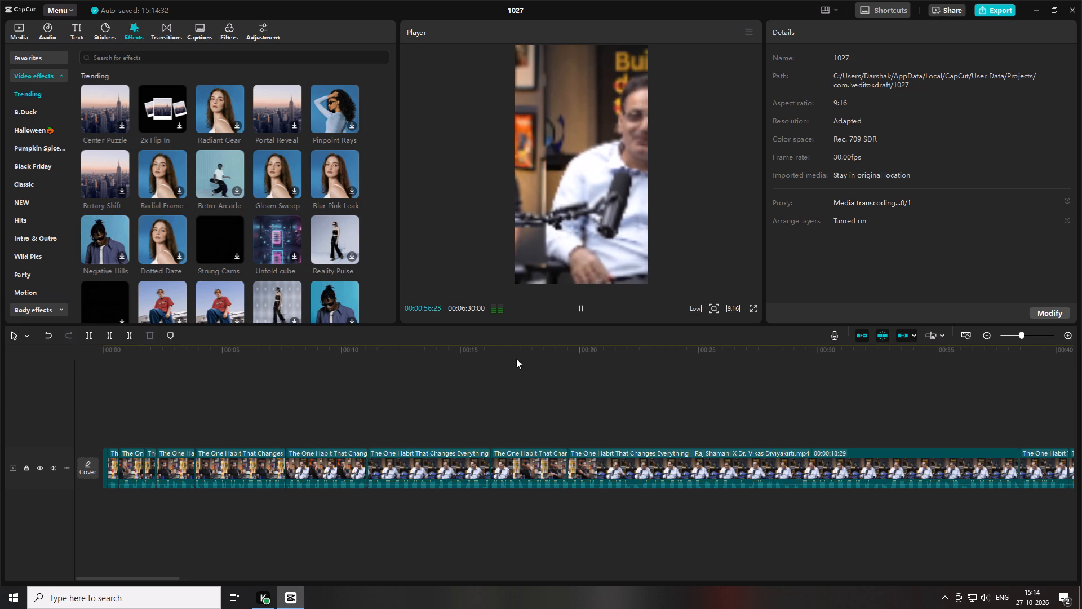
Replay the edit from about 00:00:24 and again from about 00:00:20:09, reviewing the two new cuts near 00:00:38 and 00:00:40.
click(674, 350)
key(space)
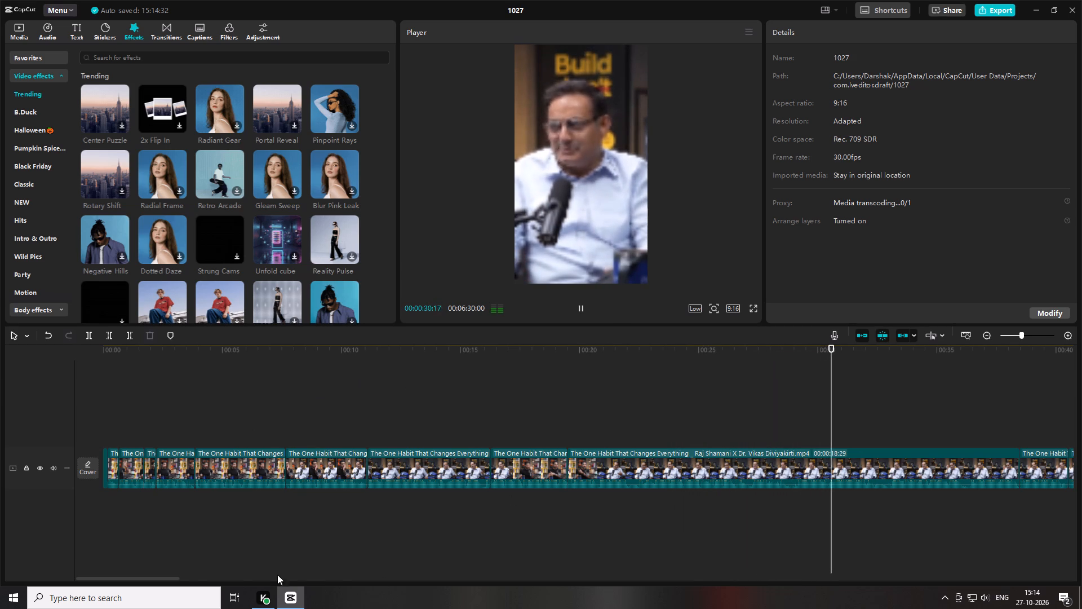
drag(152, 579, 176, 588)
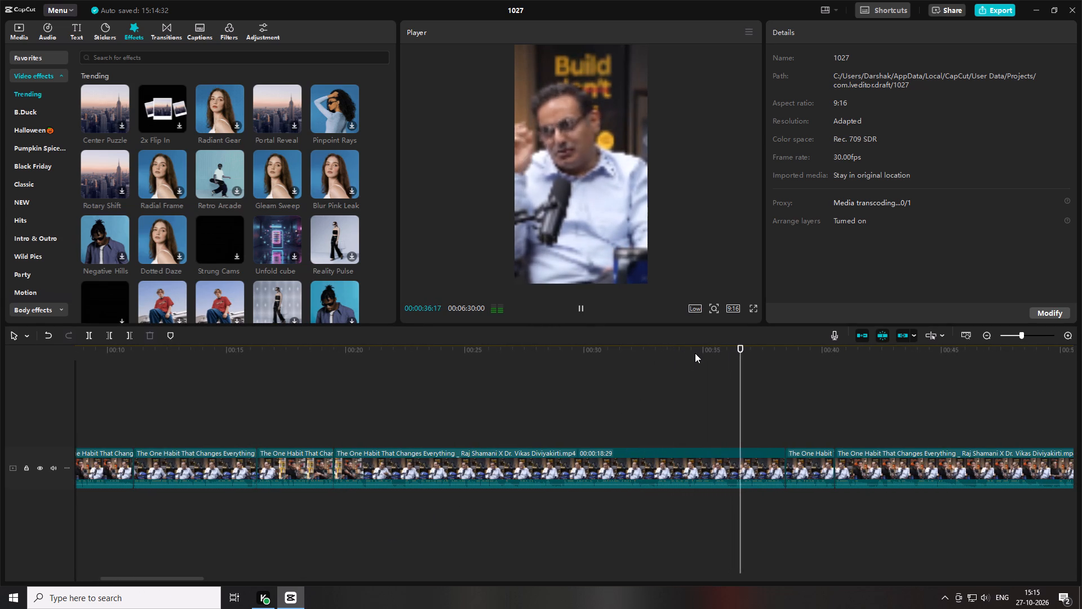
click(166, 578)
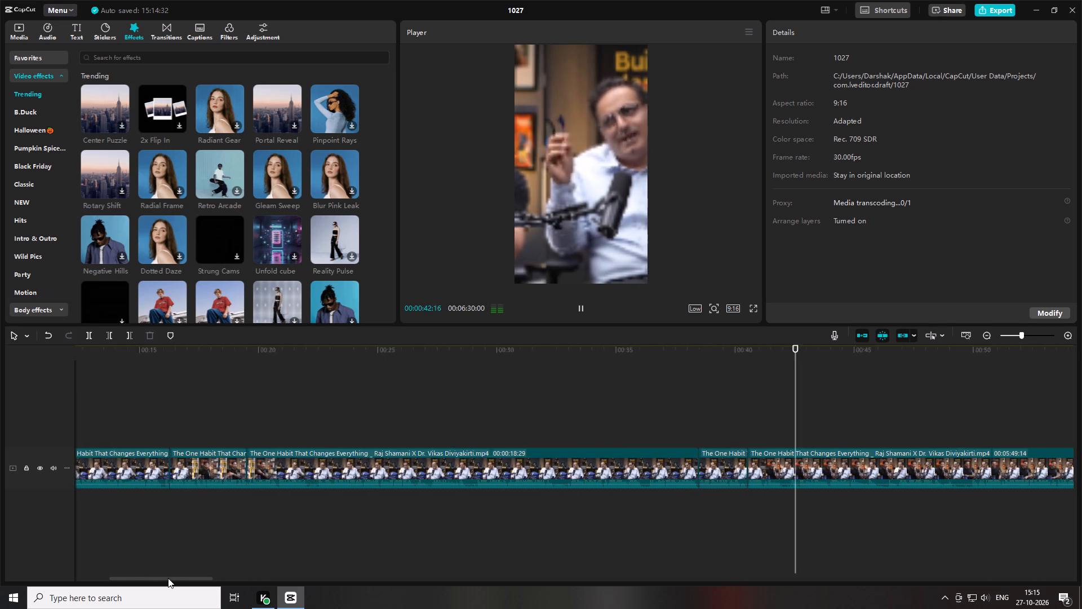
click(385, 354)
key(space)
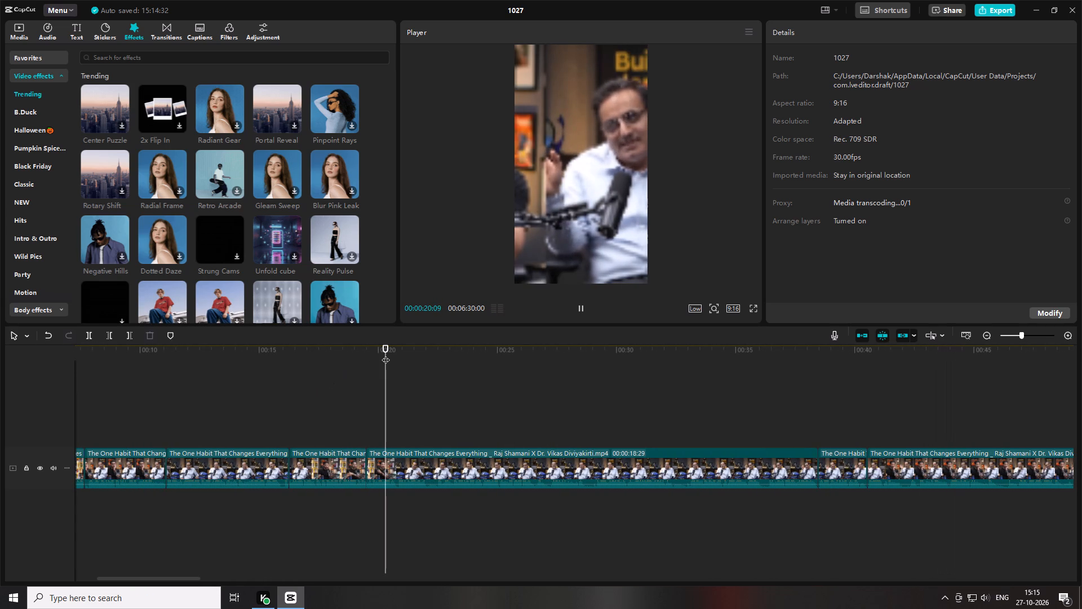
key(space)
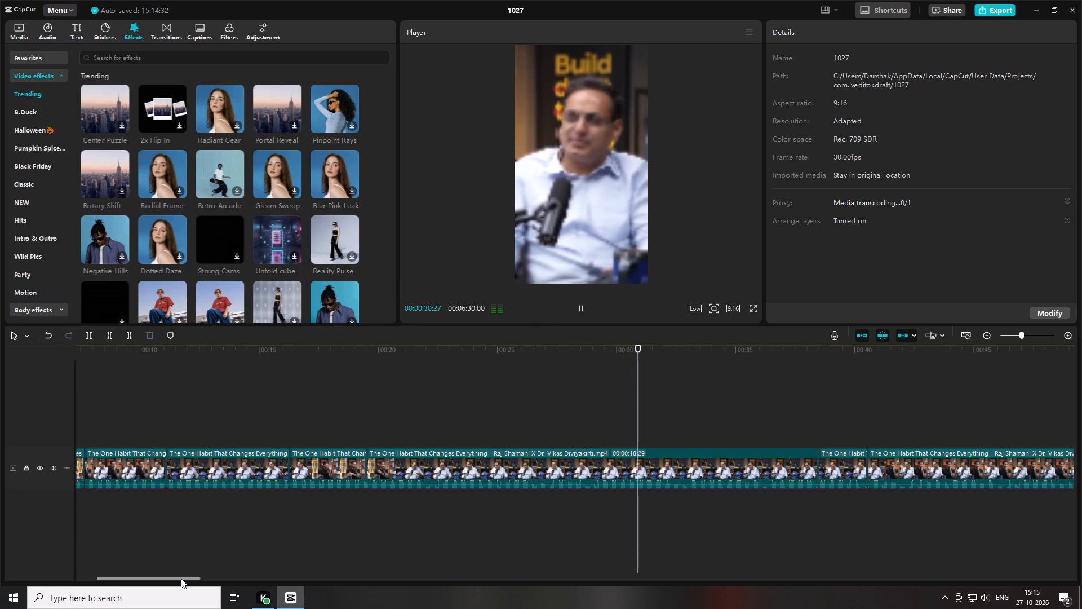
drag(180, 579, 192, 579)
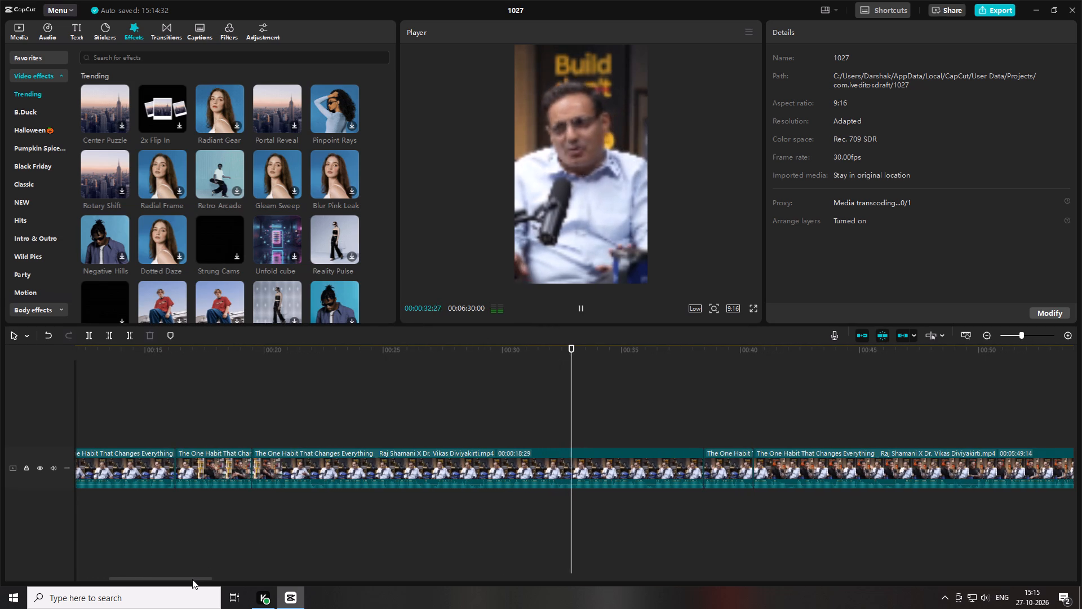
drag(192, 579, 194, 579)
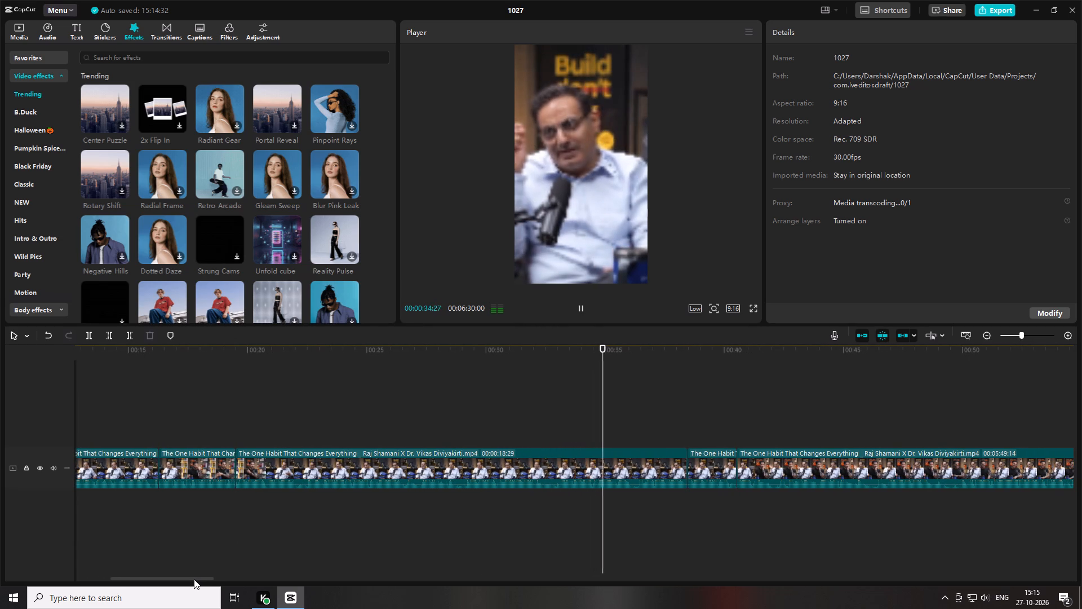
drag(194, 579, 197, 580)
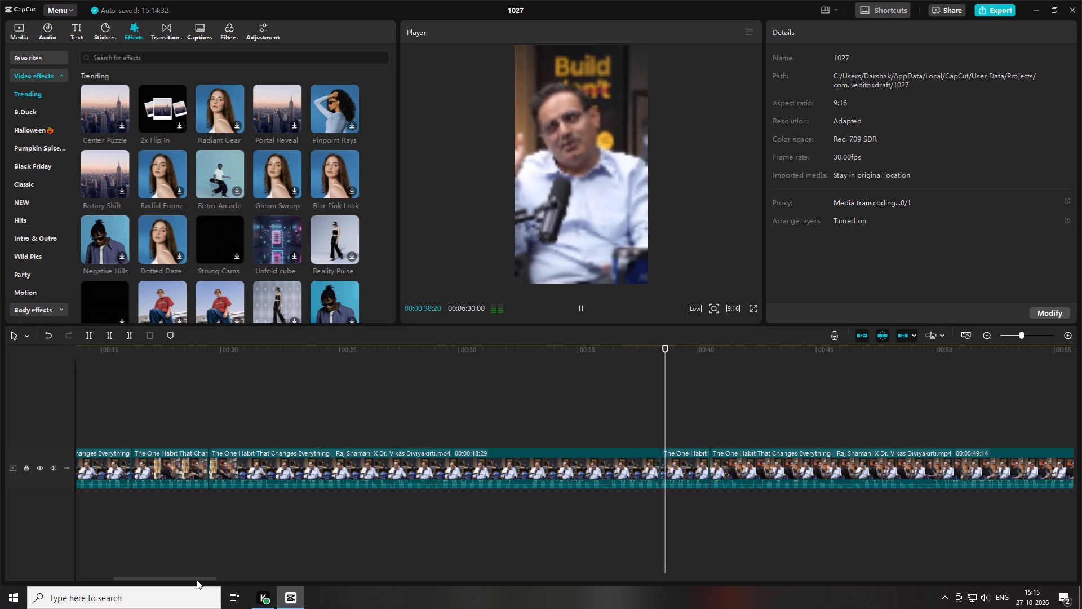
drag(197, 580, 196, 580)
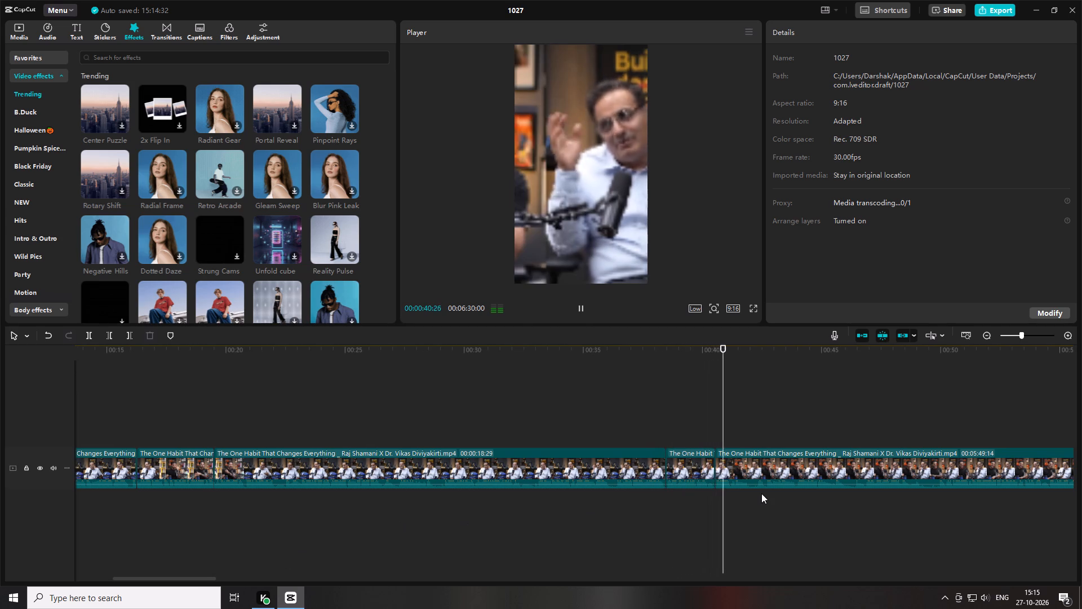
Reframe the last clip at about 00:00:41:19 so the guest sits near the middle of the vertical frame.
key(space)
click(858, 472)
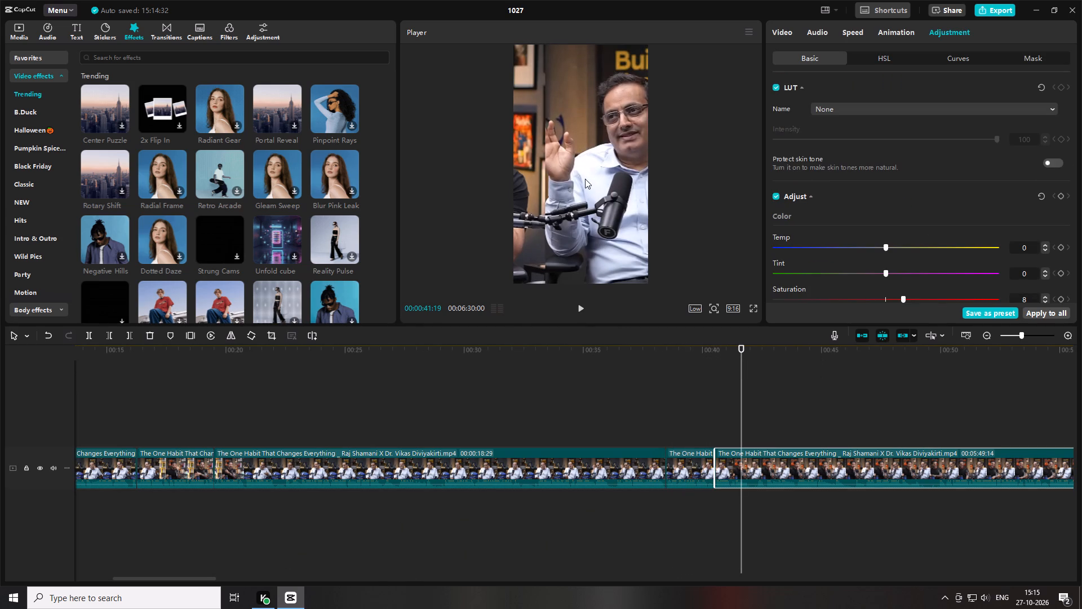
drag(585, 179, 527, 183)
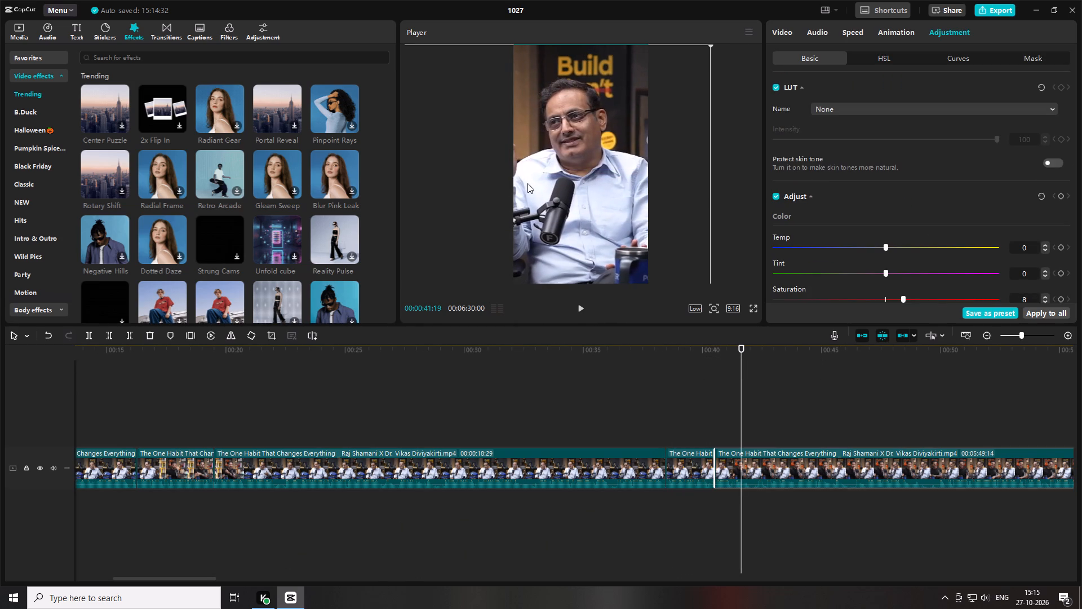
drag(527, 183, 533, 180)
Play the last clip on to about 00:00:45:16 and remove the rest of the footage after that point.
key(space)
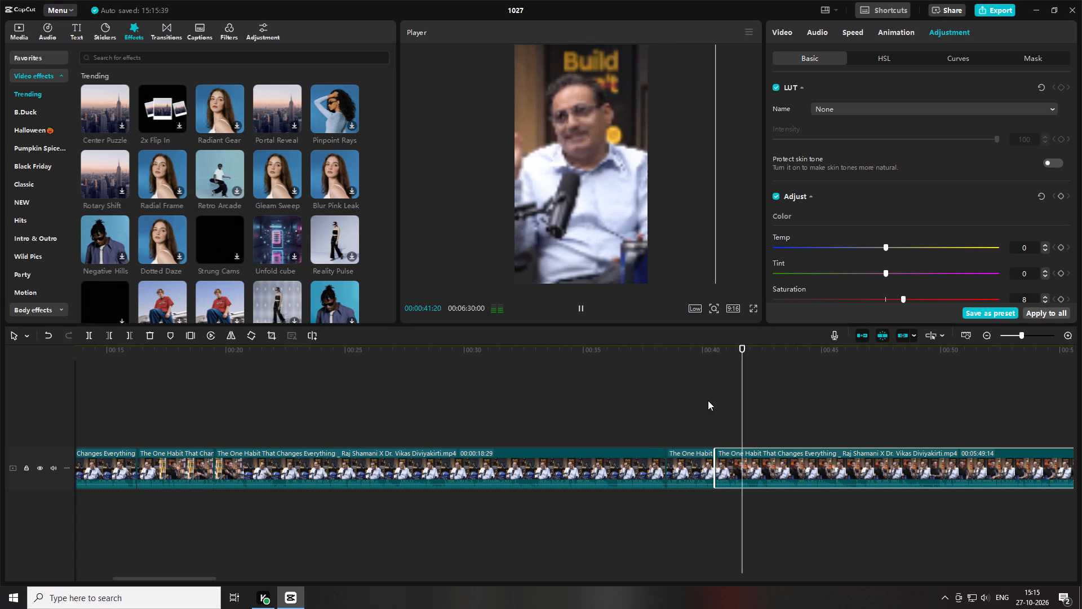
drag(180, 576, 232, 579)
key(space)
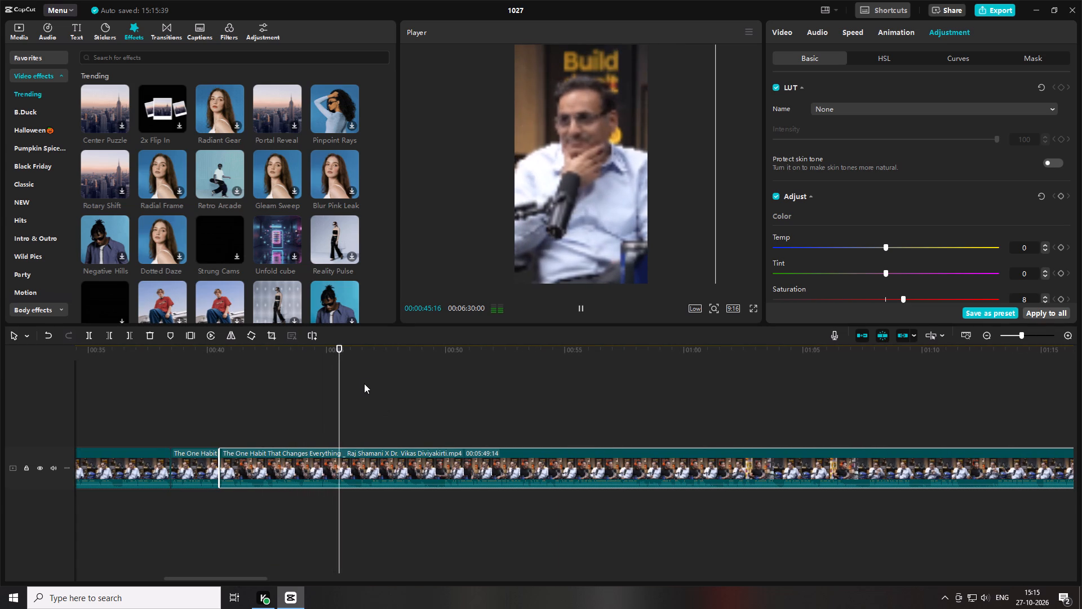
key(space)
key(space)
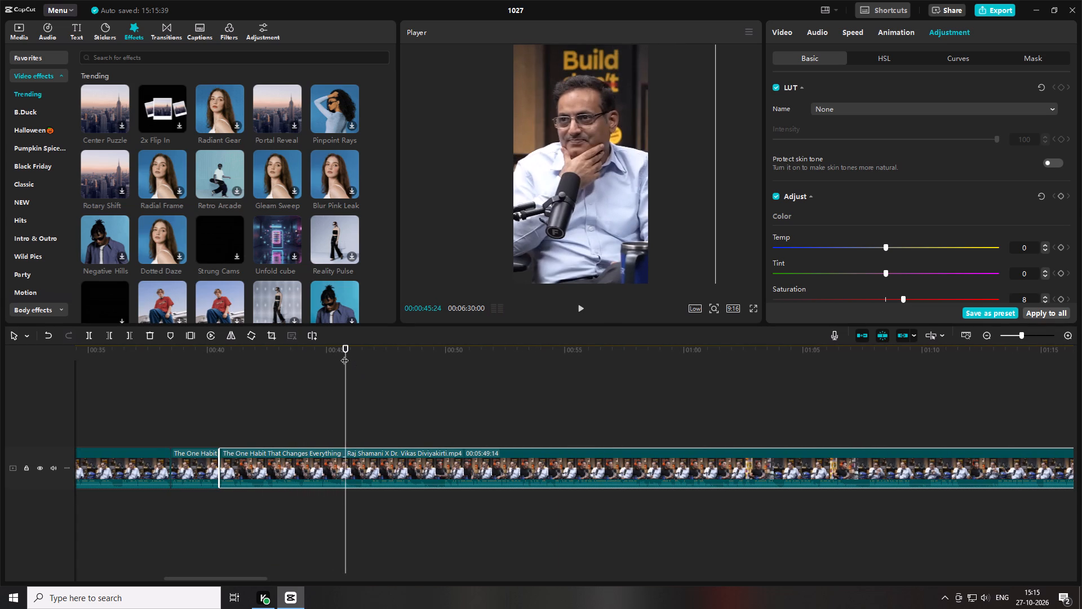
click(337, 351)
key(space)
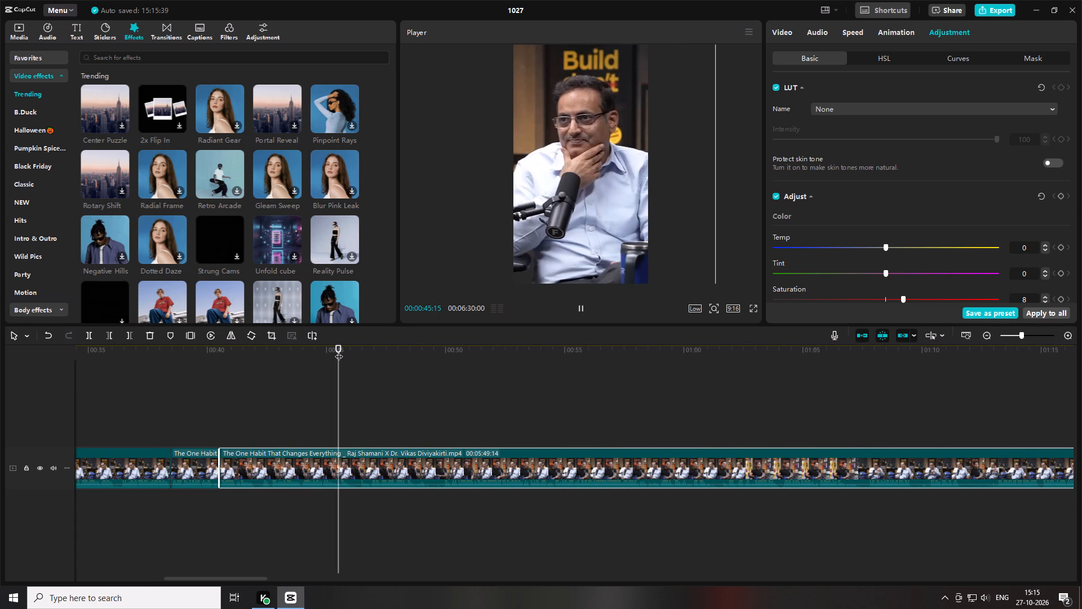
click(339, 351)
double_click(339, 351)
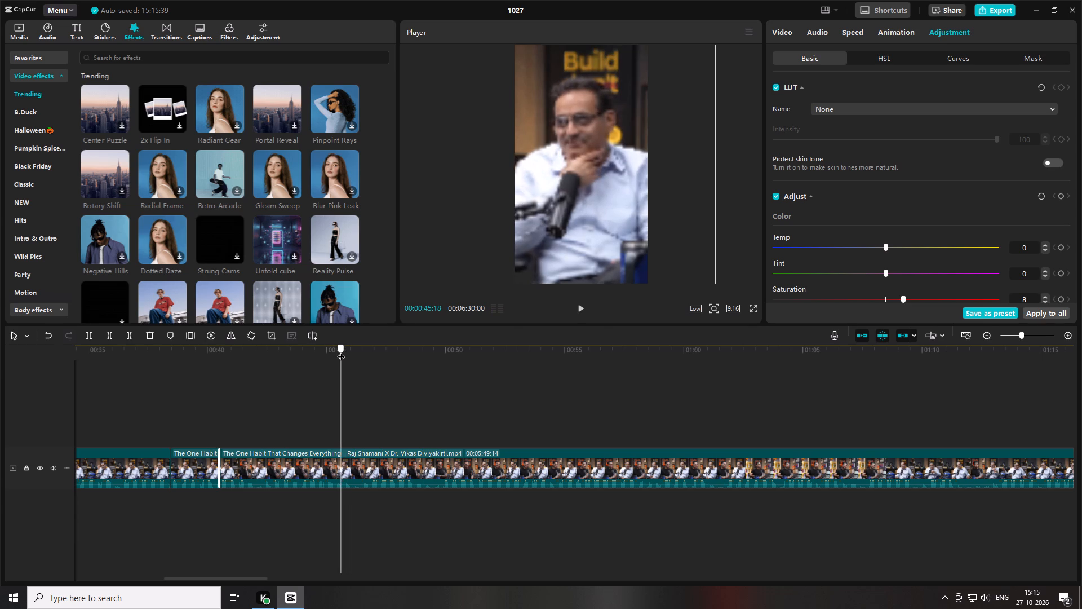
key(w)
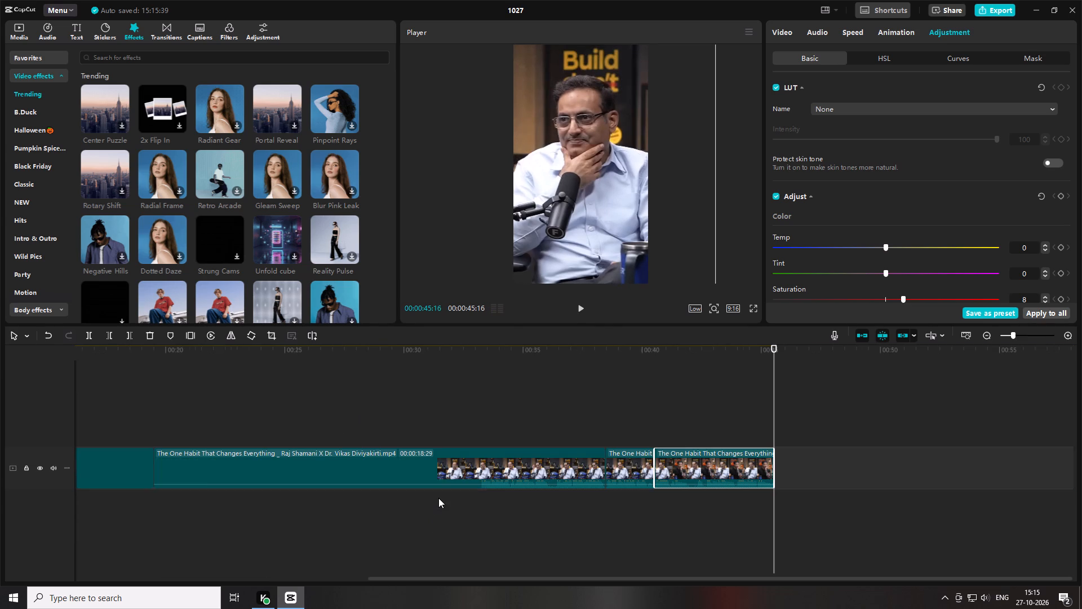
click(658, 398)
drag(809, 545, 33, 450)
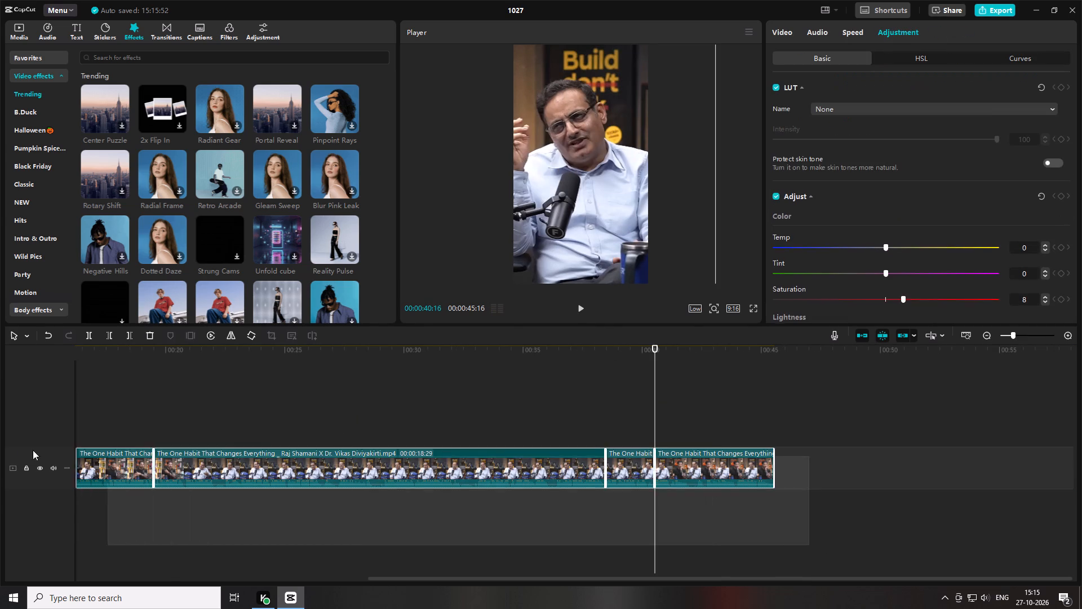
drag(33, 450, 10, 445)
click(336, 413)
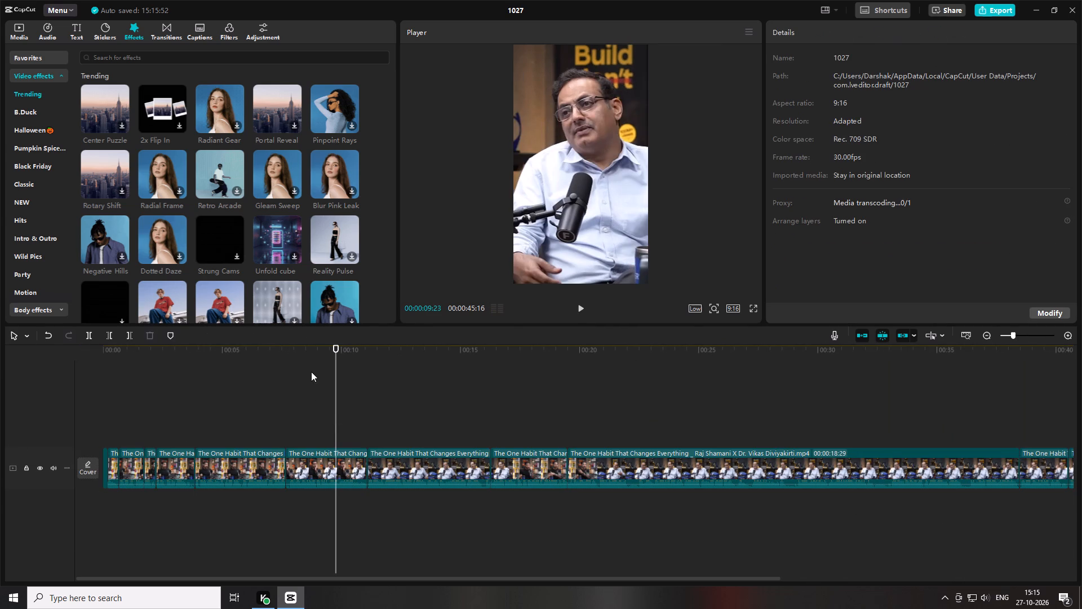
Play the edit from the start to about 00:00:07:19, reviewing the host's opening clips and their cuts.
drag(238, 348, 0, 367)
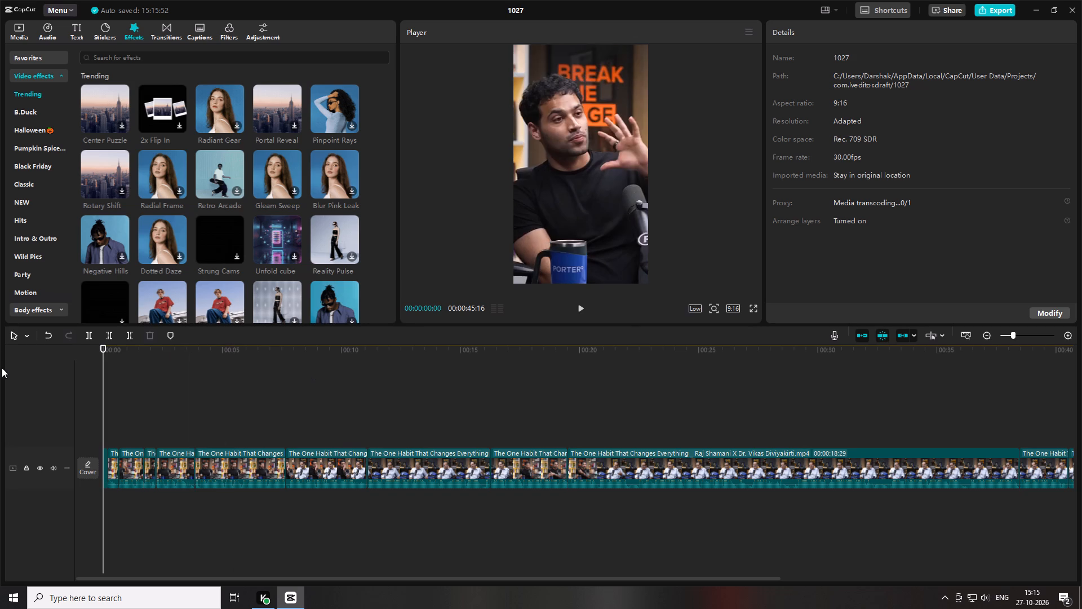
key(space)
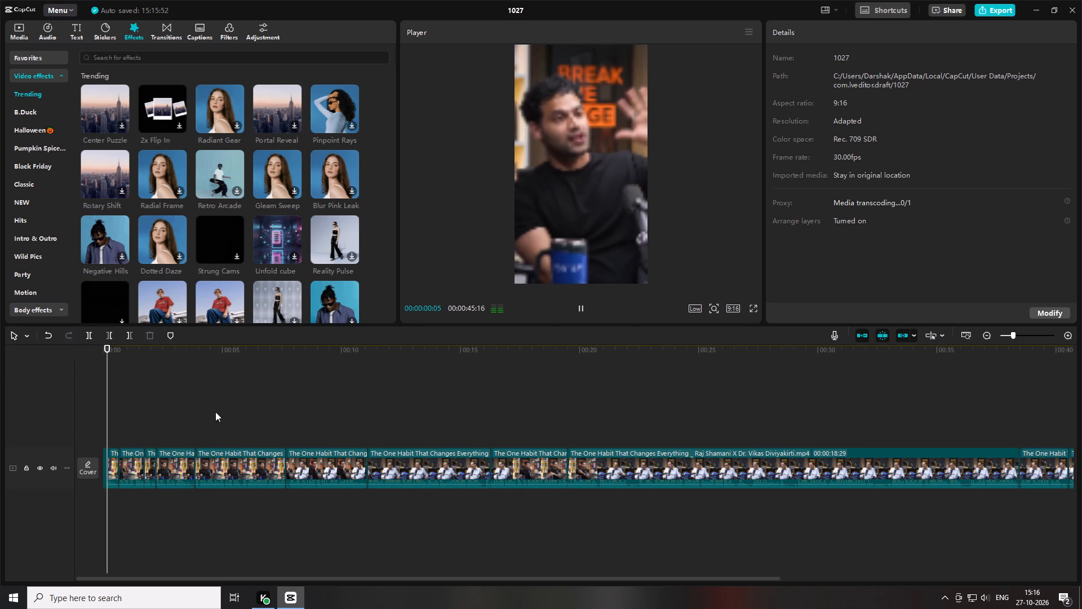
click(214, 412)
right_click(200, 385)
click(151, 395)
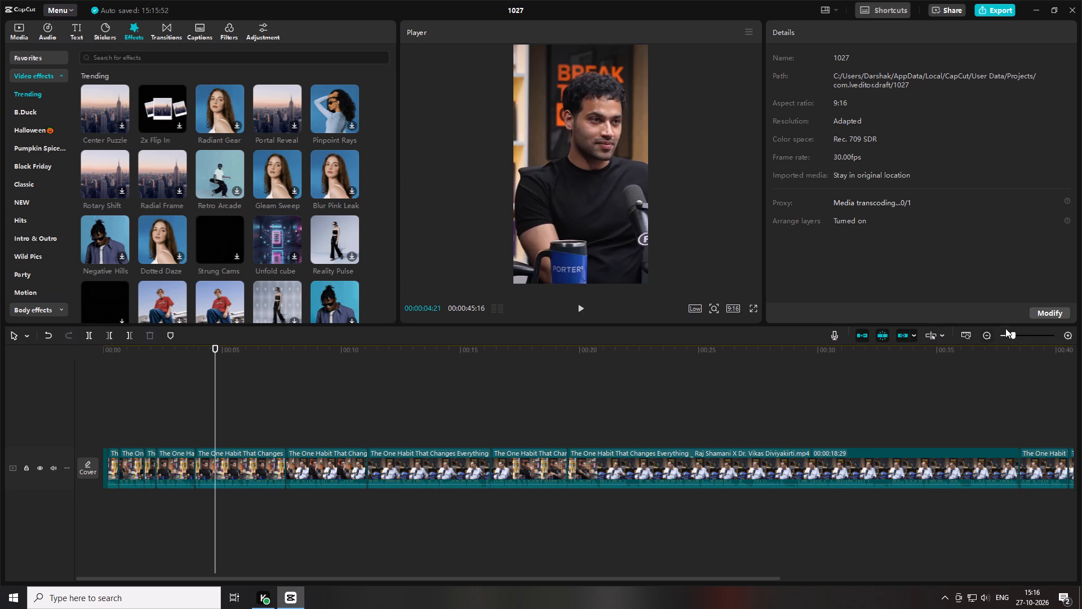
drag(1014, 331, 1005, 332)
drag(1016, 336, 1011, 337)
drag(827, 467, 601, 467)
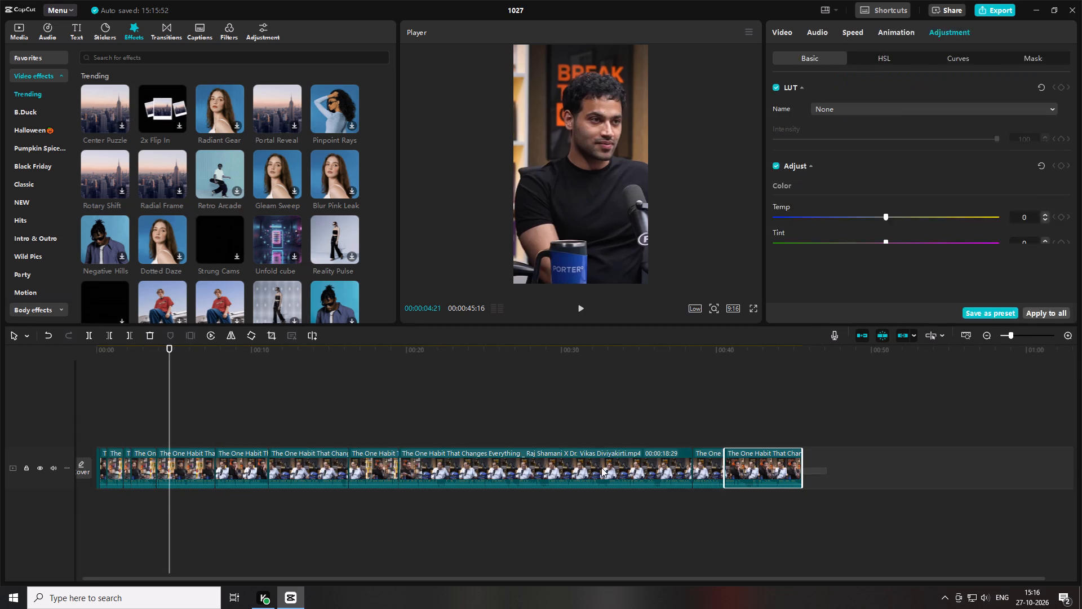
drag(601, 467, 959, 442)
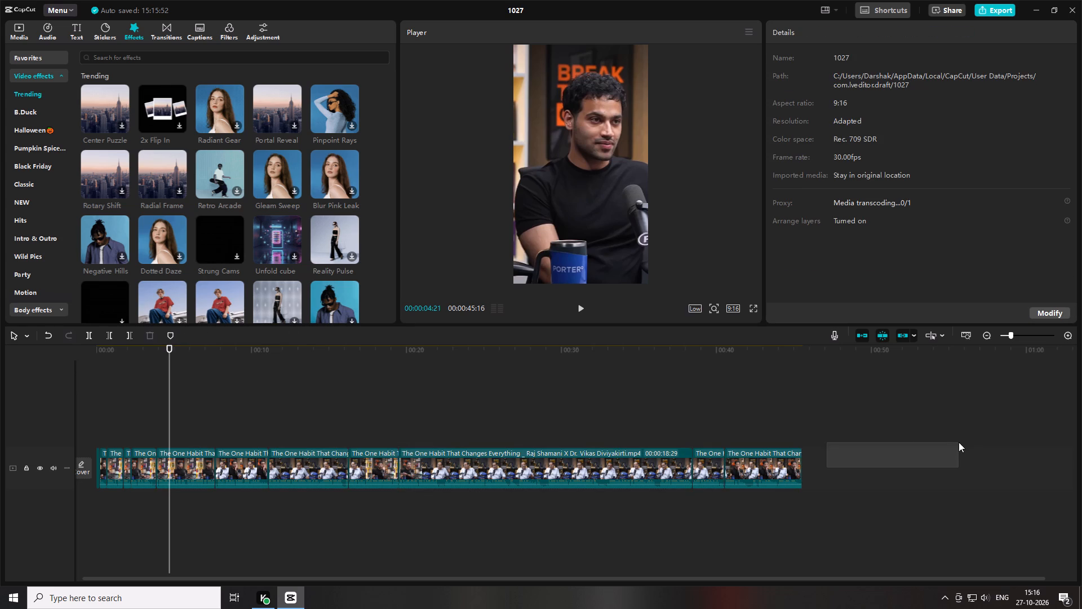
key(space)
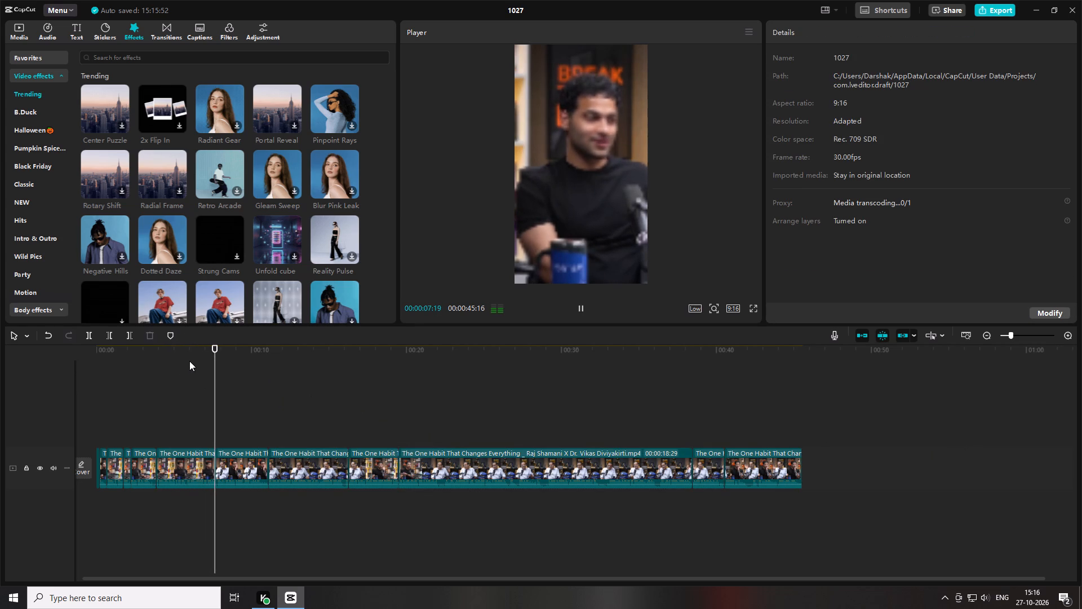
Replay the opening of the edit from 00:00:00:00 several times, reviewing the host's clips up to about 00:00:06:06.
drag(162, 351, 0, 369)
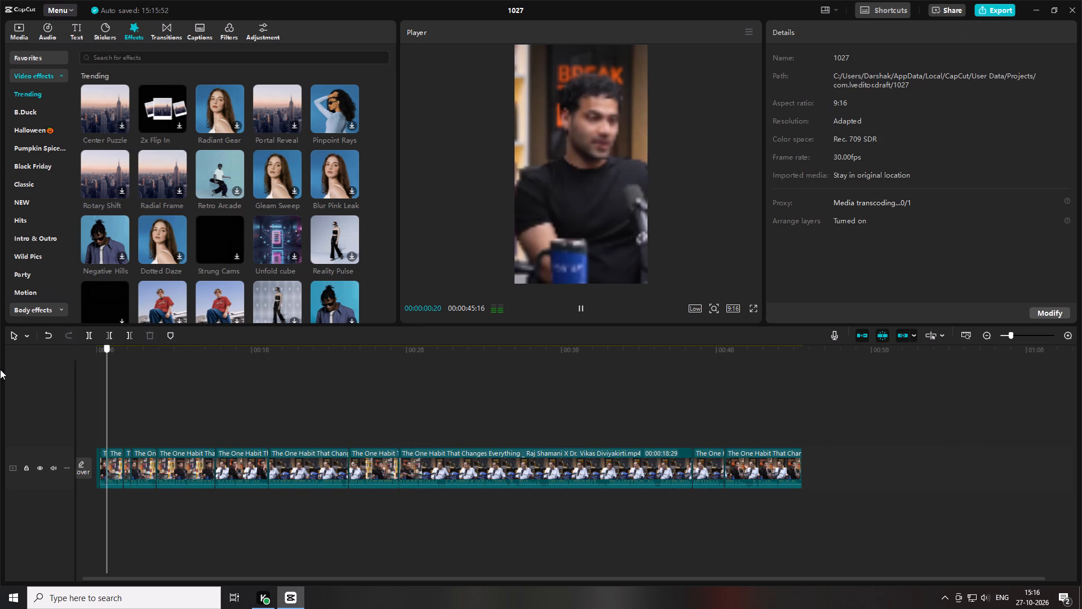
drag(0, 369, 0, 369)
key(space)
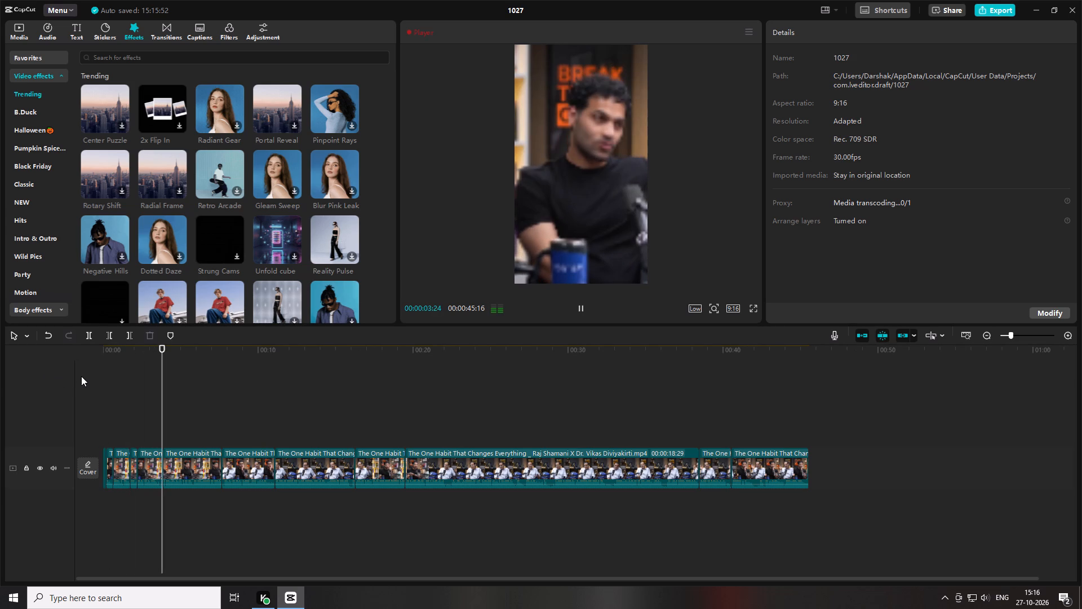
key(space)
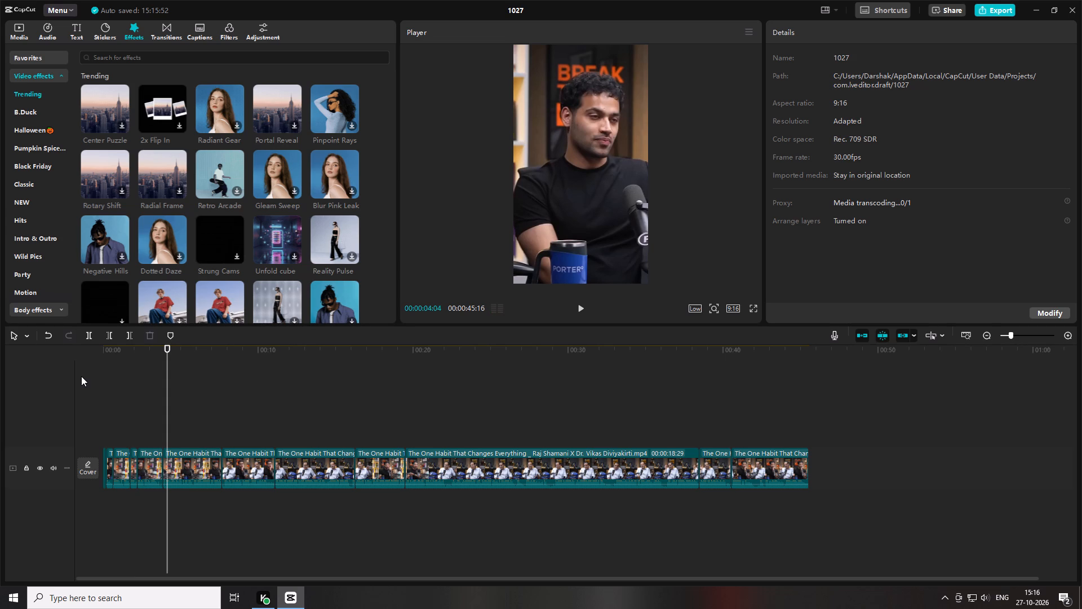
key(space)
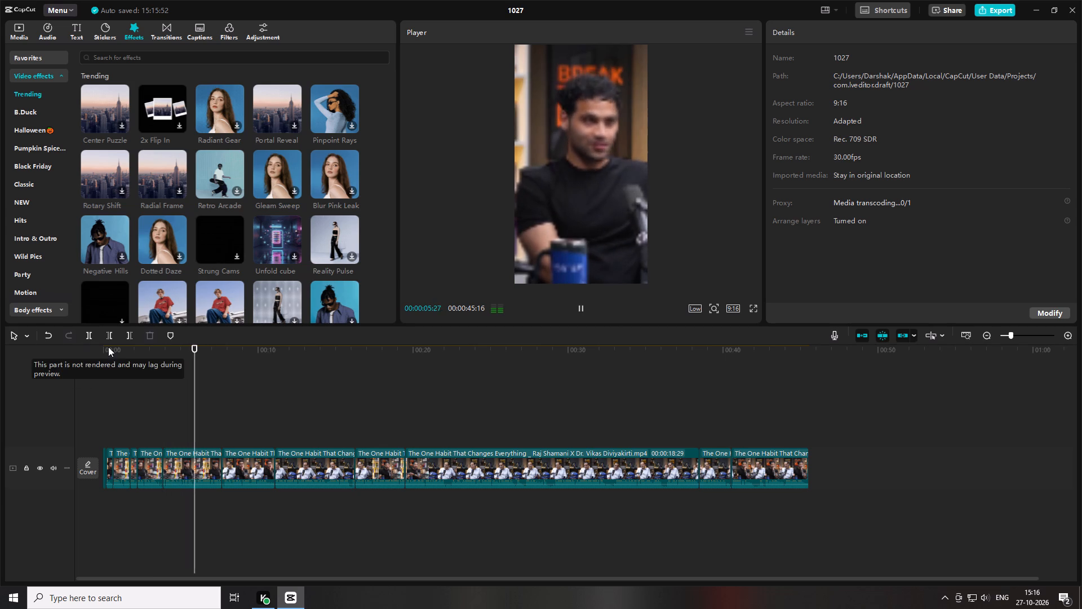
drag(109, 347, 0, 342)
key(space)
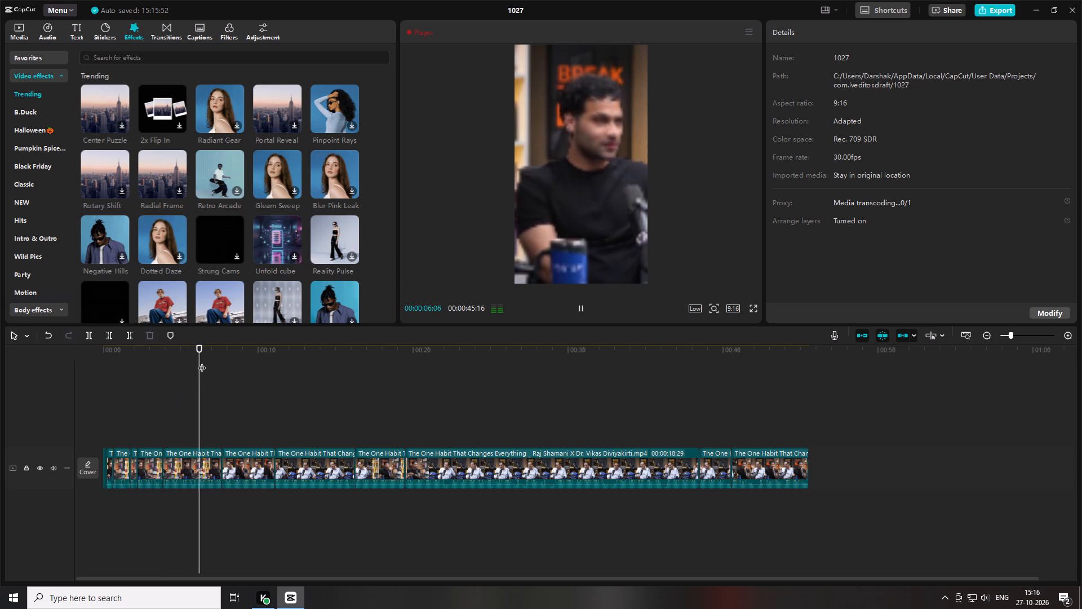
drag(202, 356, 0, 358)
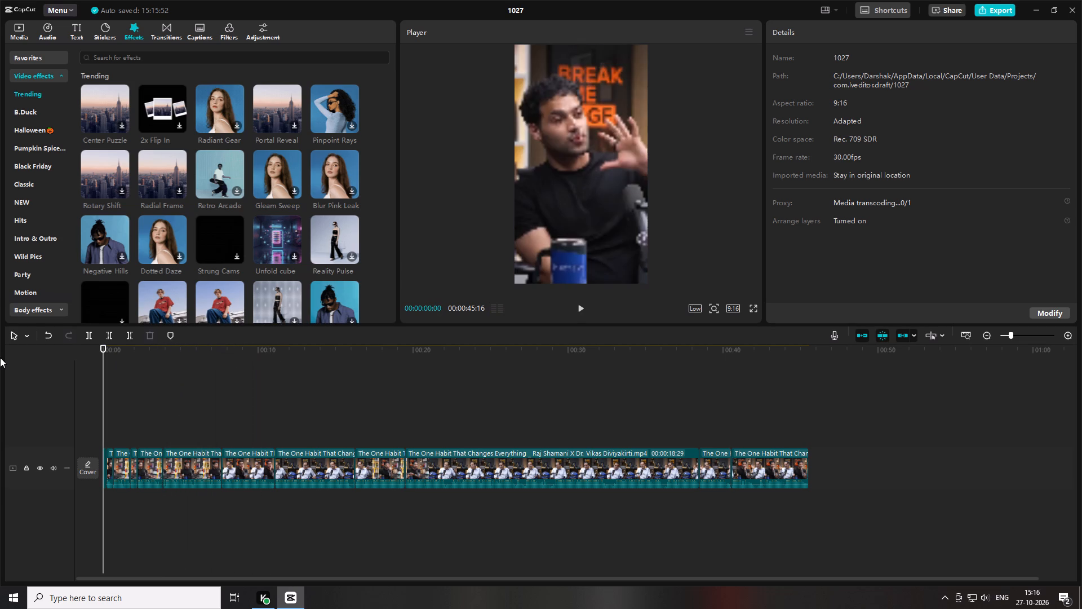
key(space)
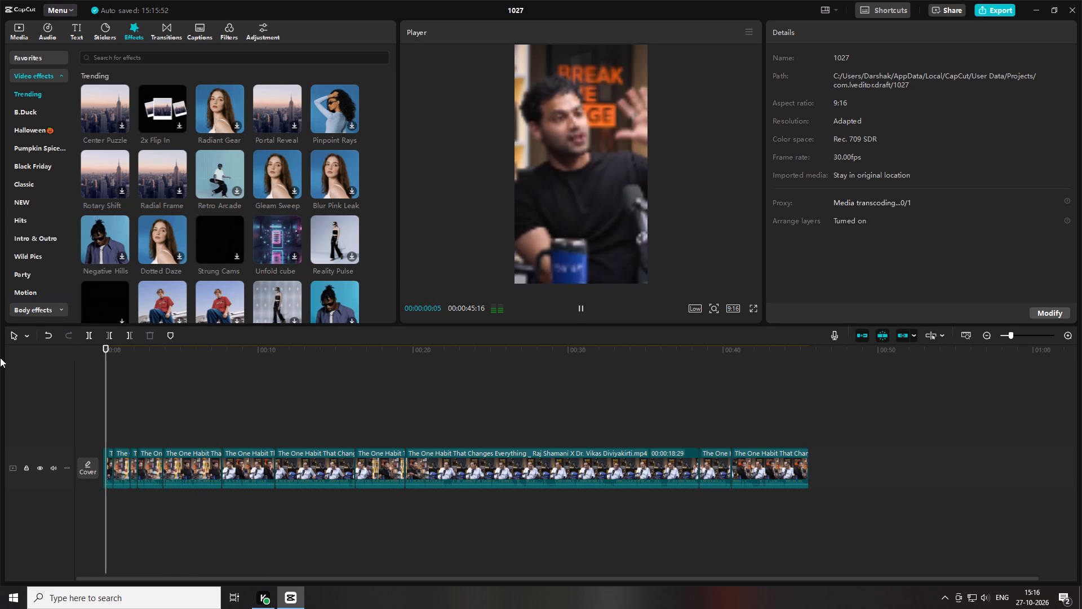
Combine all the interview clips on the timeline into one compound clip.
drag(840, 471, 103, 469)
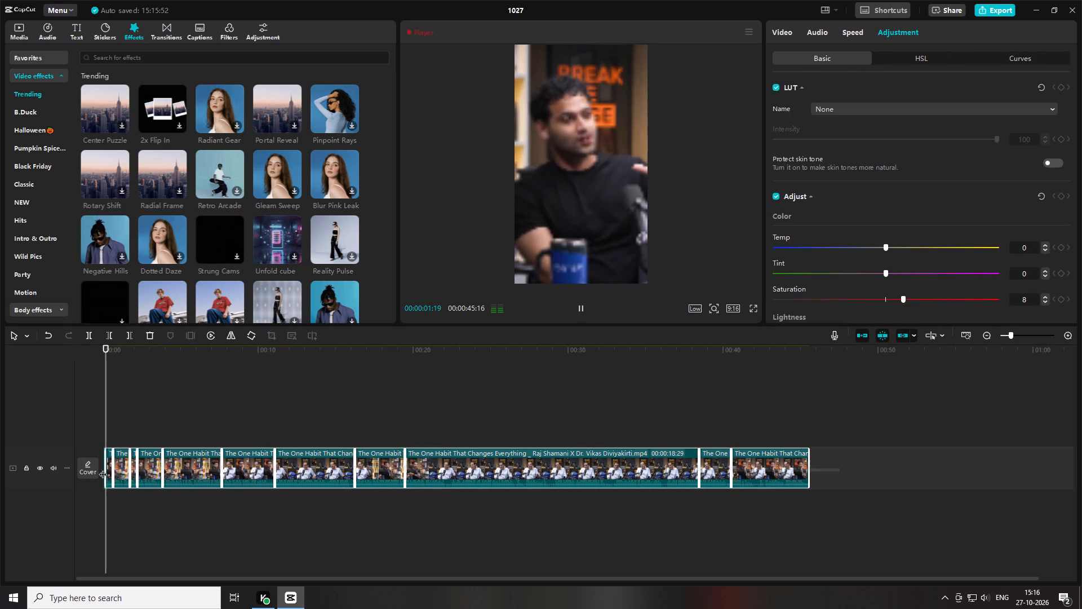
drag(103, 469, 97, 467)
key(alt+g)
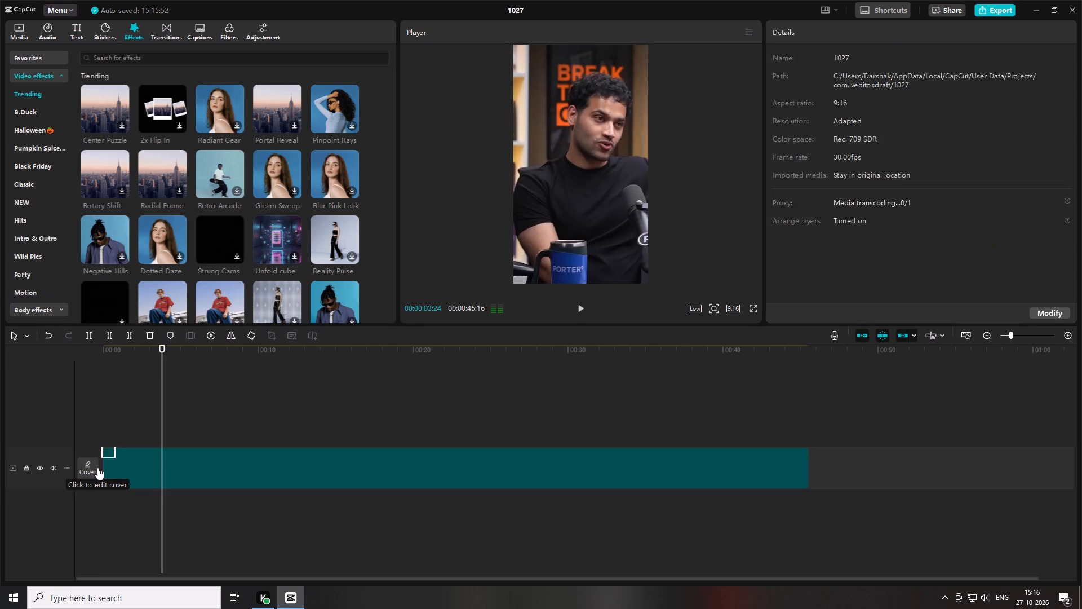
click(389, 399)
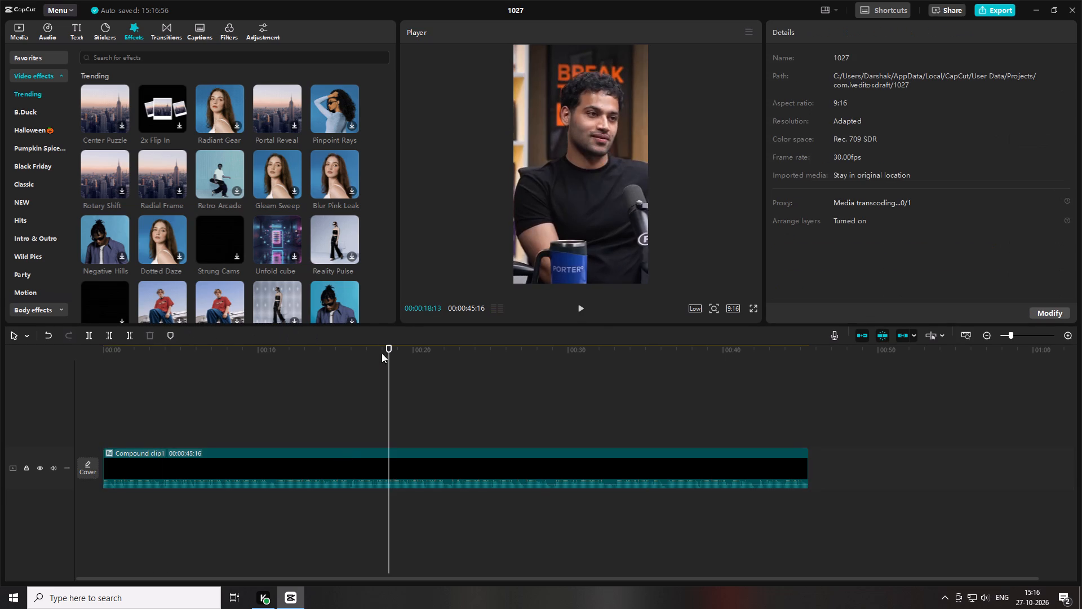
Play the compound clip from the start to just past 00:00:05, with the timeline shown at a larger scale.
drag(383, 351, 0, 368)
key(space)
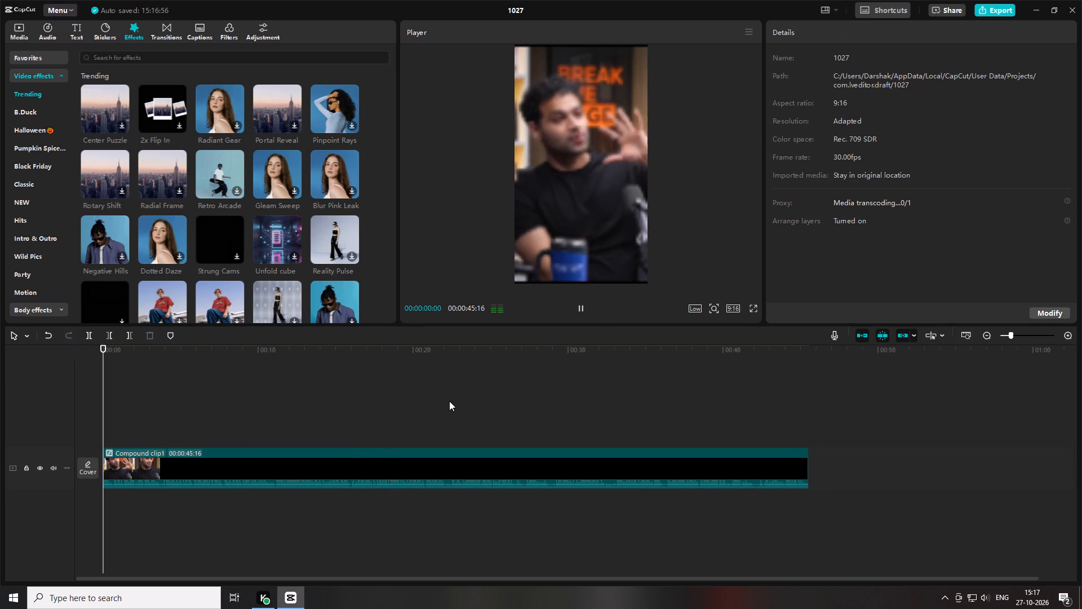
click(1009, 339)
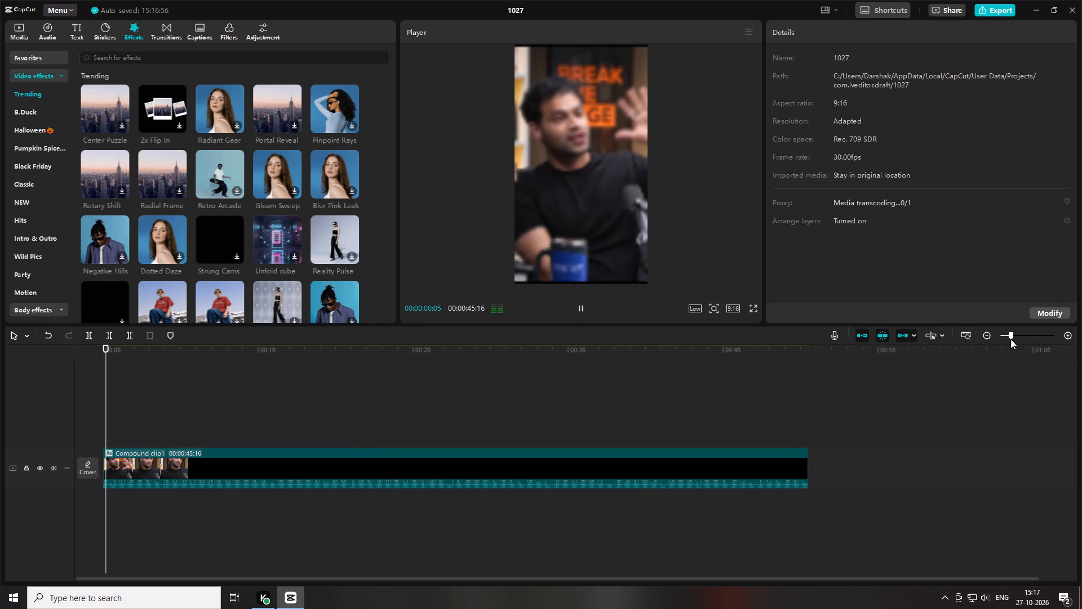
click(1010, 336)
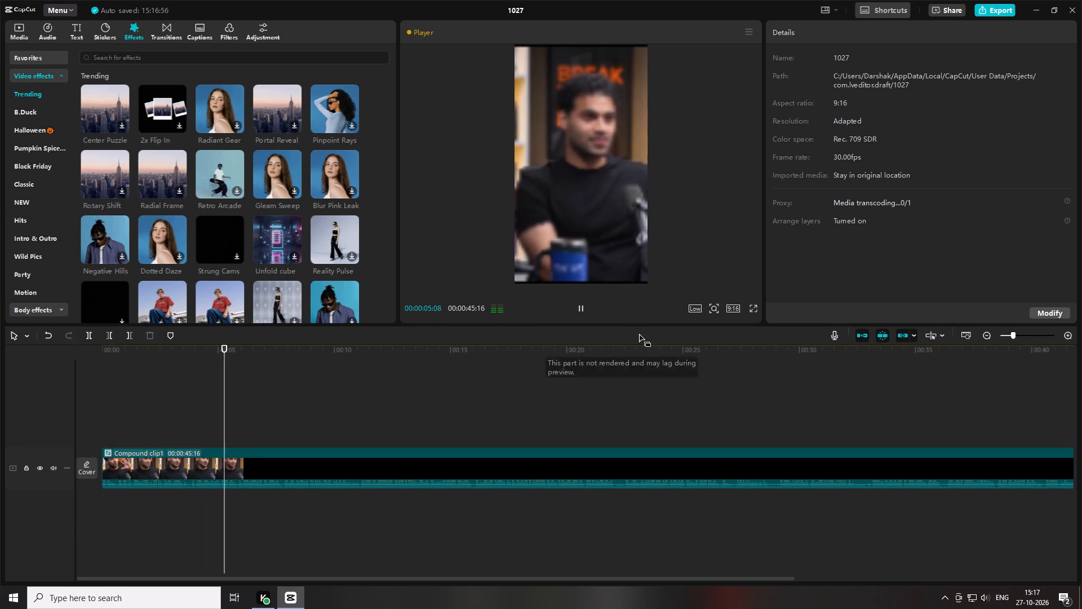
key(space)
Play and scrub the compound clip between about 00:00:05:27 and 00:00:07:27, checking where the shot changes from the host to the guest.
double_click(250, 352)
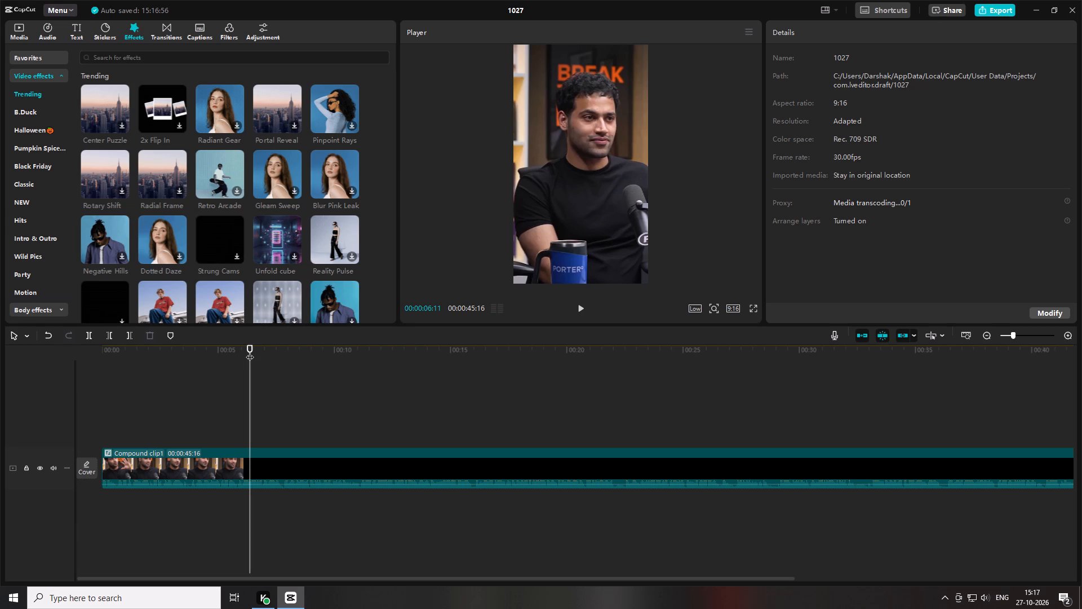
triple_click(246, 351)
triple_click(242, 350)
click(239, 348)
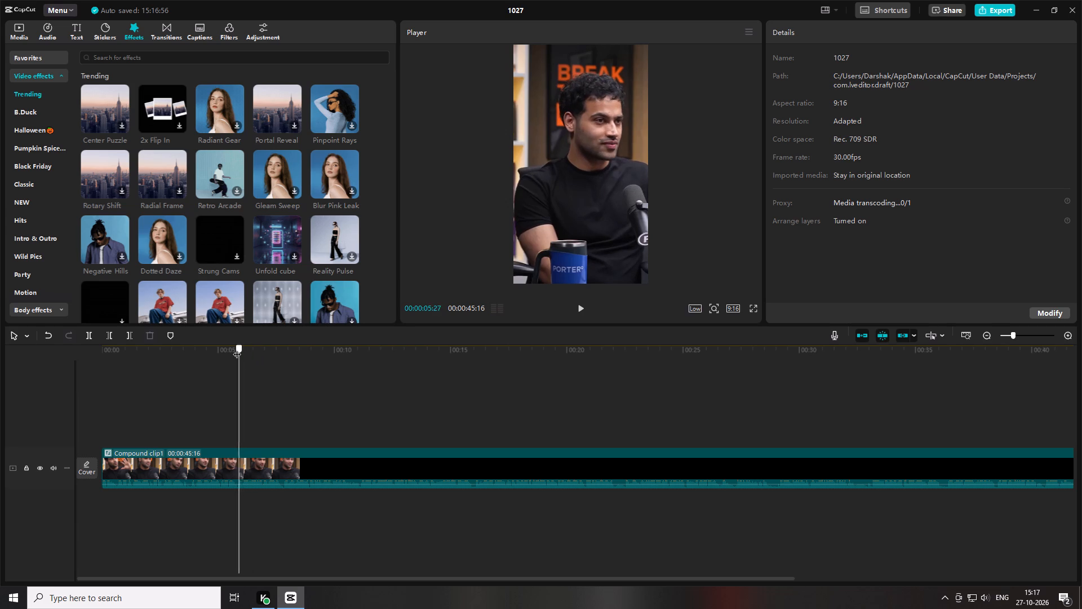
key(space)
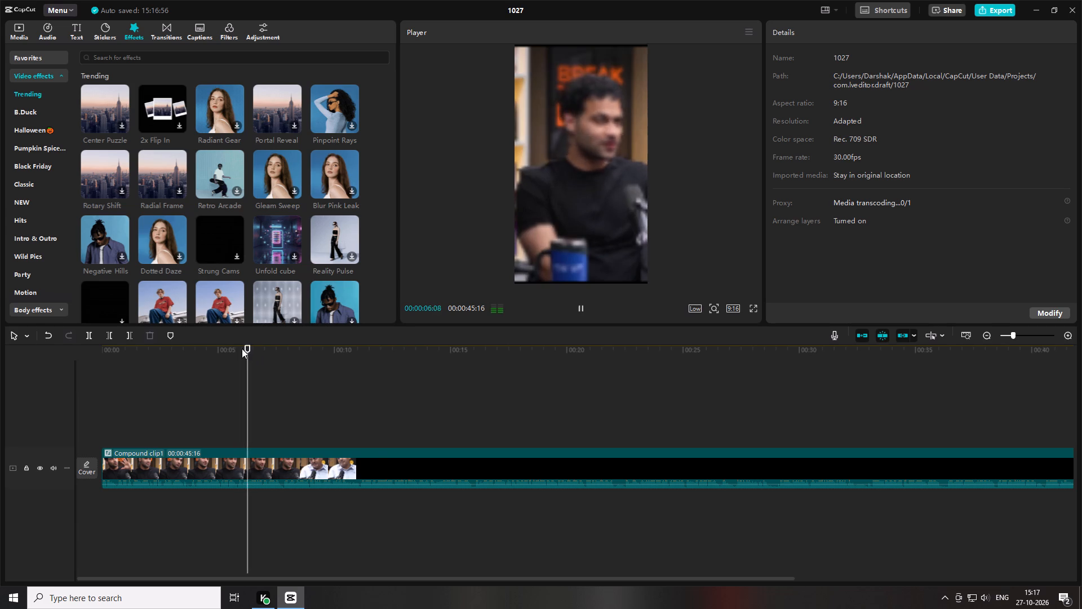
drag(277, 350, 265, 347)
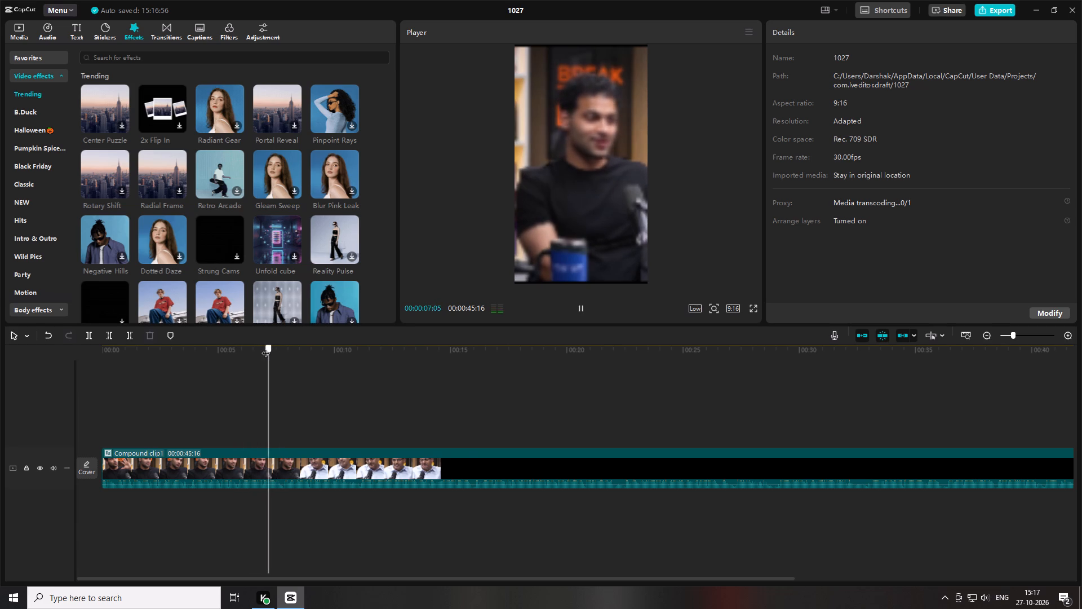
drag(265, 347, 264, 347)
key(space)
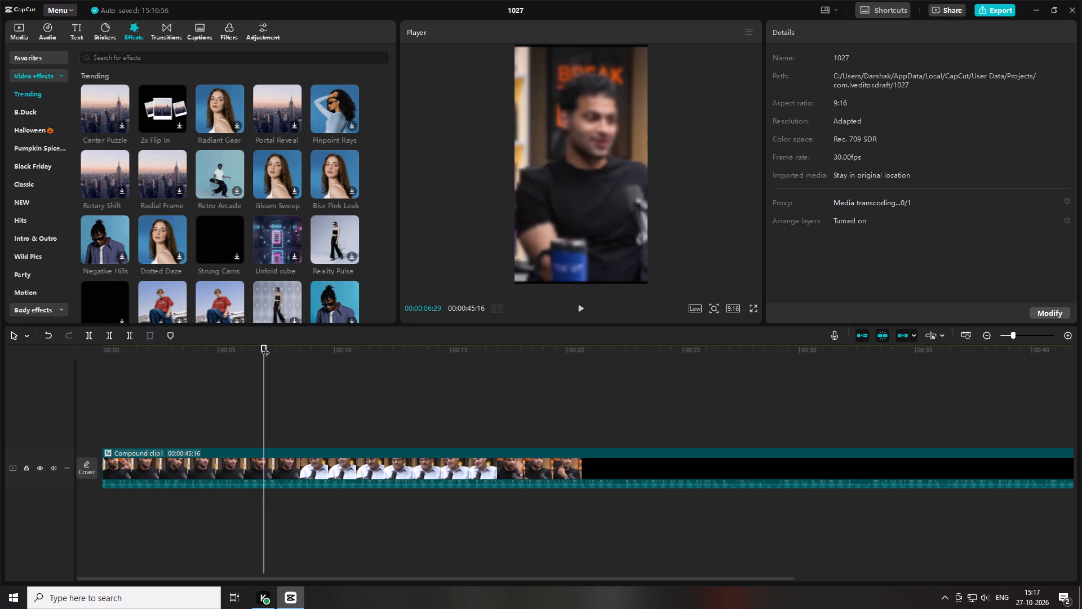
key(space)
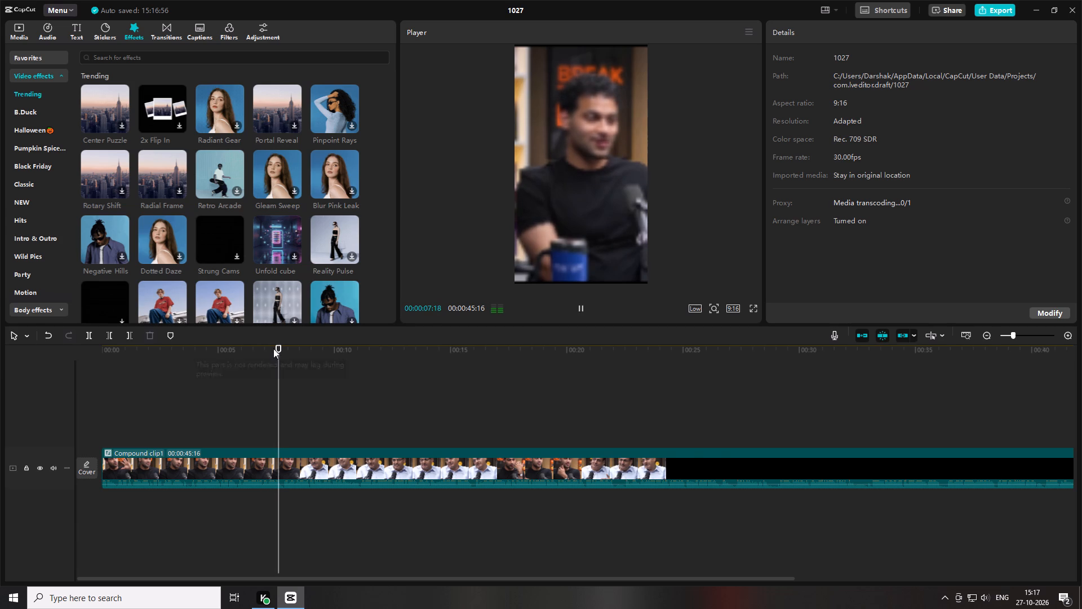
drag(274, 352, 269, 351)
key(space)
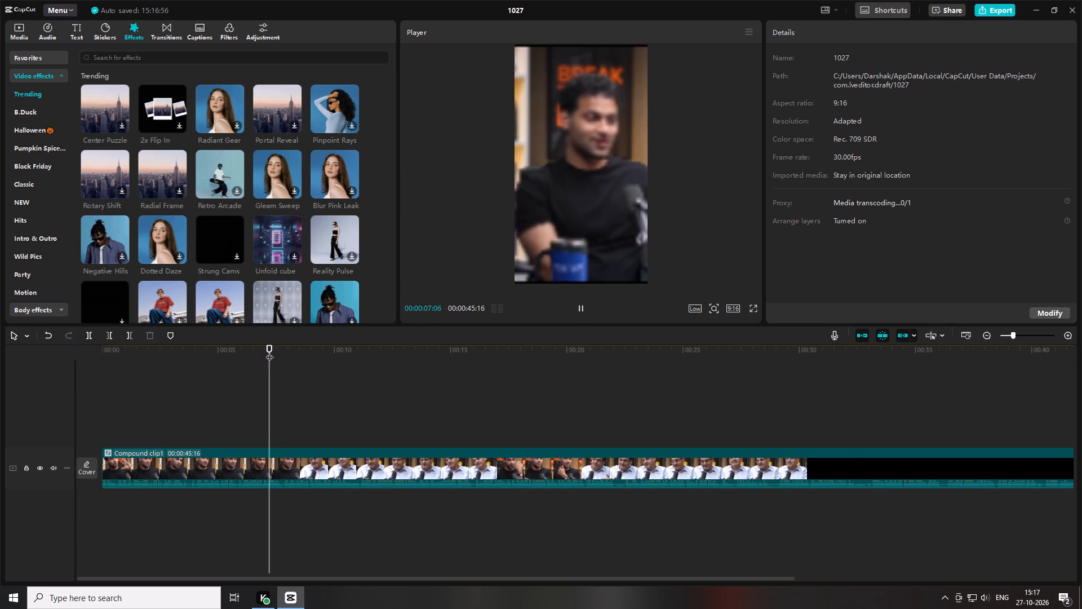
key(space)
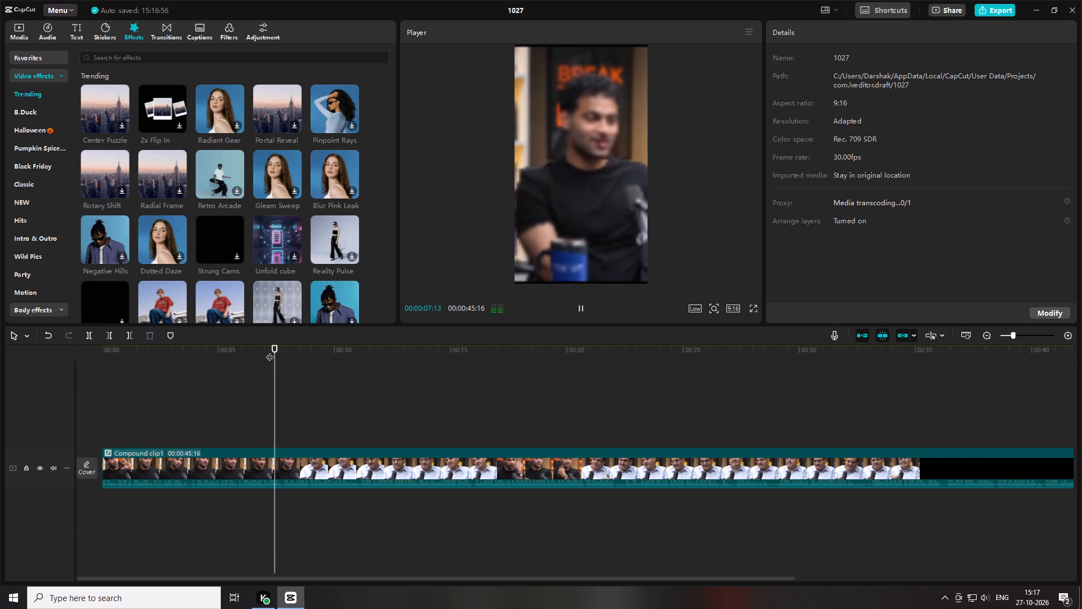
drag(269, 351, 285, 356)
key(space)
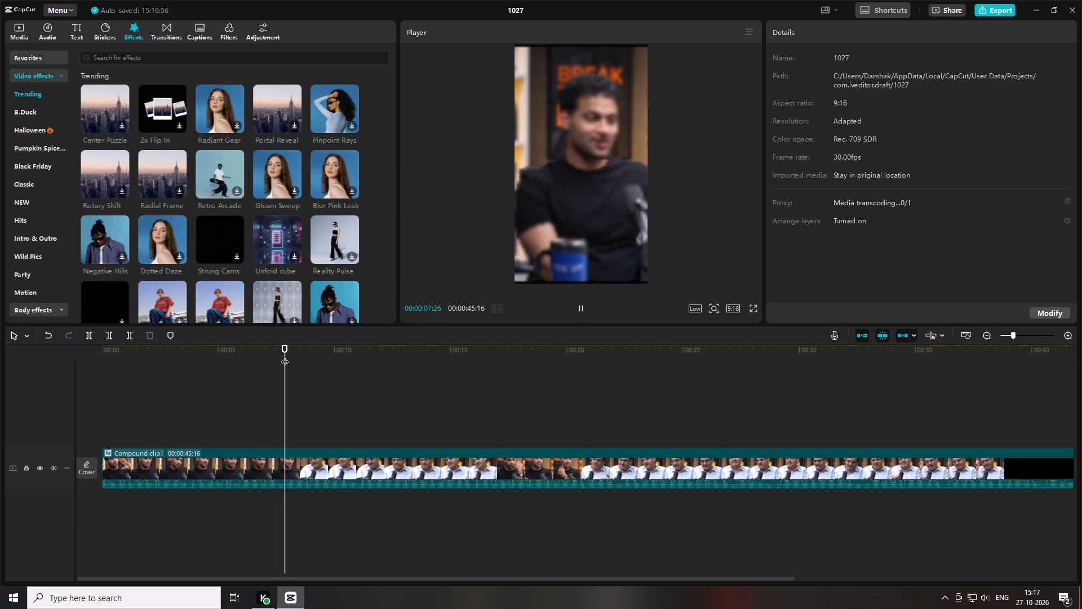
key(space)
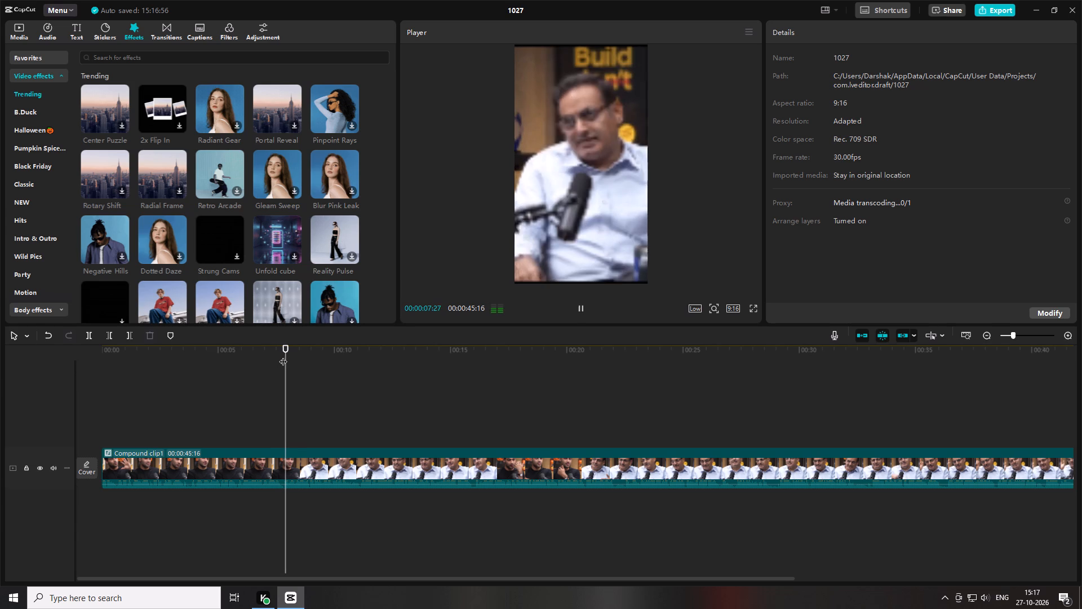
Split the compound clip at 00:00:07:25, where the shot switches from the host to the guest.
click(283, 356)
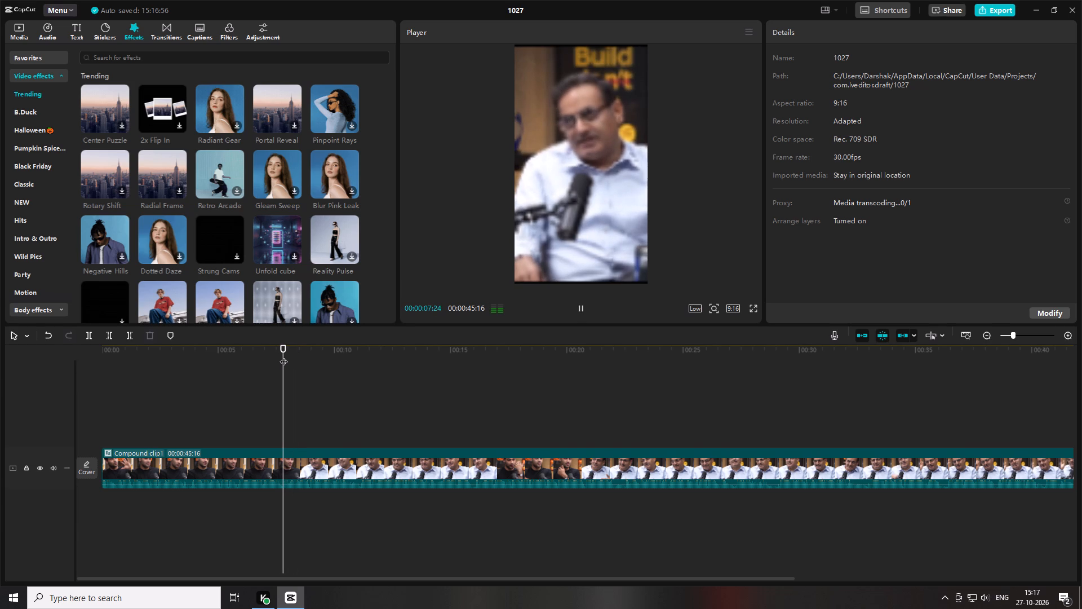
click(283, 349)
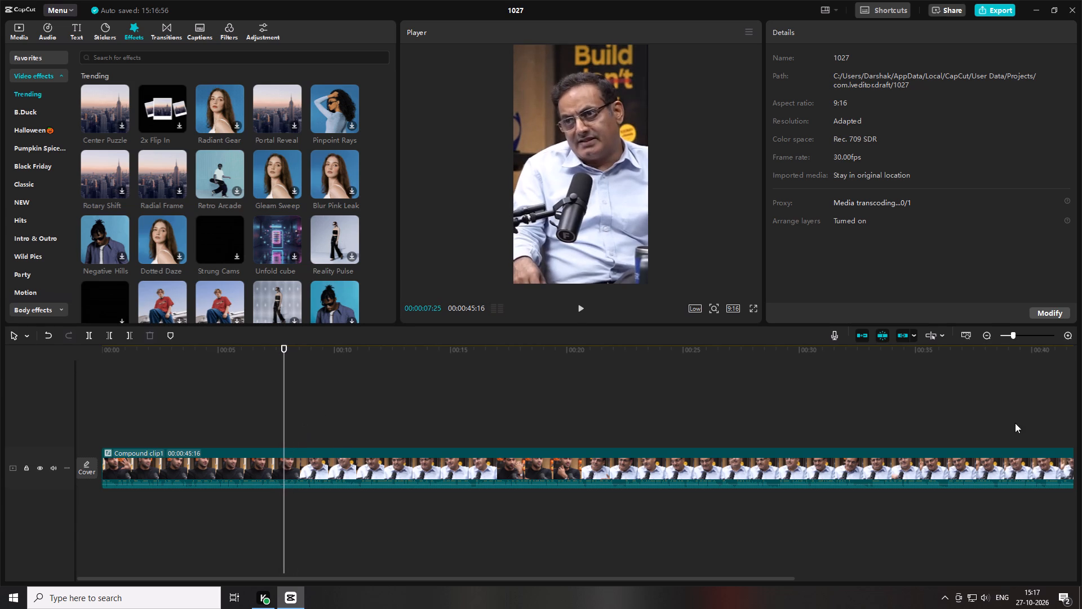
drag(1017, 336, 1023, 336)
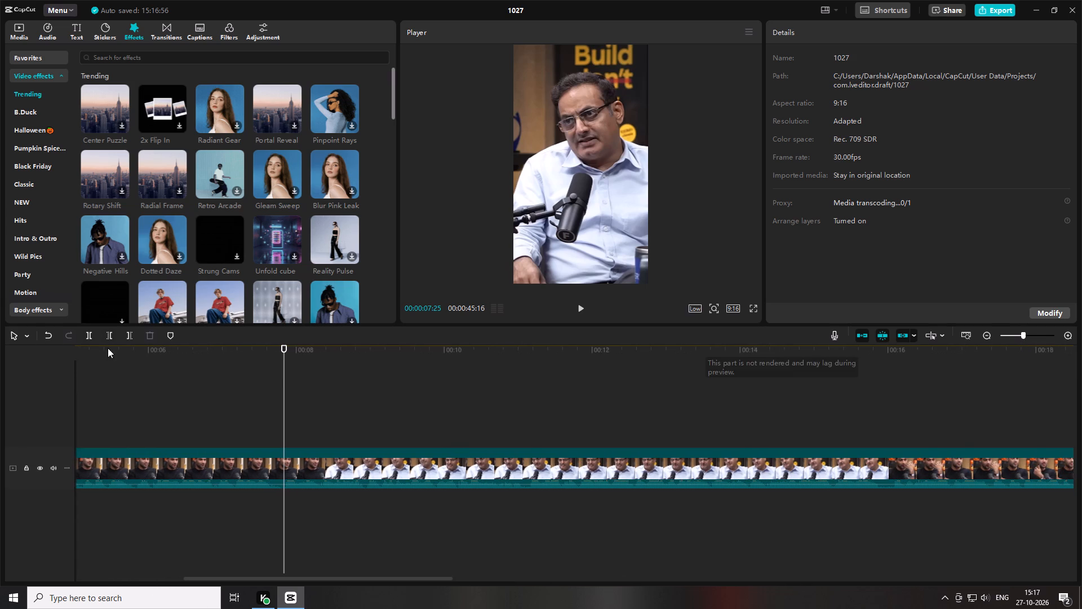
click(286, 349)
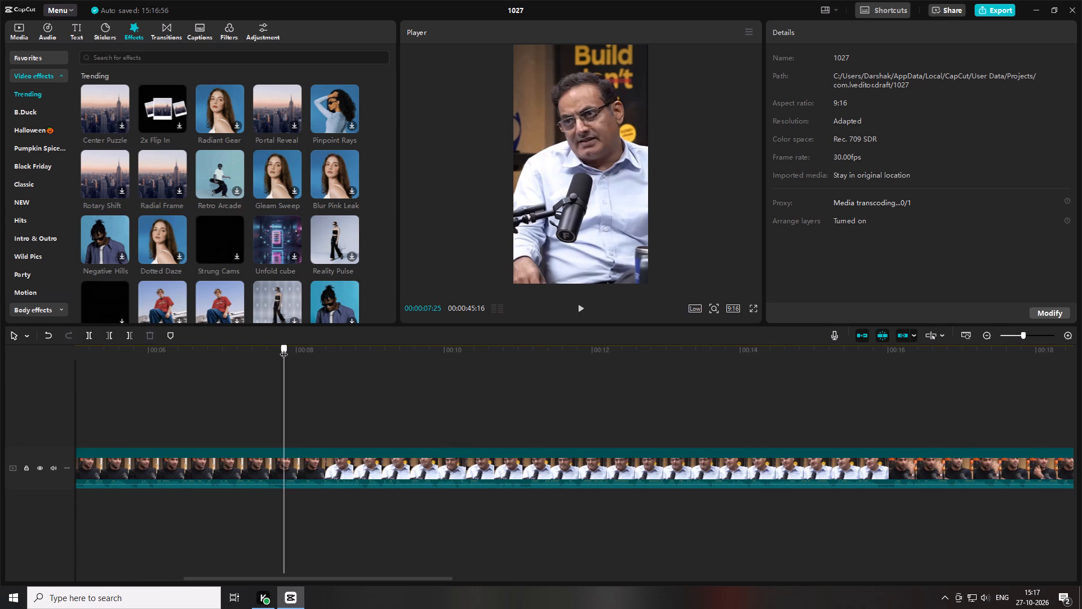
key(ctrl+b)
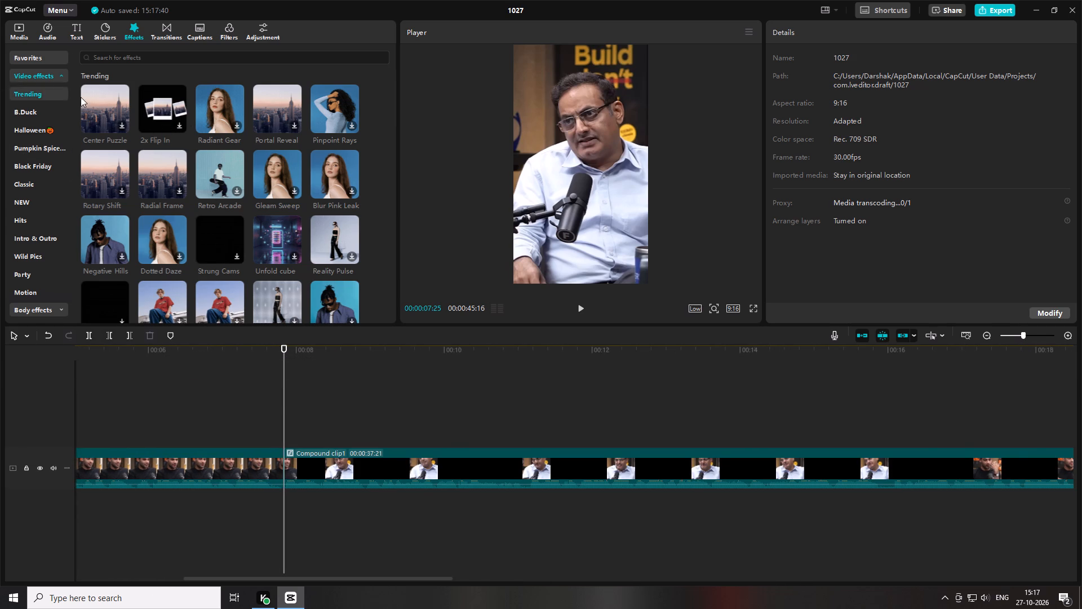
Search the transitions for sunlight and add the Heat Spots transition at the new cut between the host and the guest.
click(165, 33)
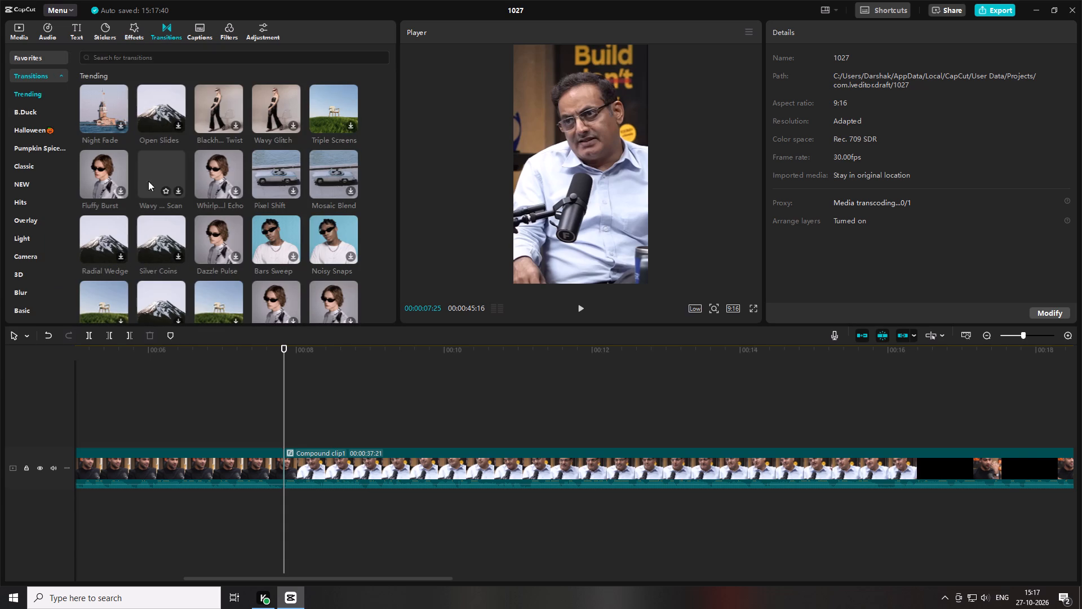
scroll(201, 152, down, 8)
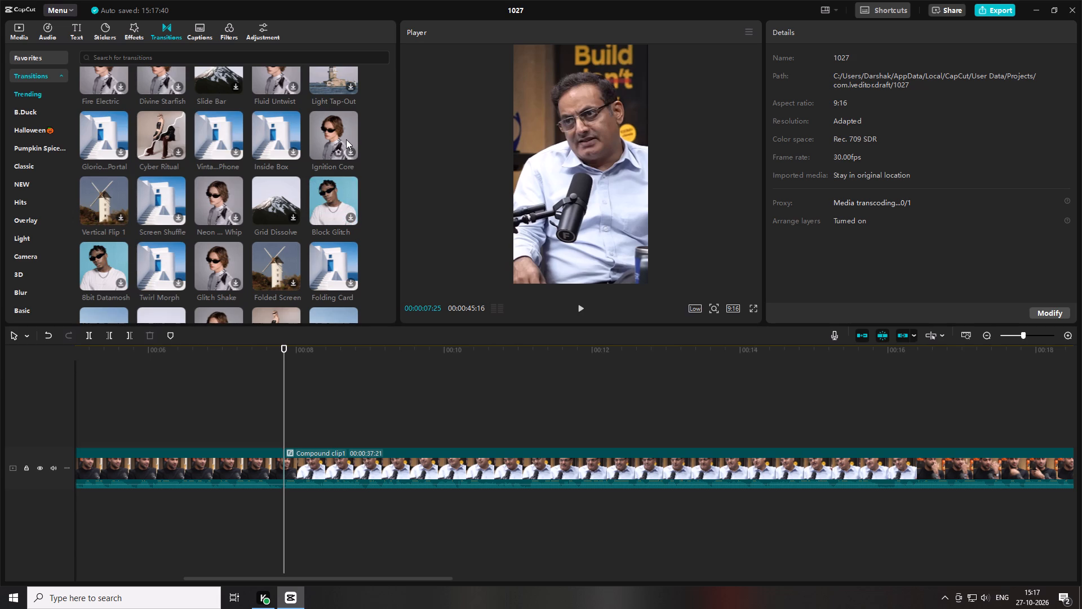
scroll(316, 136, up, 8)
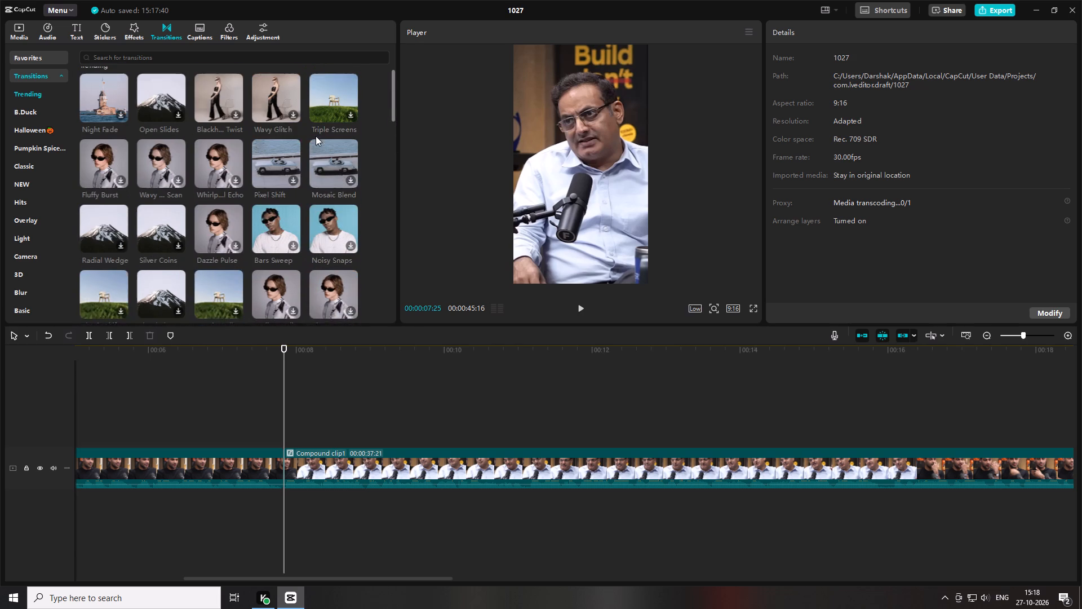
click(148, 60)
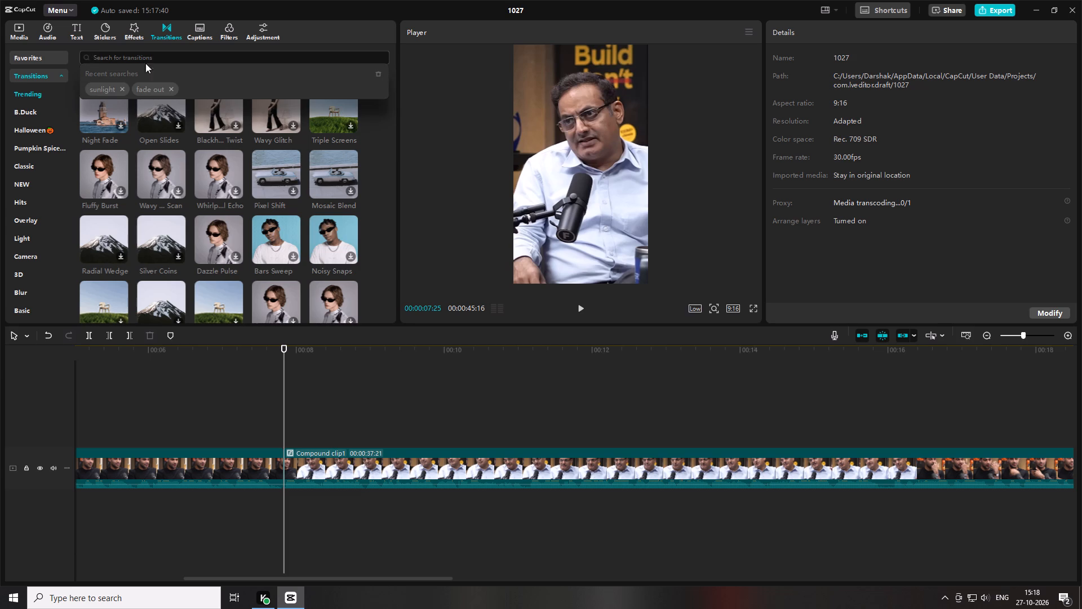
click(105, 88)
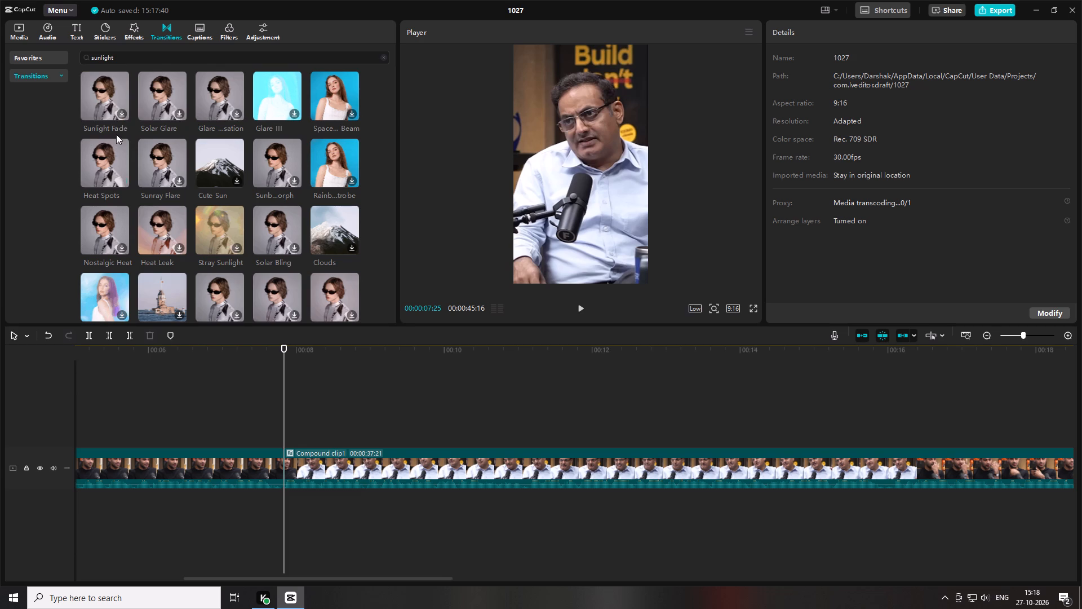
drag(104, 156, 267, 469)
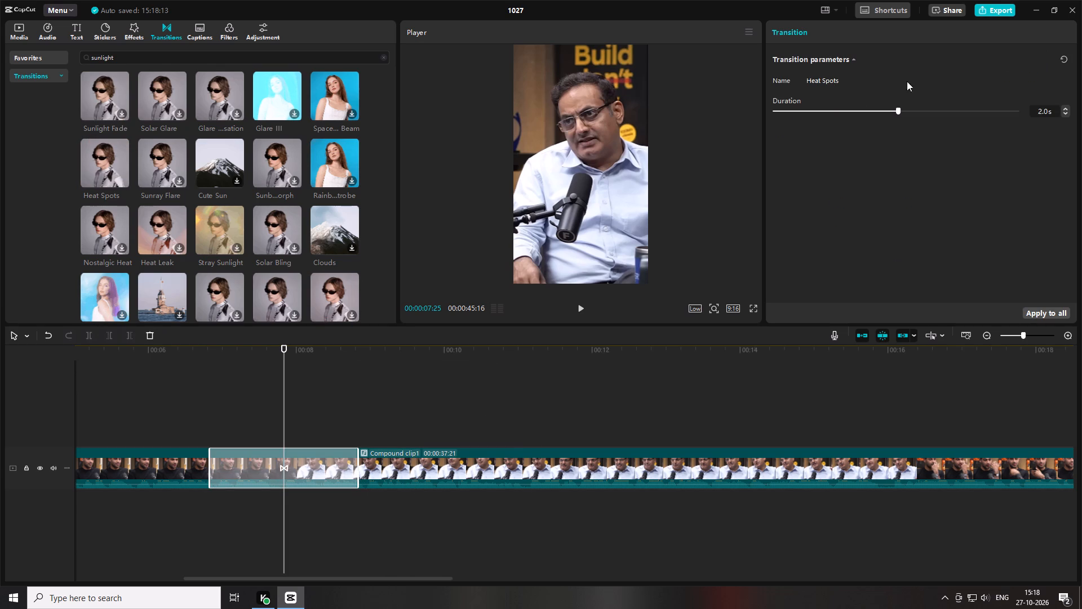
Set the Heat Spots transition's duration to 0.4 s.
click(801, 107)
click(787, 111)
click(788, 111)
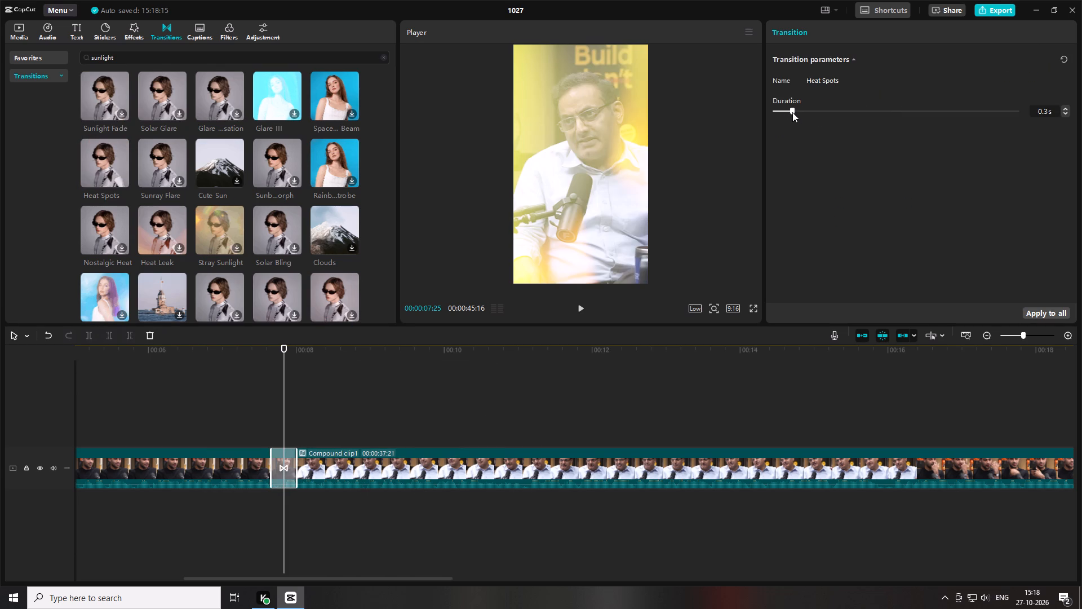
drag(793, 112, 799, 114)
Play back the Heat Spots transition between the host and the guest, returning to about 00:00:06:16 for another viewing.
click(580, 311)
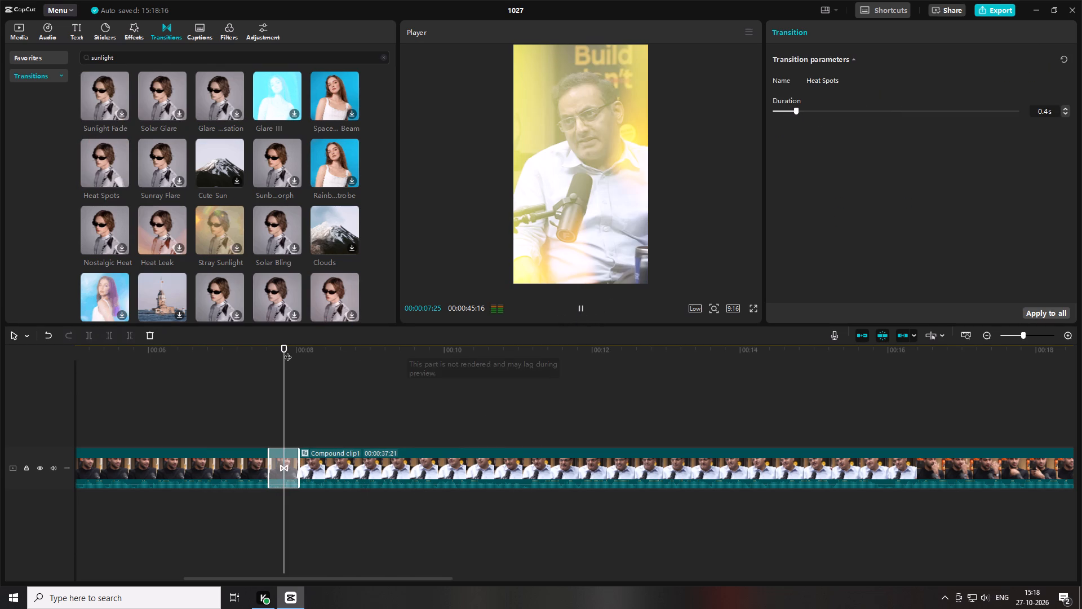
click(236, 398)
click(579, 306)
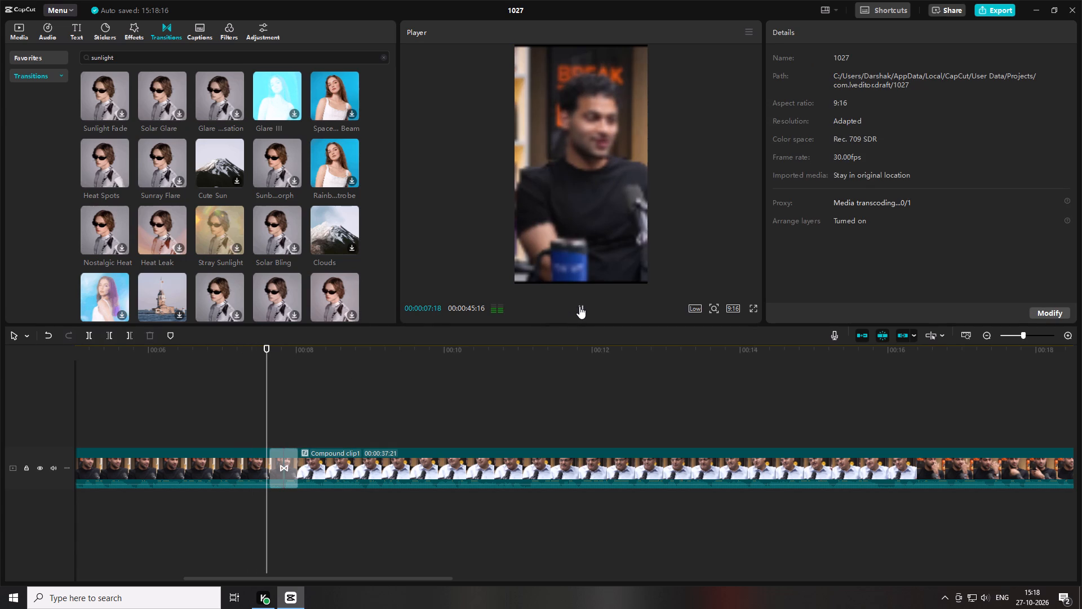
double_click(329, 402)
drag(291, 358, 188, 364)
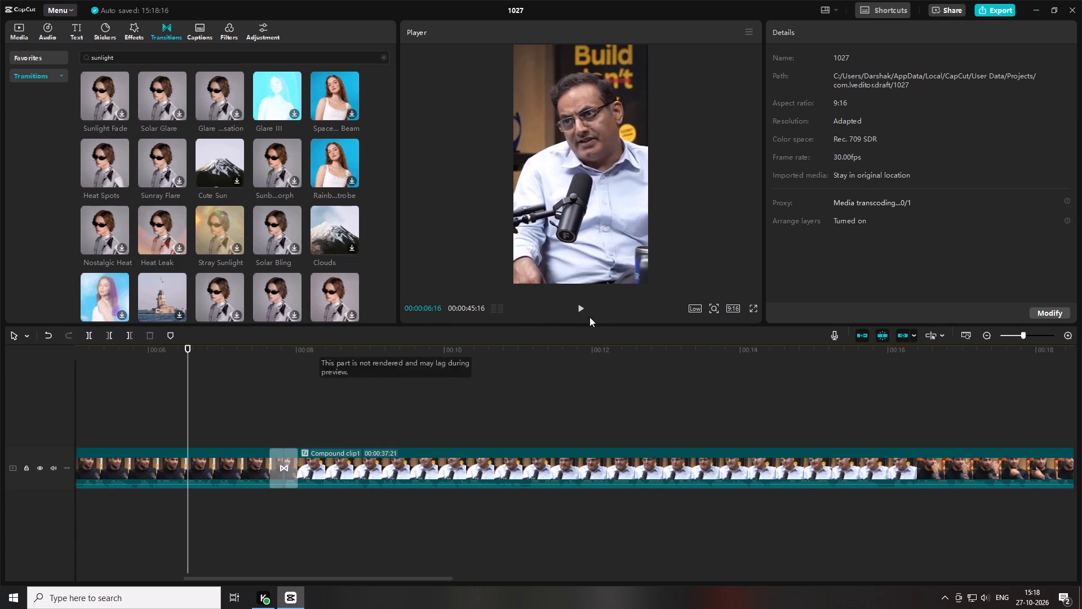
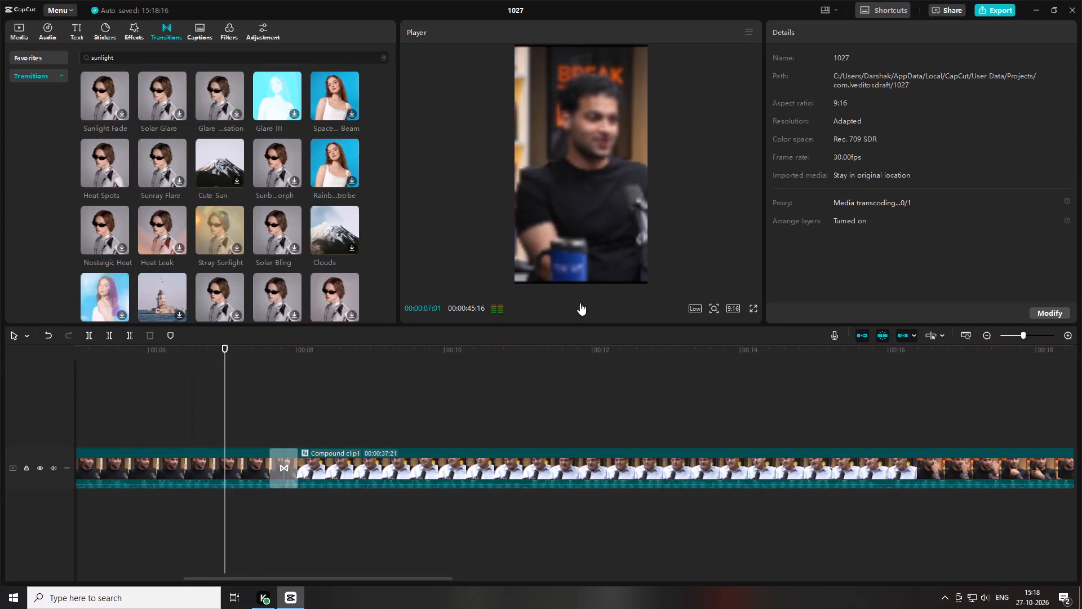
Watch the playback across the Heat Spots transition again and return to about 00:00:06:10.
click(307, 408)
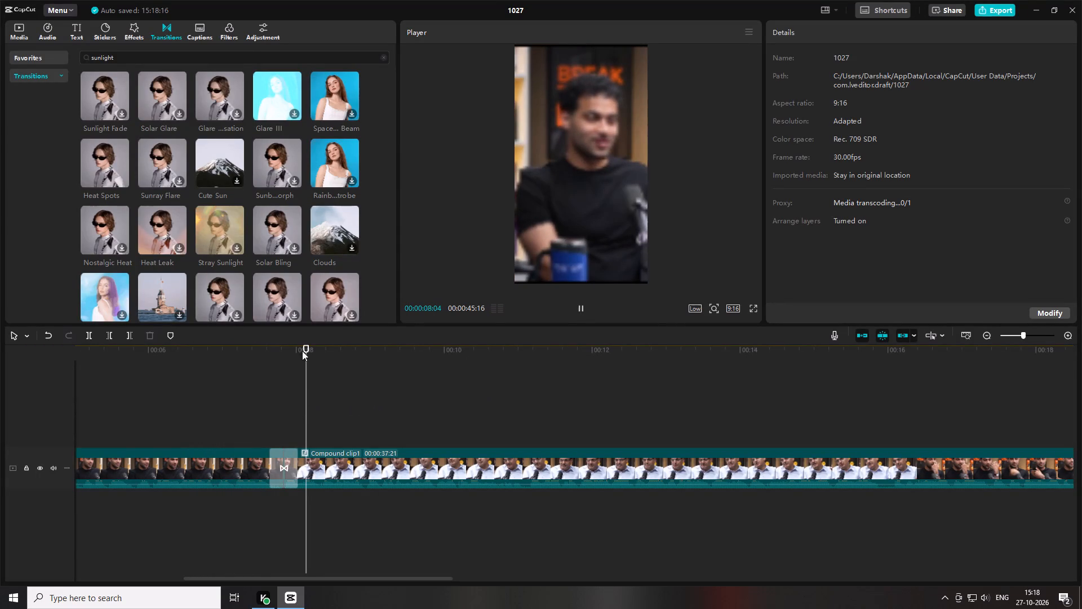
drag(291, 347, 173, 352)
Browse the sunlight transitions for an alternative and preview Sunset Flash.
scroll(199, 241, down, 5)
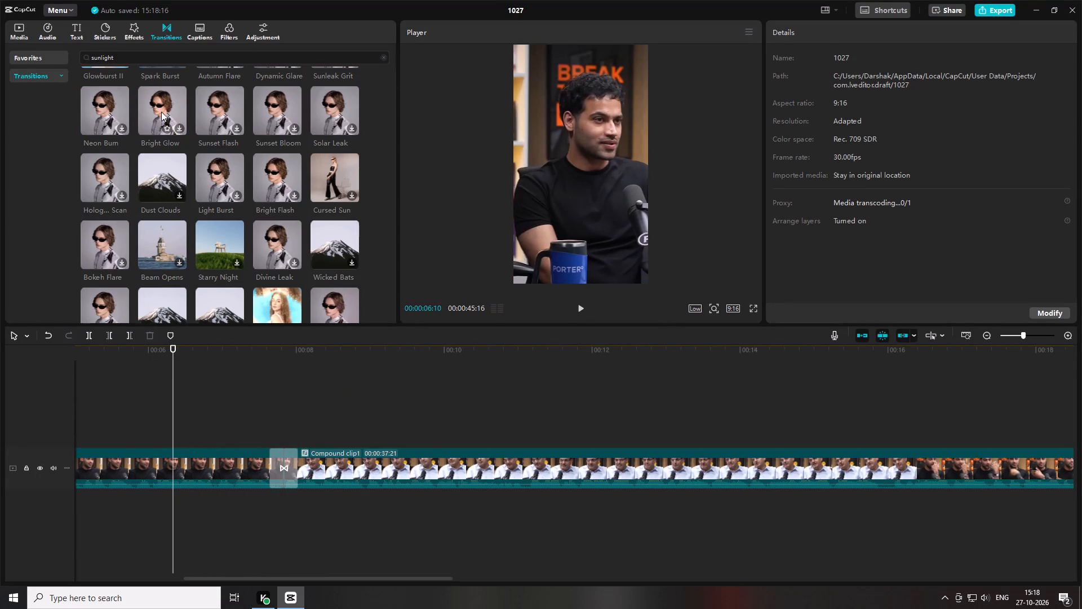
click(236, 129)
scroll(240, 157, up, 2)
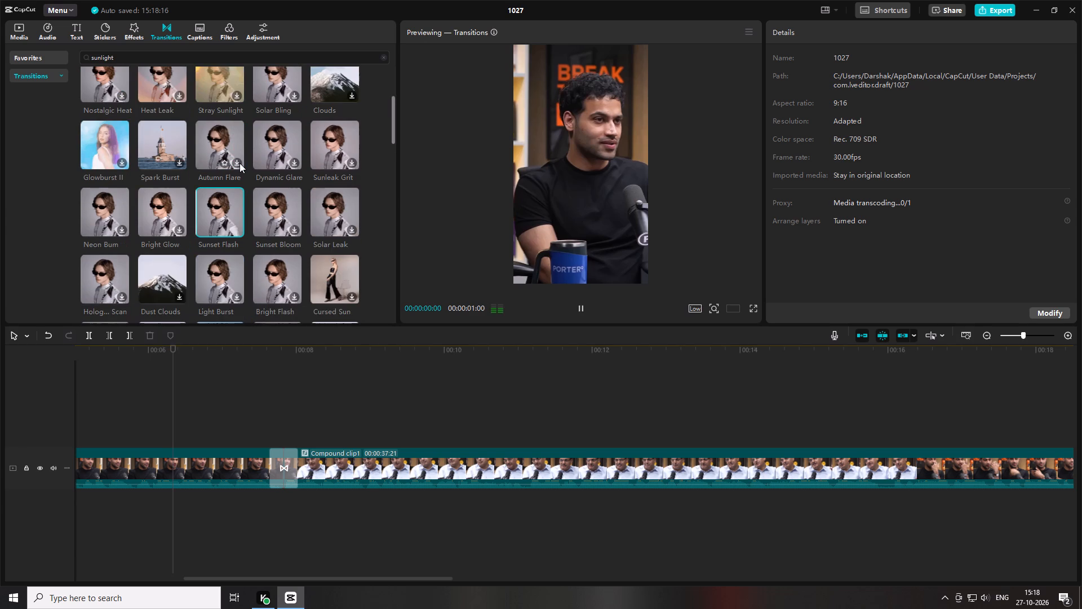
scroll(232, 174, up, 2)
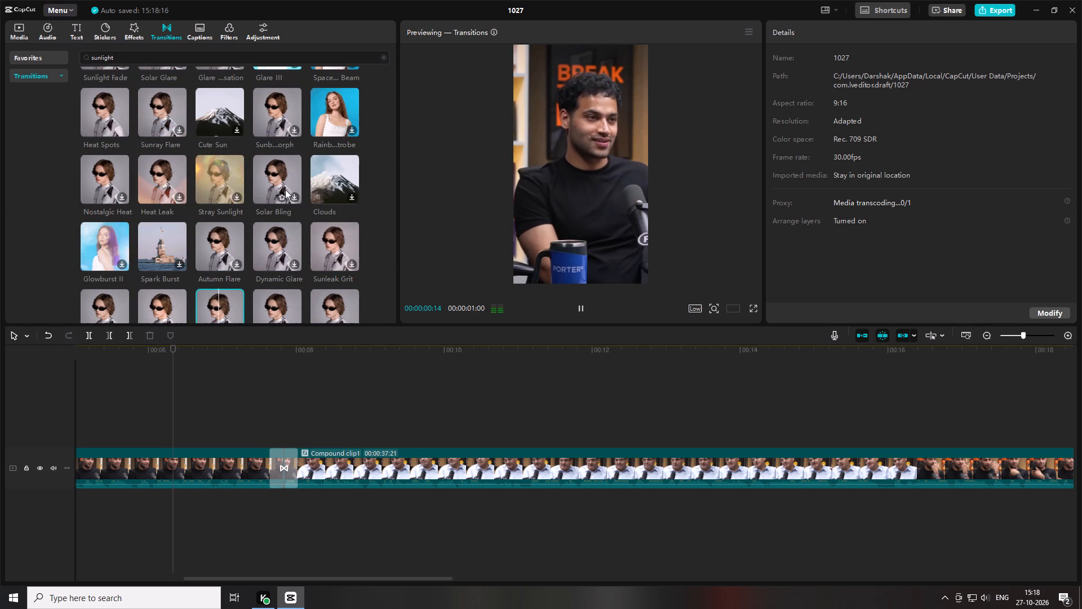
Examine the Heat Spots transition frame by frame around 00:00:07:25, and play on into the guest's shot.
click(268, 409)
drag(269, 370, 278, 371)
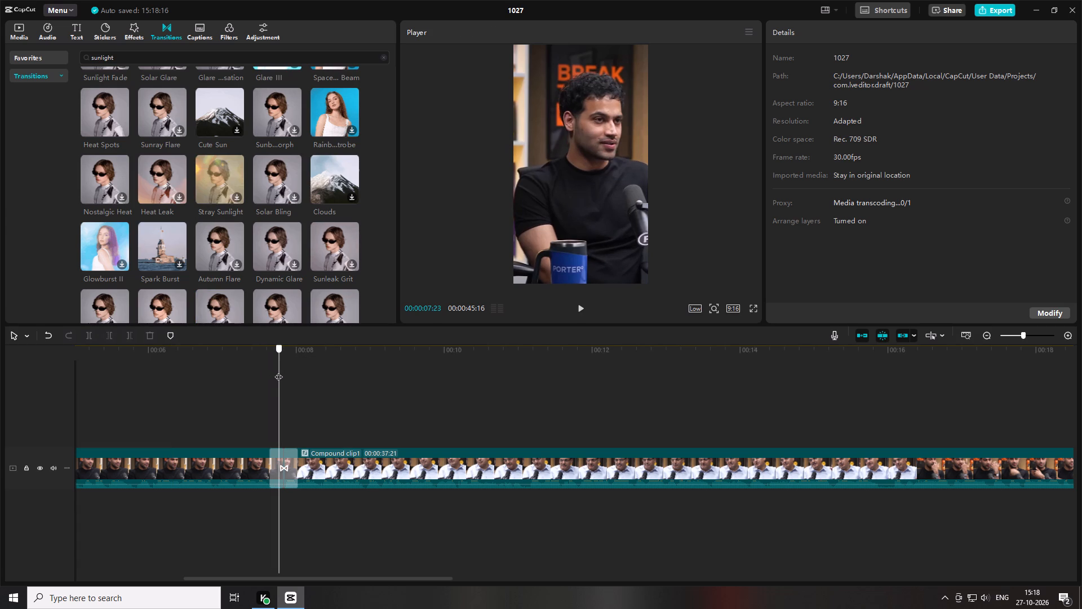
drag(278, 371, 282, 372)
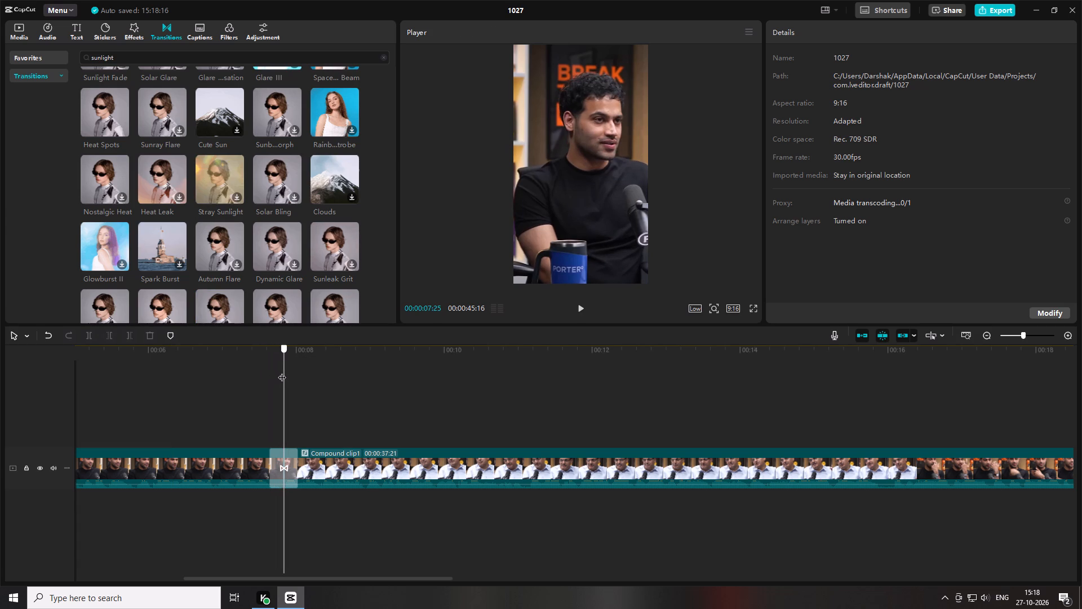
drag(282, 372, 287, 376)
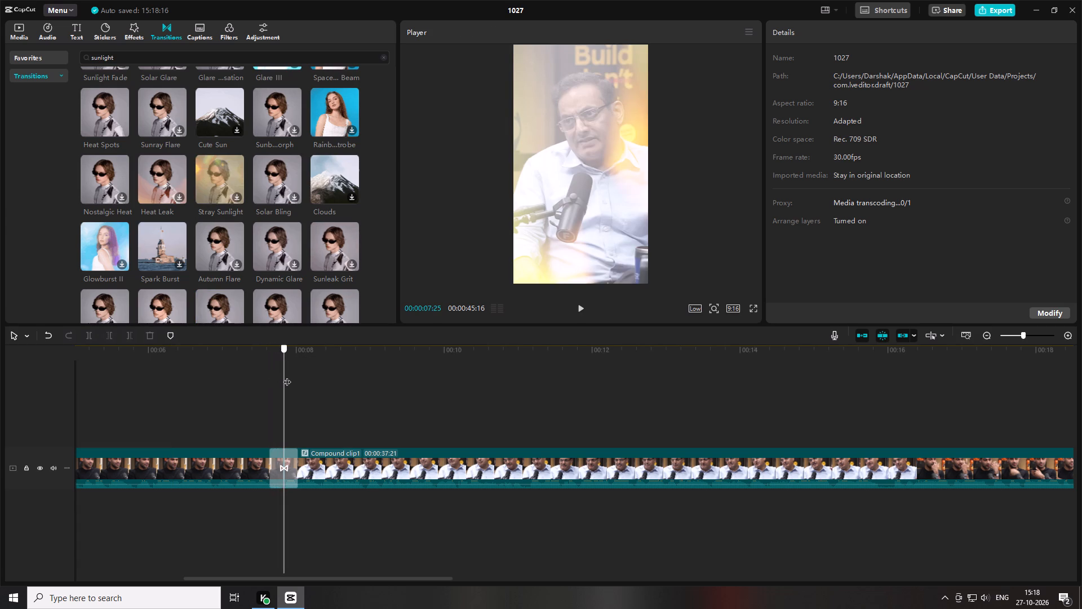
drag(287, 376, 300, 379)
key(space)
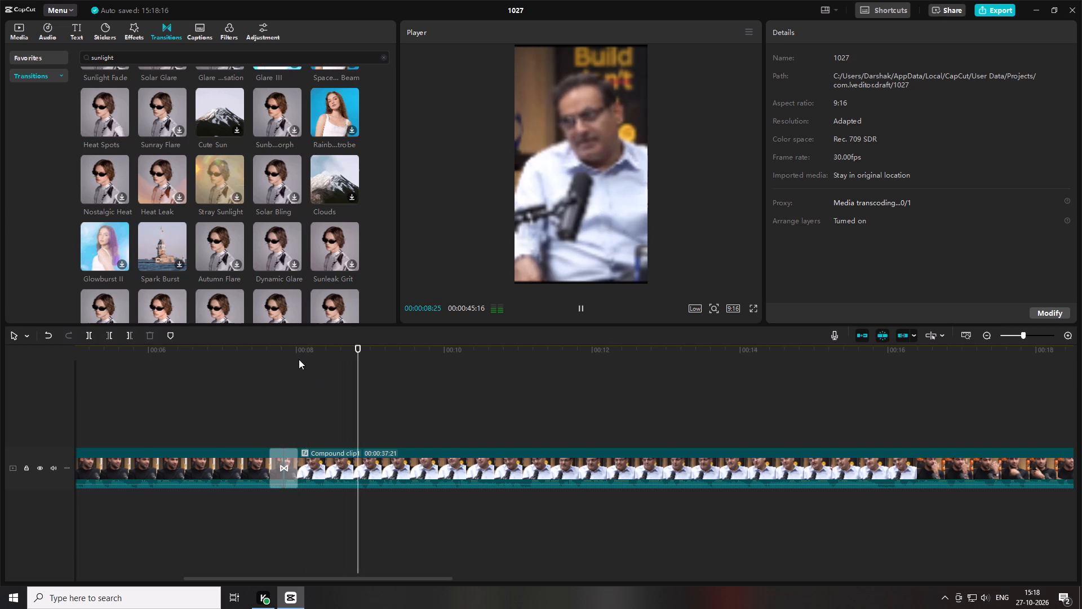
Play the compound clip from the beginning at 00:00:00:00 to review the edit.
drag(253, 350, 0, 365)
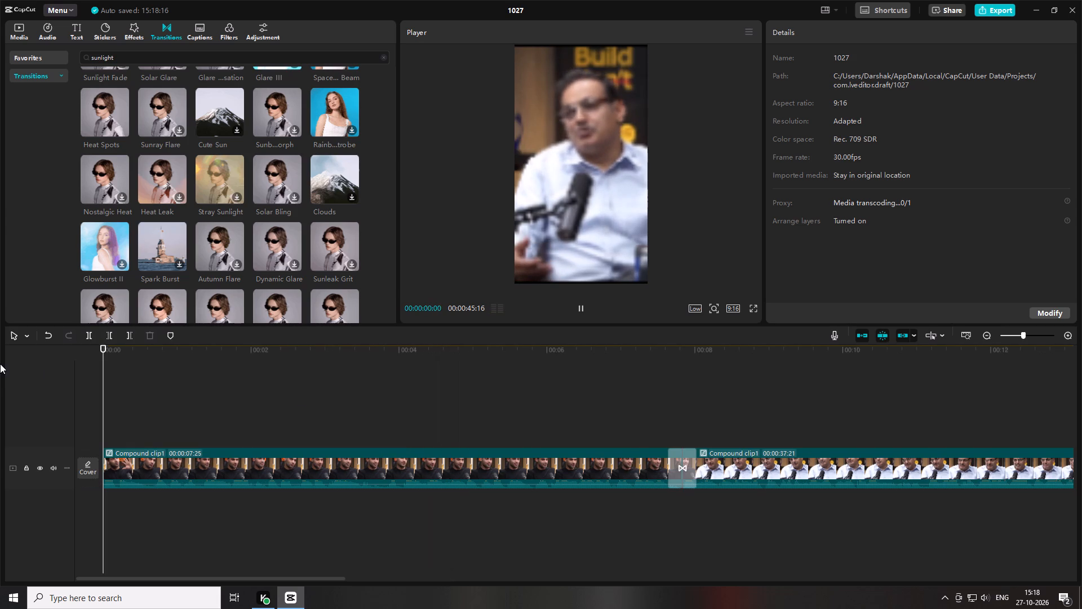
key(space)
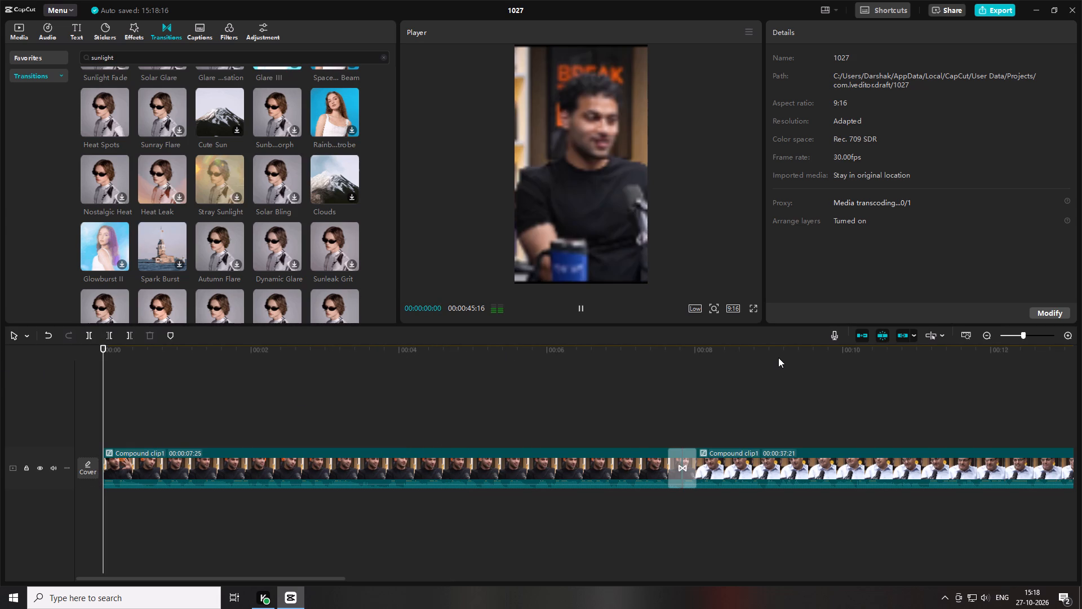
Stop the review playback and return the playhead to the start of the timeline at 00:00:00:00.
click(750, 307)
click(694, 555)
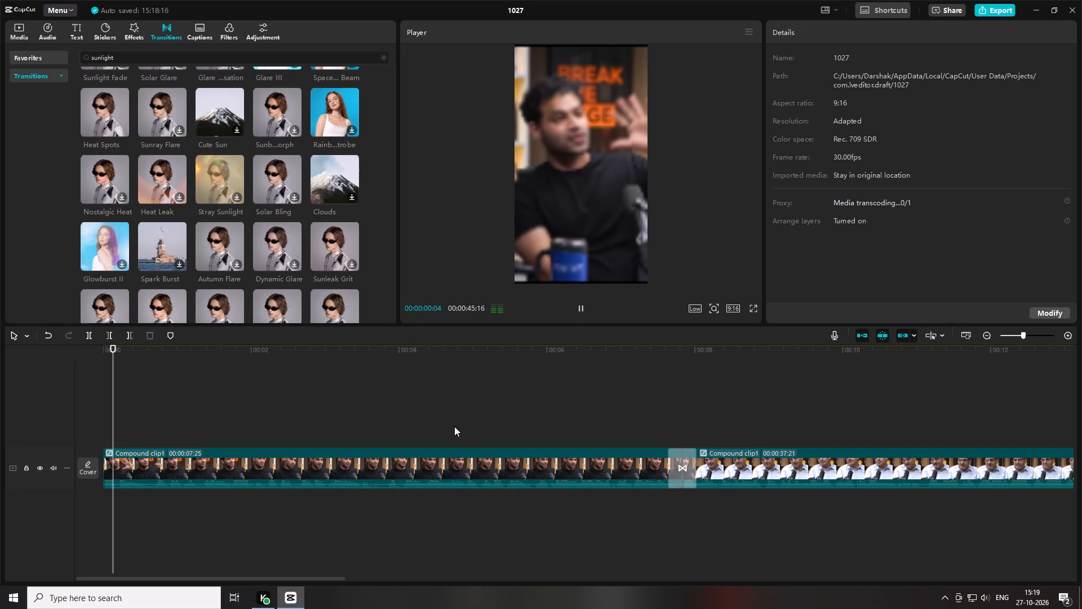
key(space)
drag(138, 345, 25, 370)
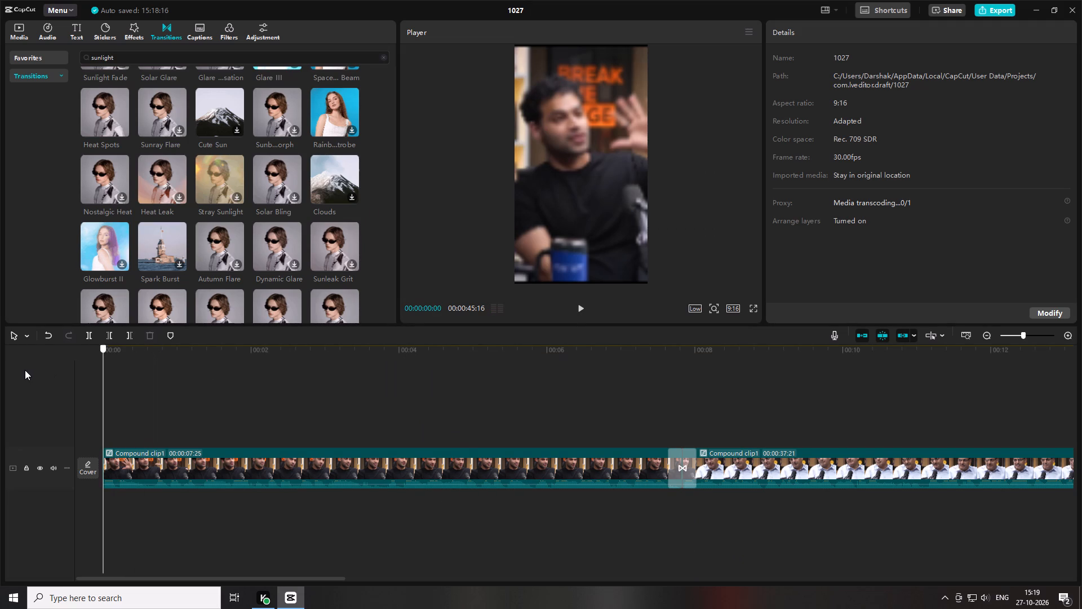
drag(25, 370, 0, 368)
Browse the text, filter and adjustment libraries, including the LUT section, for something to add to the edit.
click(82, 34)
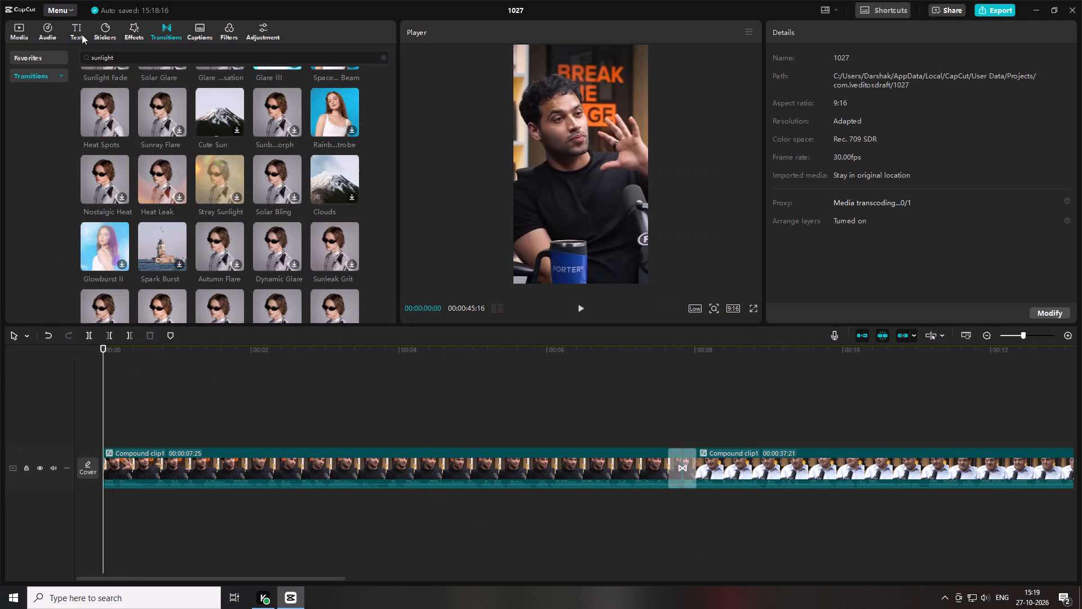
click(1022, 338)
click(173, 15)
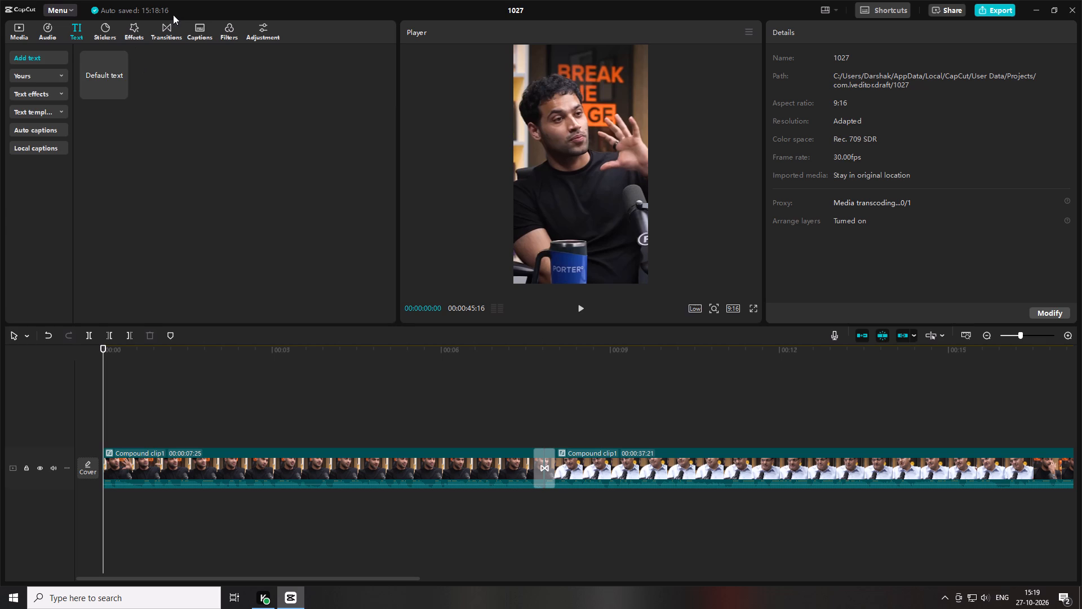
click(224, 30)
click(253, 29)
click(265, 29)
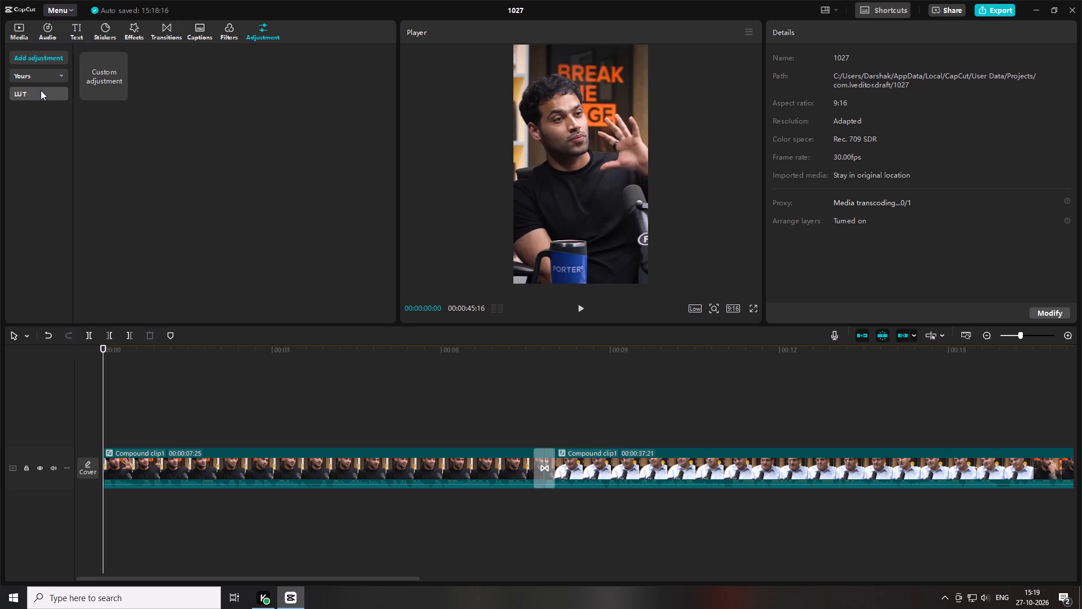
click(45, 78)
click(43, 116)
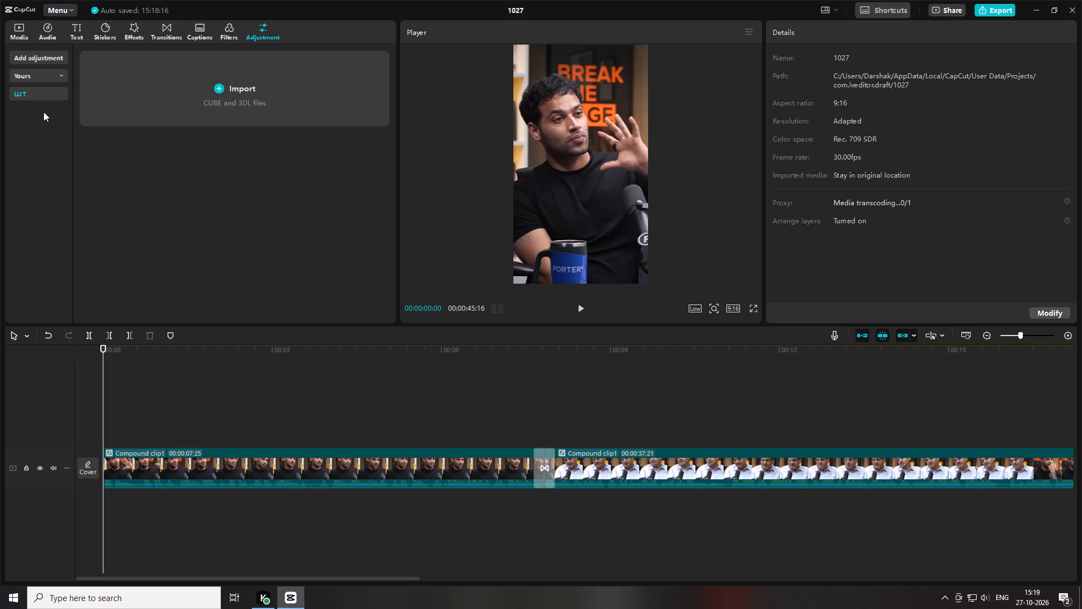
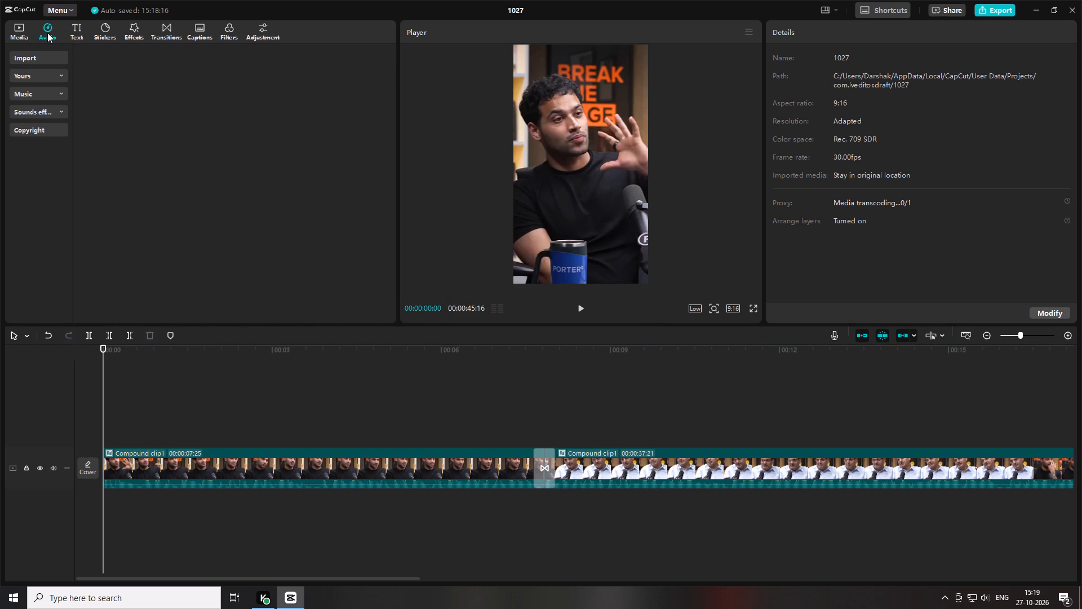
Browse the Halloween music collection and preview the tracks Spooky Masquerade Halloween and The Mysterious Halloween.
scroll(156, 185, down, 1)
scroll(156, 185, up, 3)
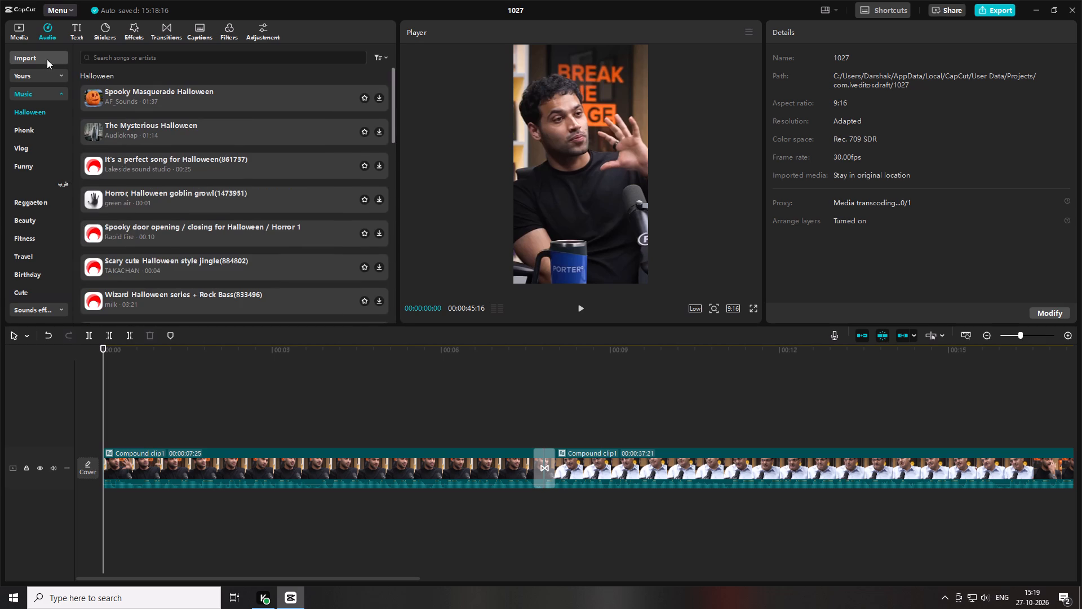
click(97, 100)
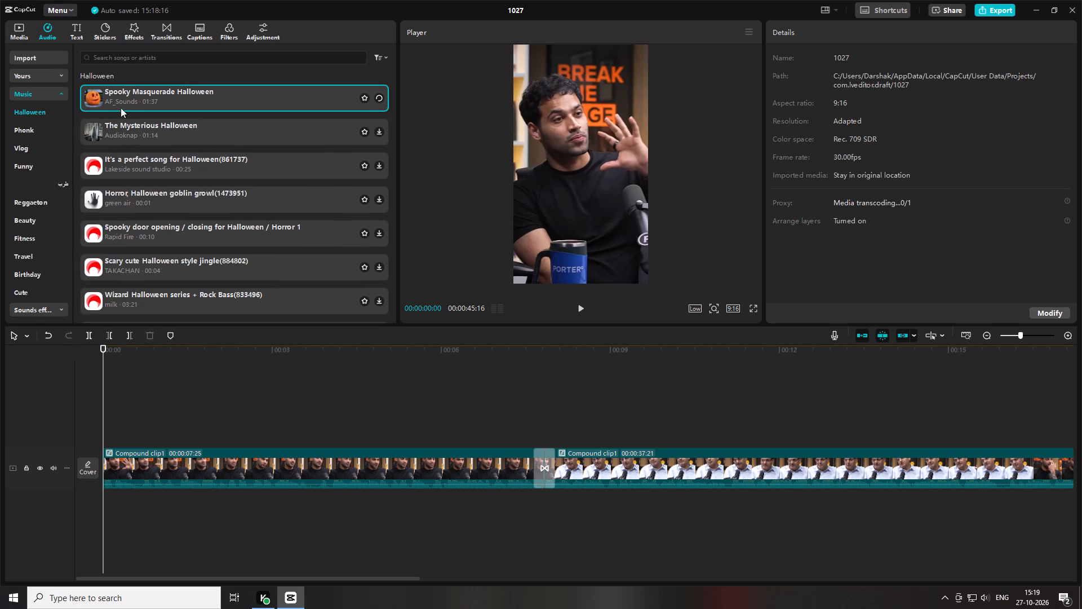
click(97, 132)
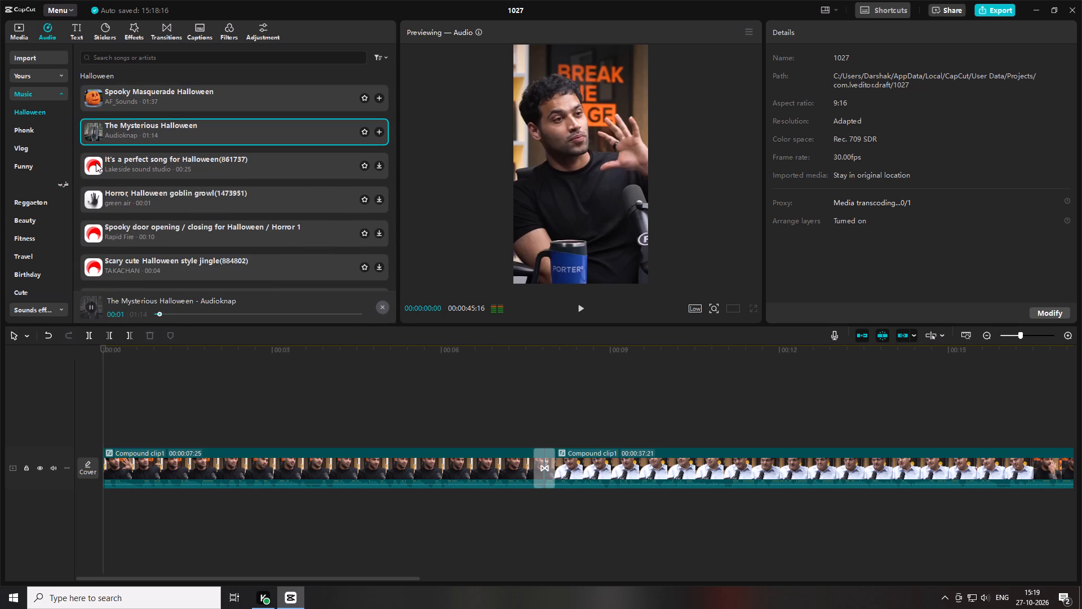
Preview the Halloween tracks It's a perfect song for Halloween and Horror, Halloween goblin growl, and leave the music category.
click(96, 162)
click(90, 198)
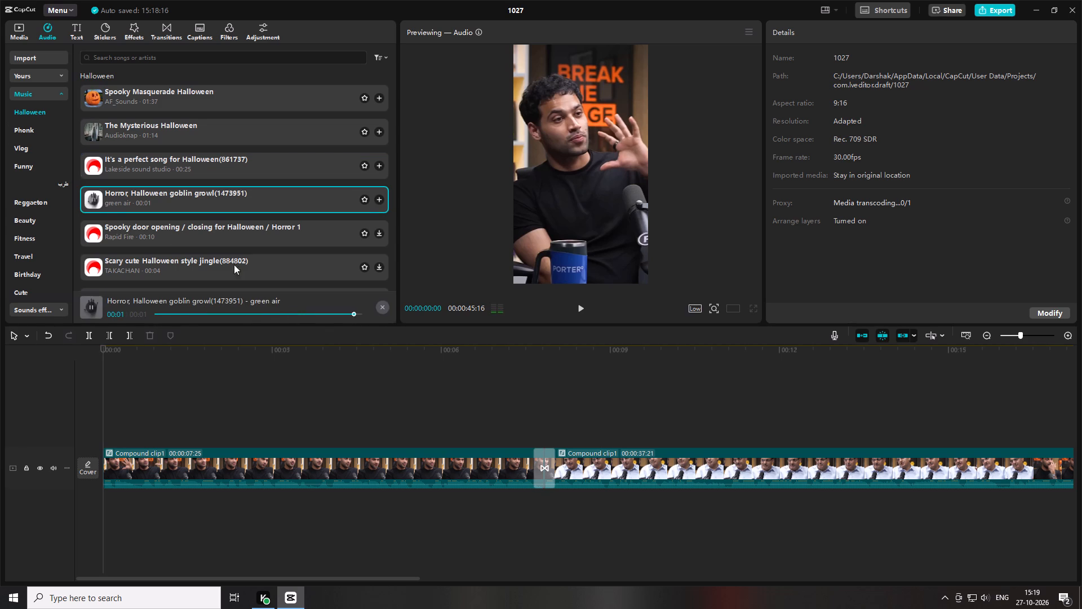
click(47, 93)
click(39, 130)
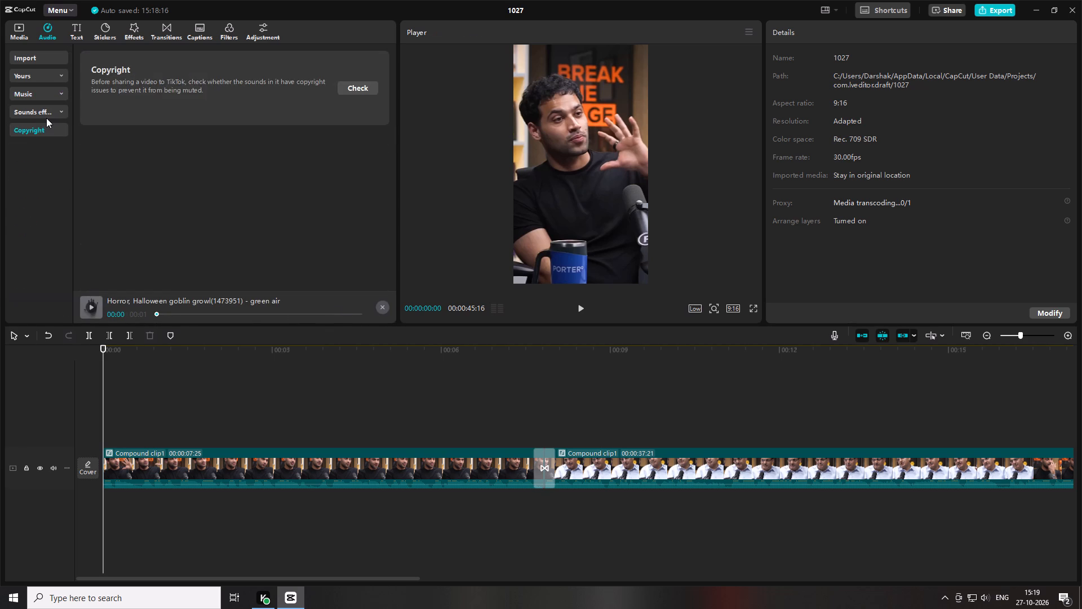
Audition the trending sound effects one after another, from keyboard typing and swish_whoosh to wind noise, tearing paper and mouse clicks.
click(46, 118)
click(155, 153)
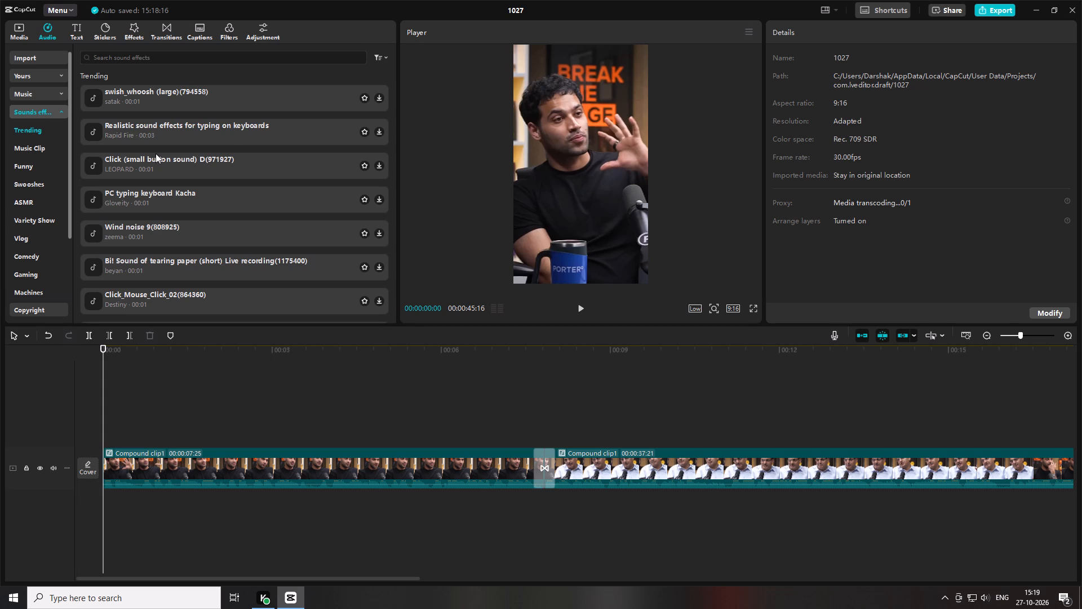
click(170, 131)
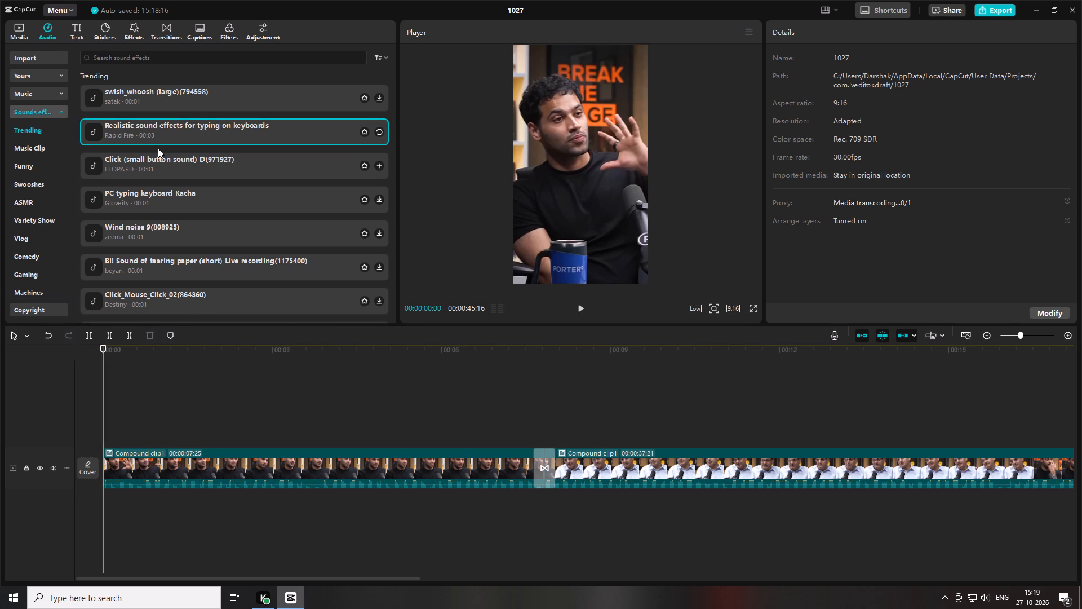
click(153, 158)
click(179, 104)
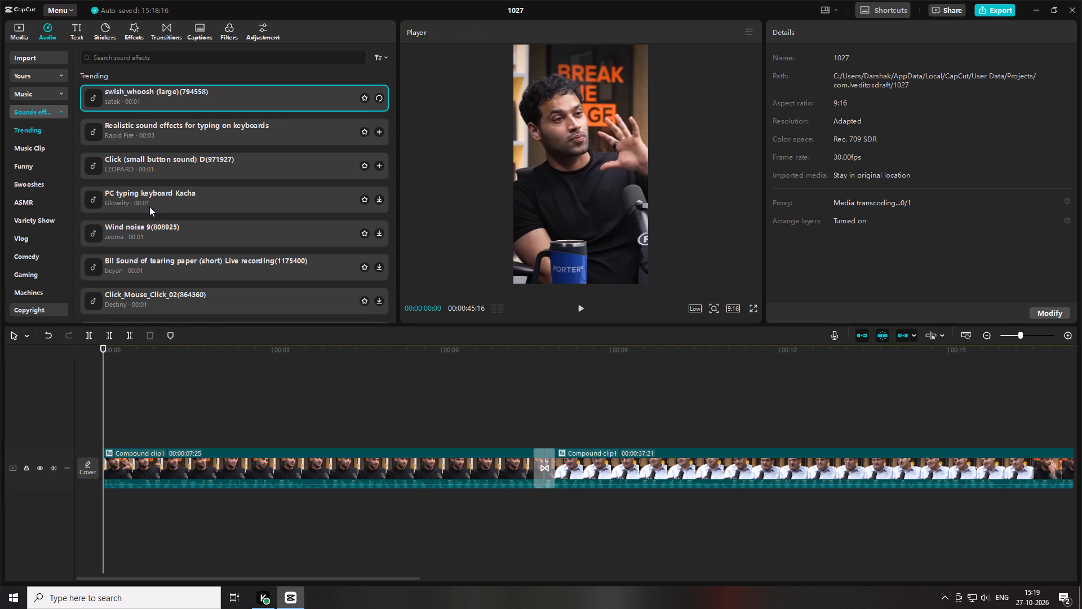
click(147, 201)
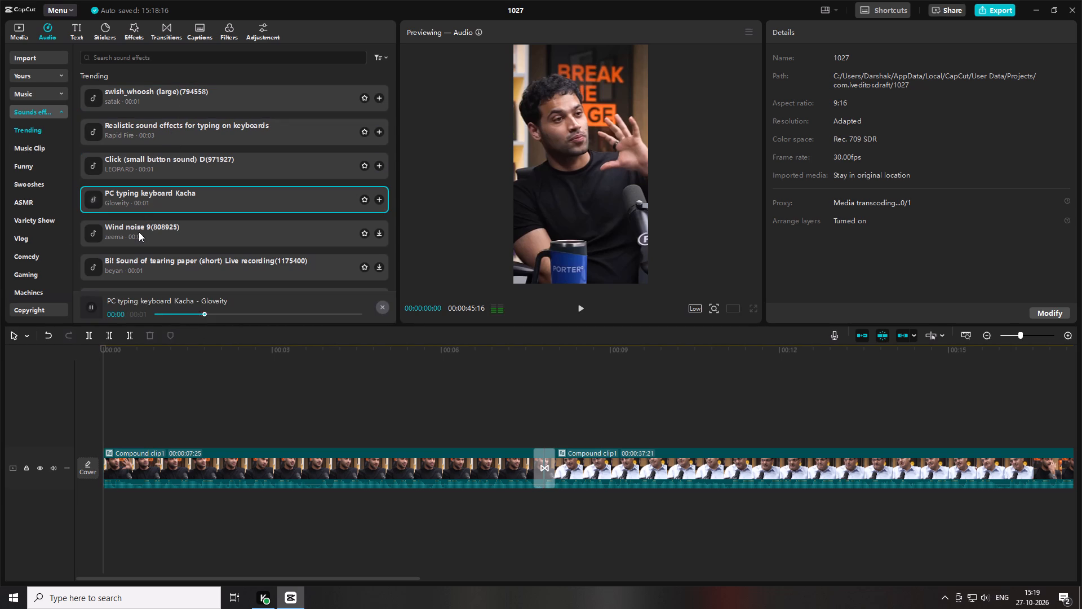
click(139, 232)
click(122, 251)
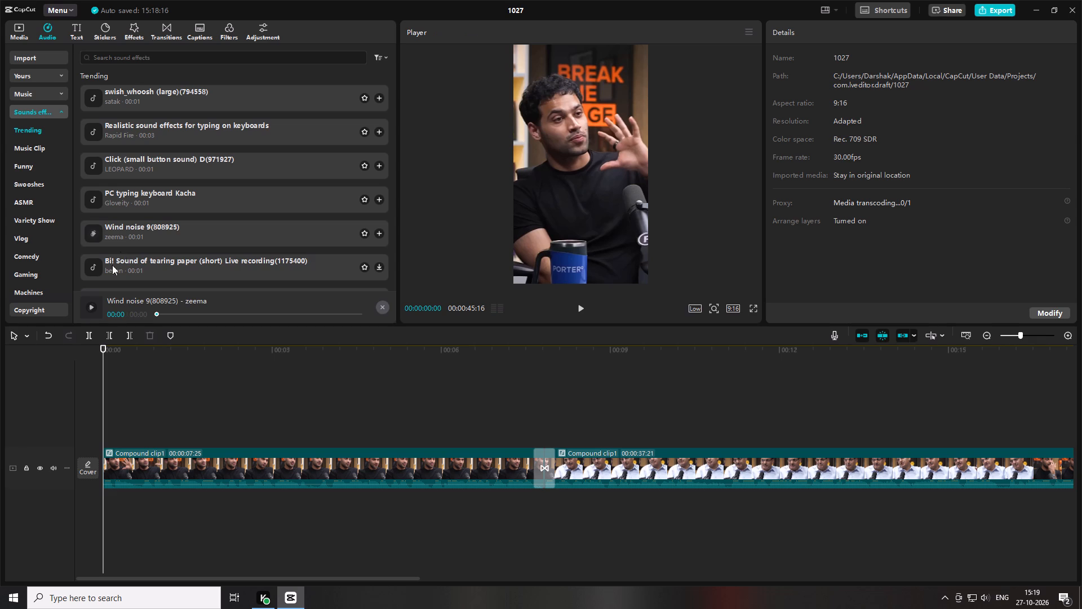
click(107, 265)
scroll(139, 218, down, 3)
click(123, 261)
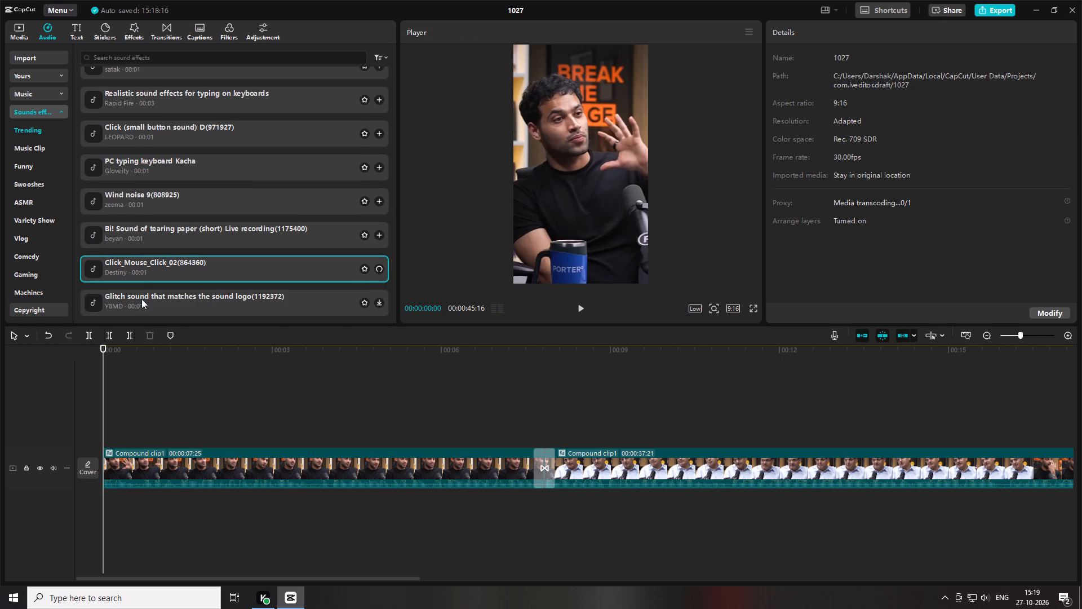
click(127, 293)
click(116, 286)
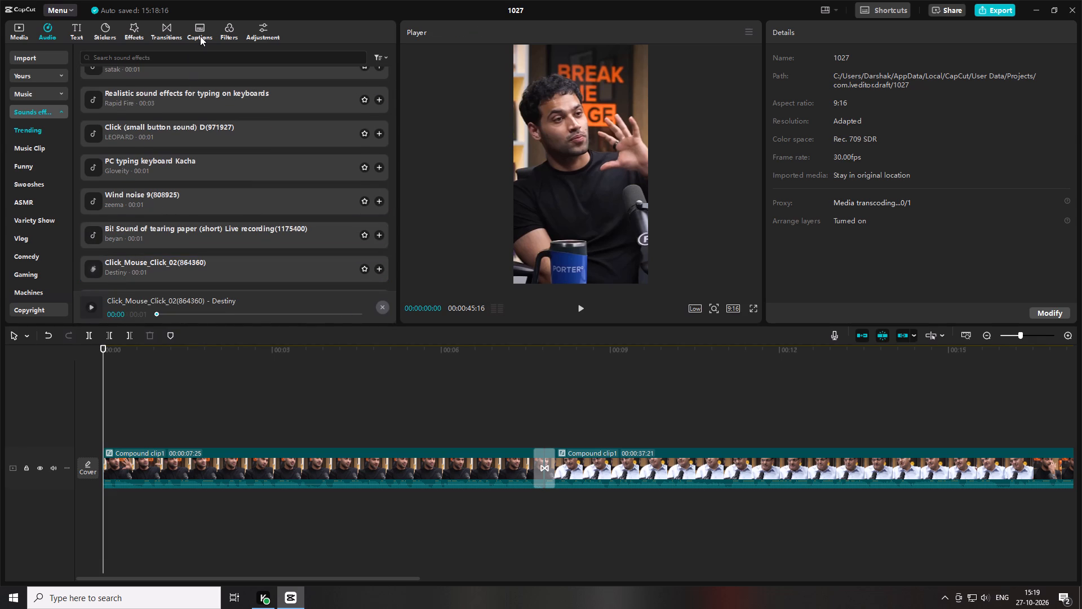
Generate auto captions for the edit with English as the spoken language and filler-word identification enabled.
click(200, 36)
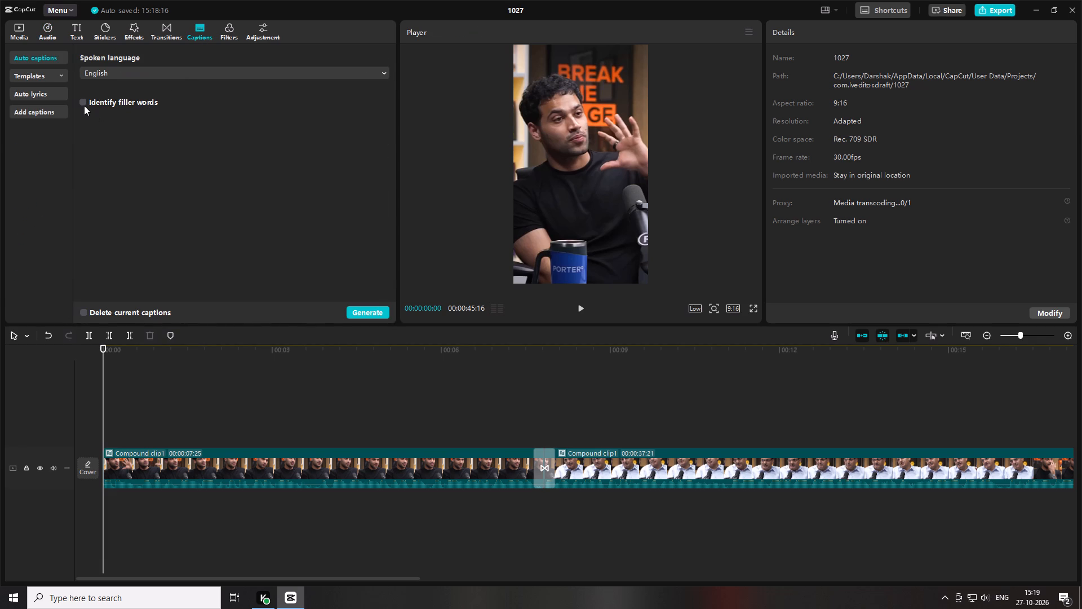
drag(84, 99, 92, 117)
click(364, 310)
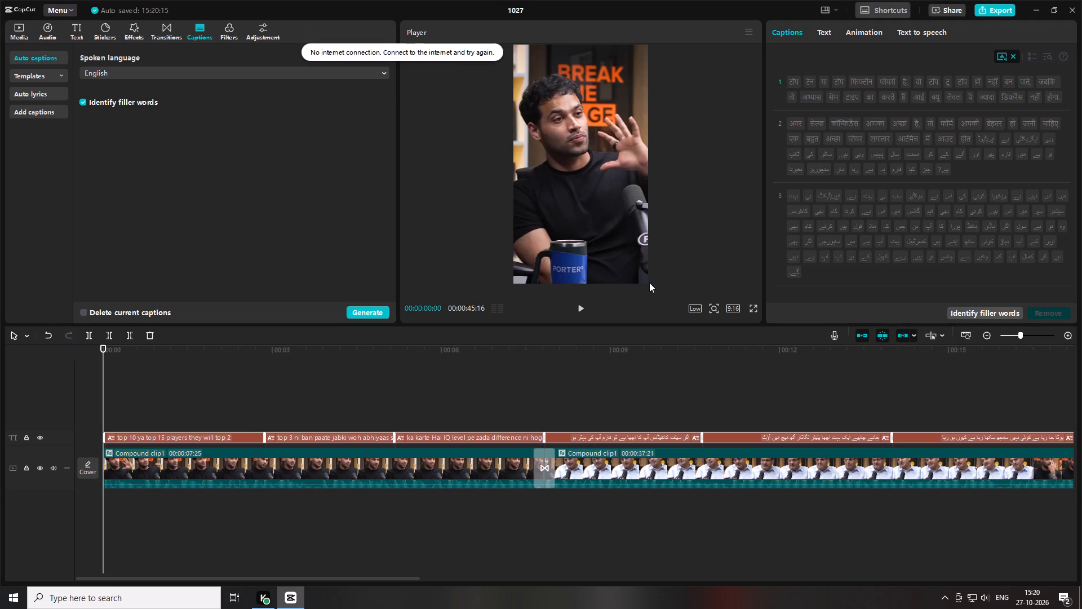
Play the captioned edit from the beginning in full screen to check the first caption, and return to the editor.
click(580, 306)
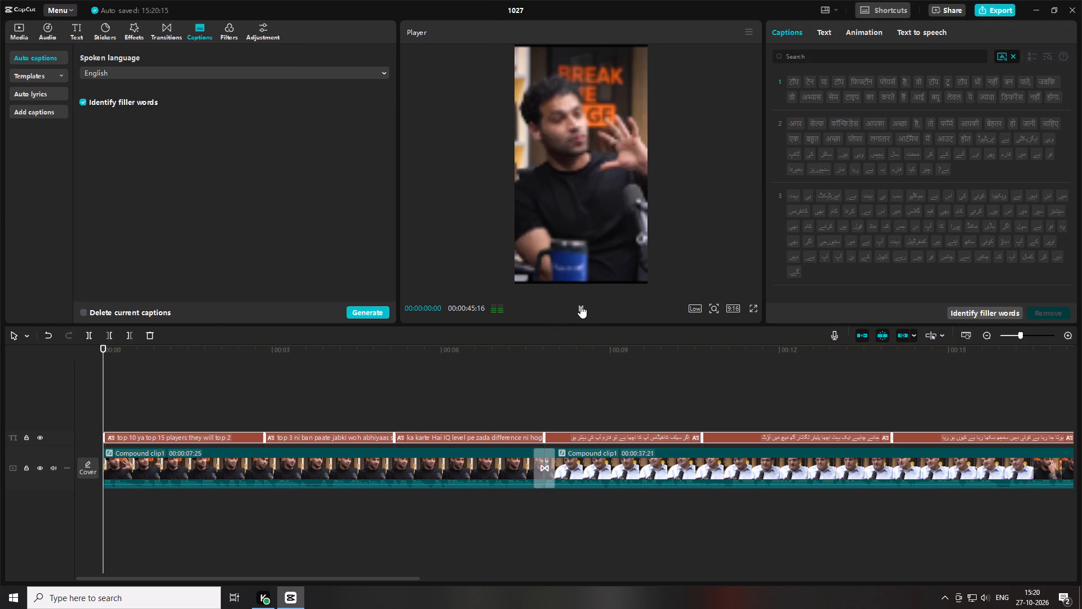
key(space)
click(753, 311)
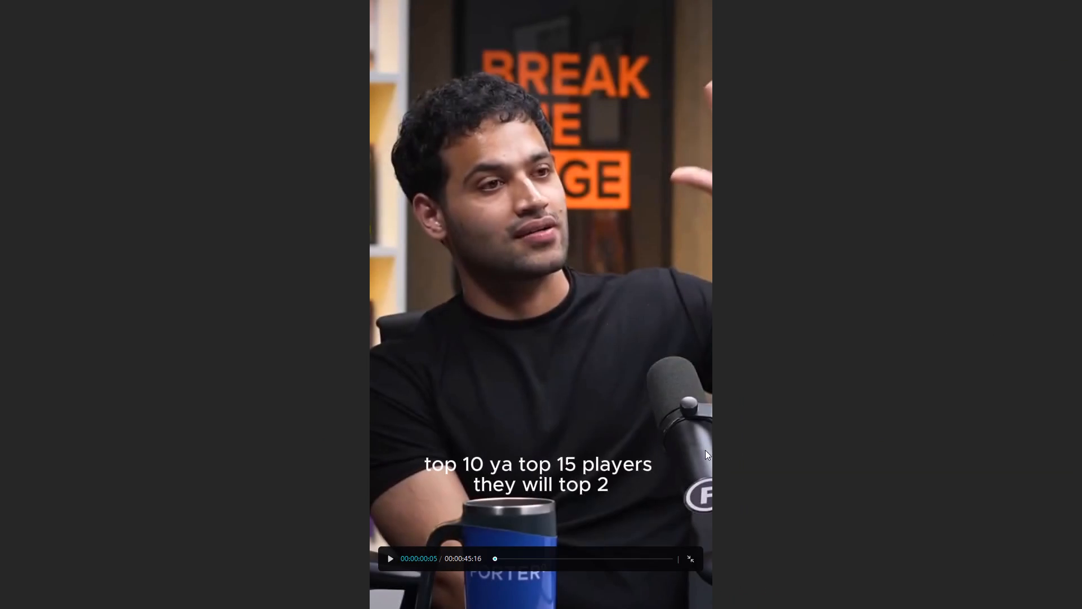
key(space)
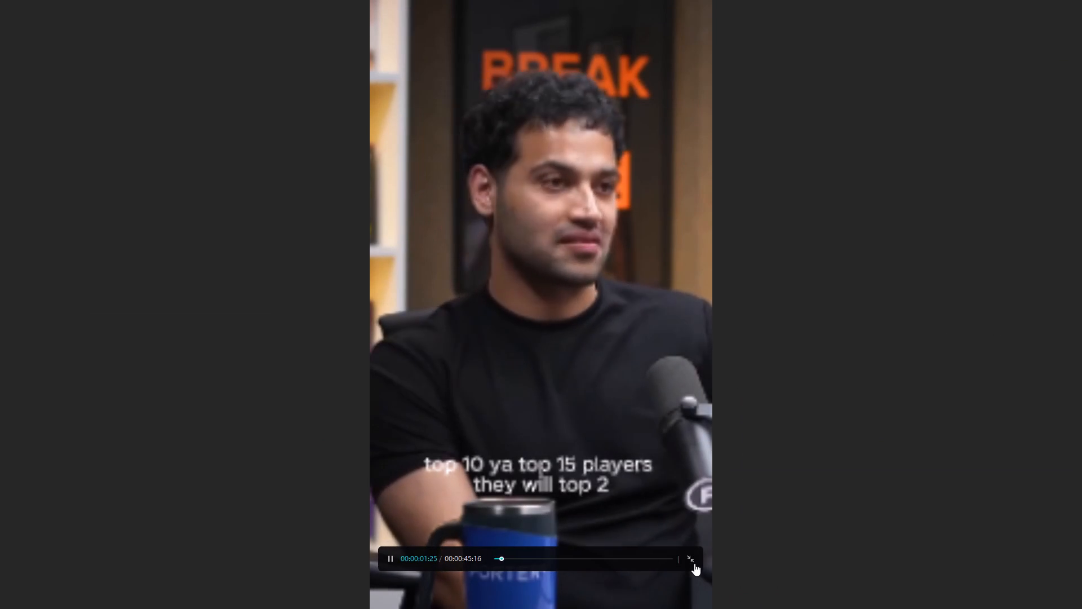
click(694, 563)
key(space)
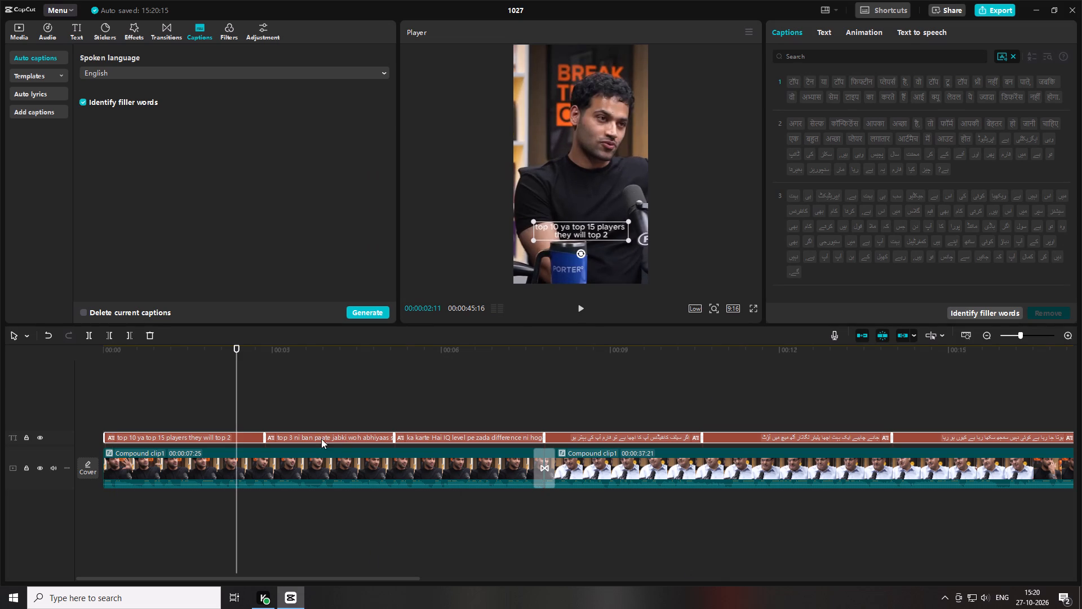
Replay the second caption from its start at about 00:00:02:26 to compare its text with the speech.
click(290, 362)
key(space)
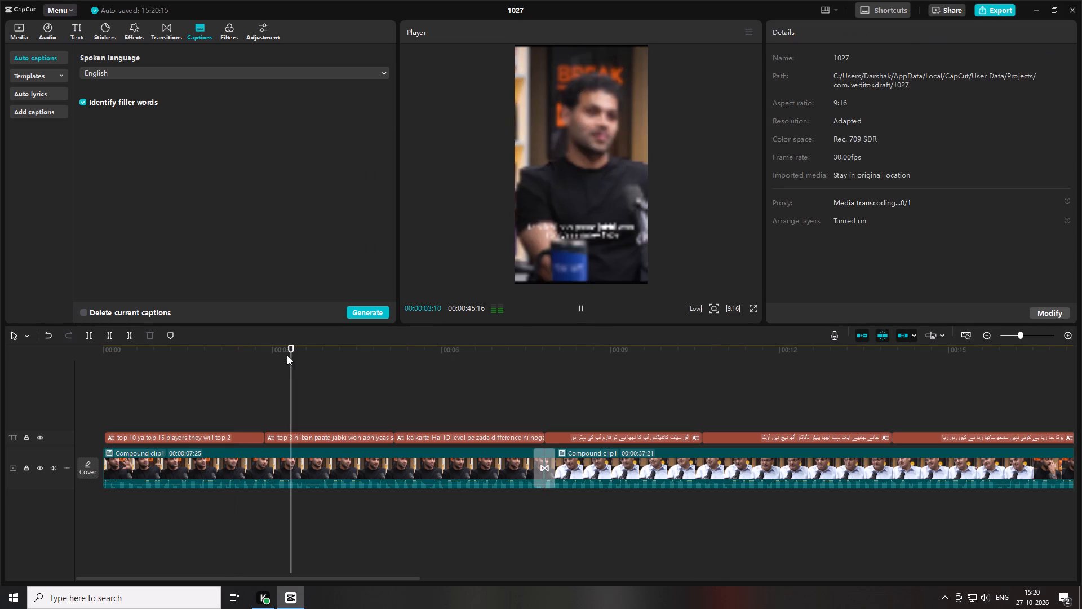
drag(287, 355, 268, 362)
click(268, 362)
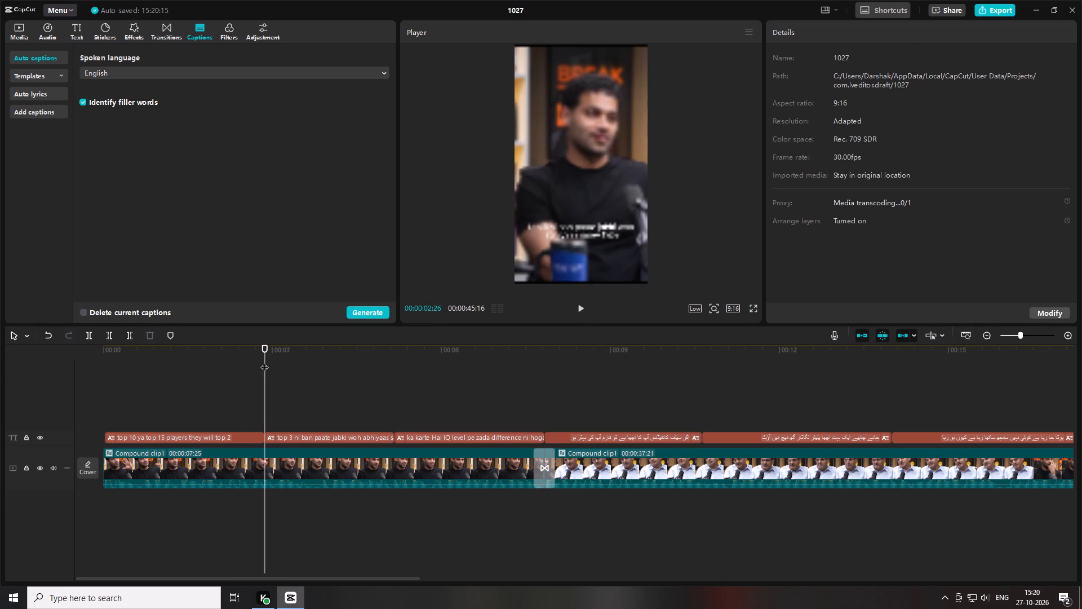
key(space)
key(space)
key(space)
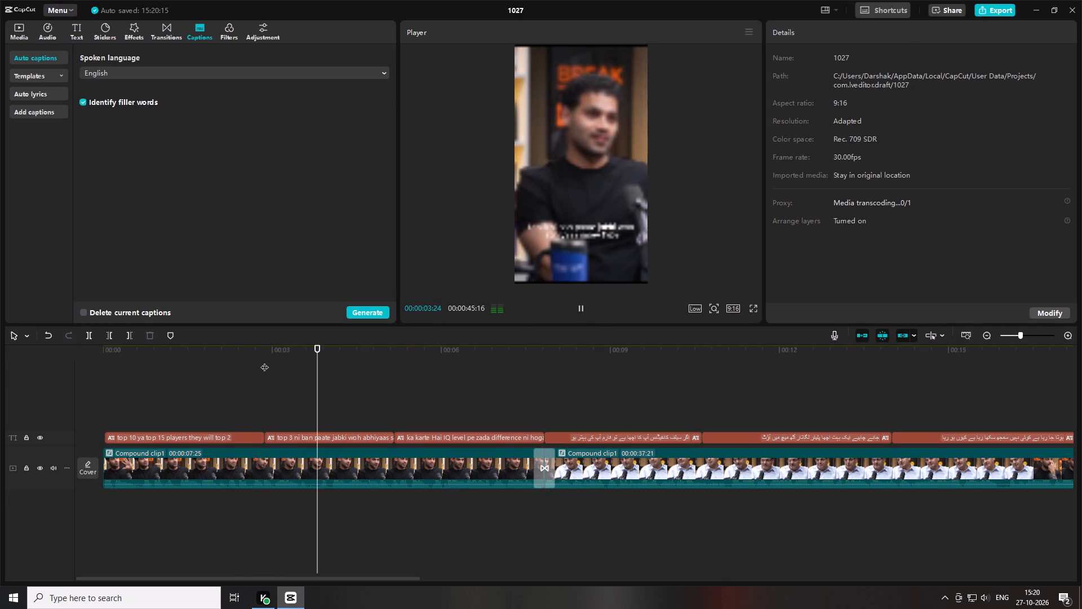
click(265, 361)
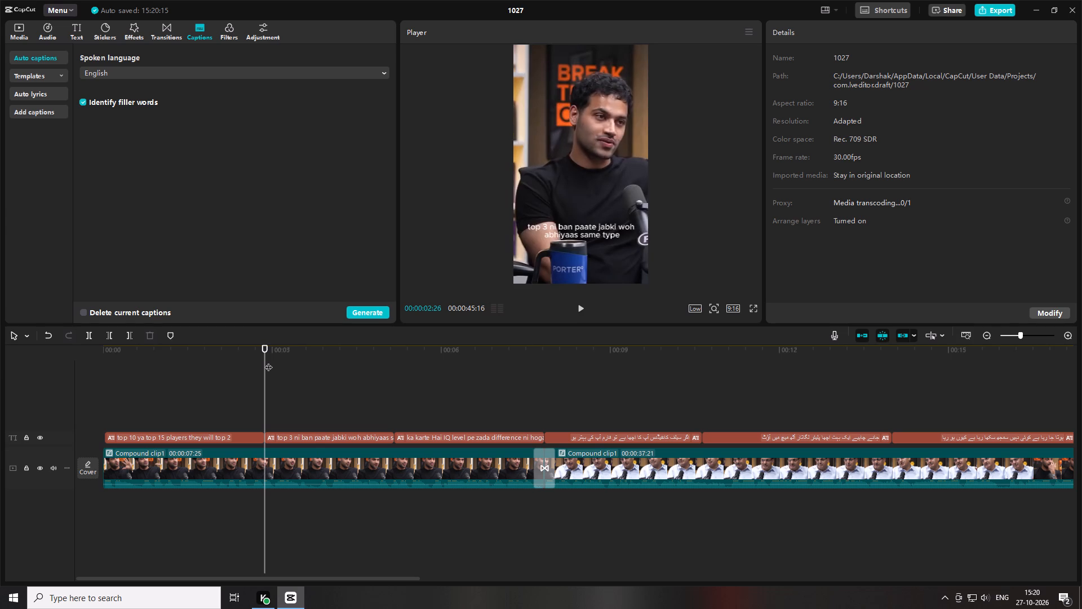
key(space)
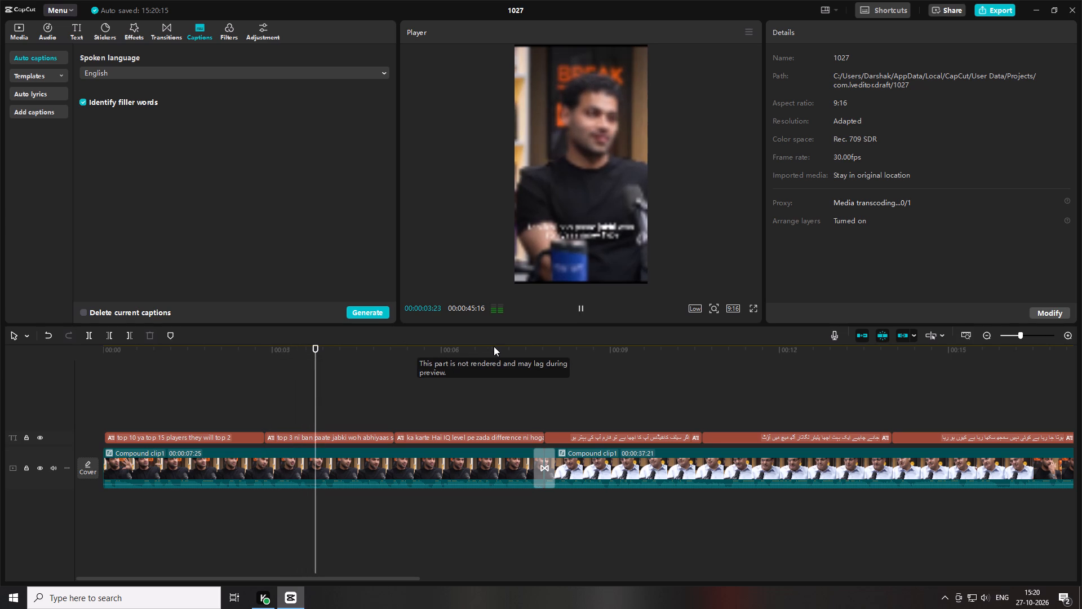
key(space)
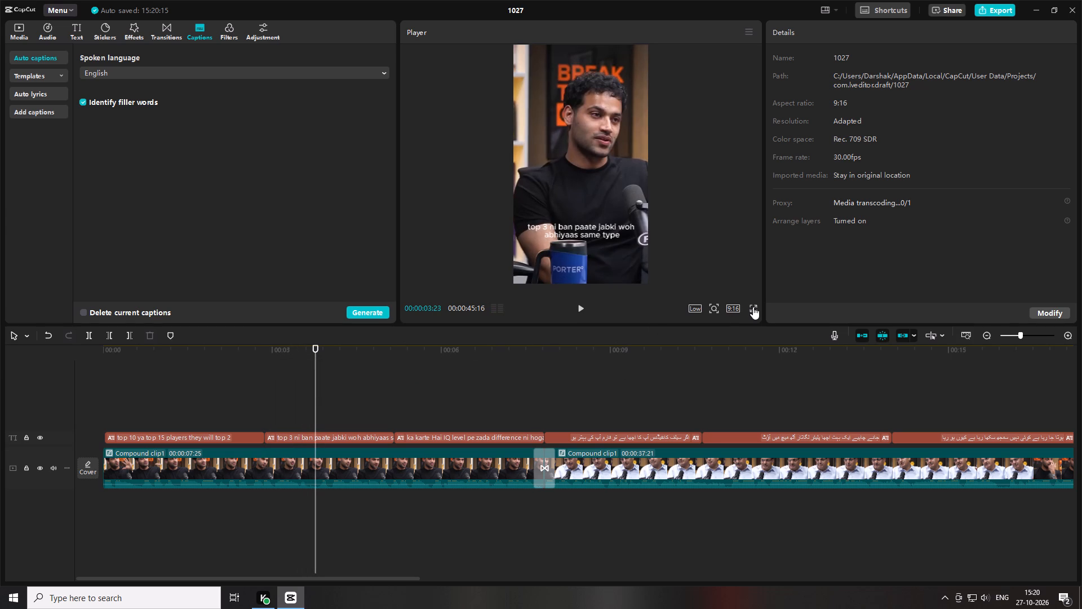
Play on through the third caption and the transition, and check the captions over the guest's shot from about 00:00:09.
key(space)
key(space)
key(space)
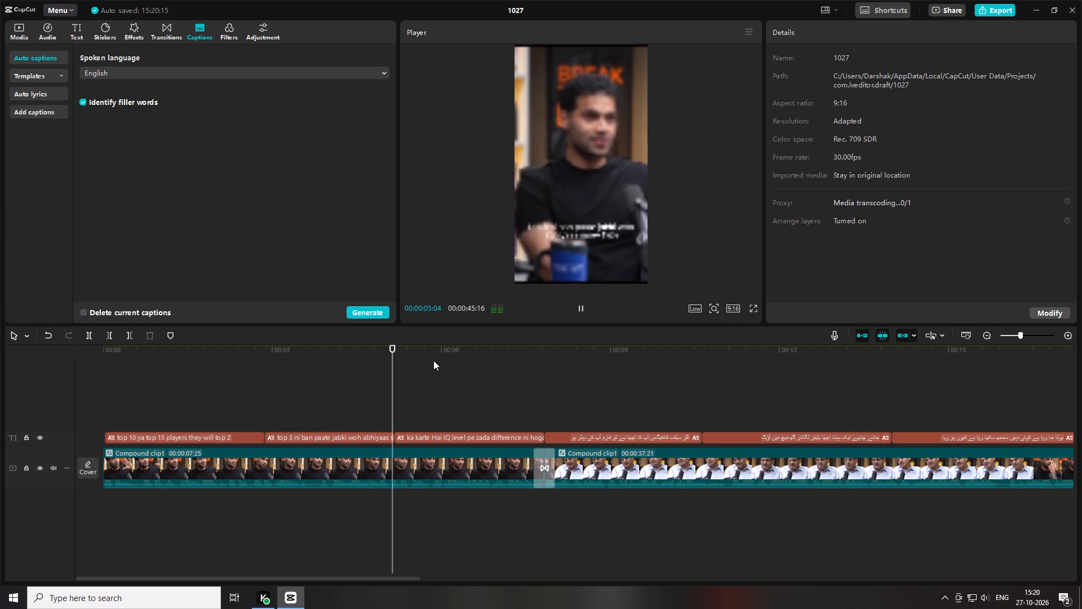
key(space)
key(space)
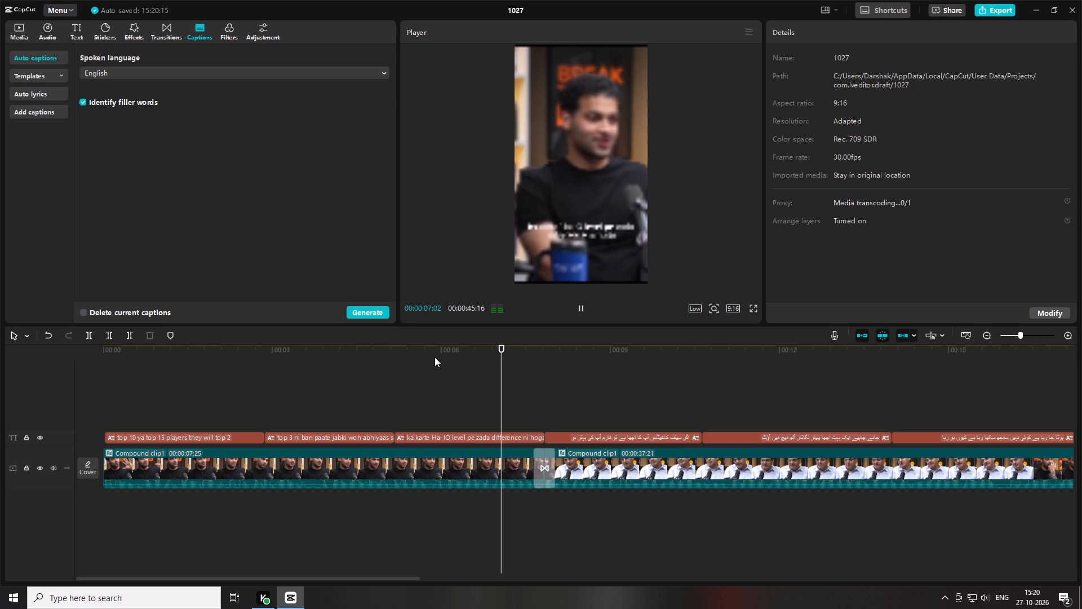
key(space)
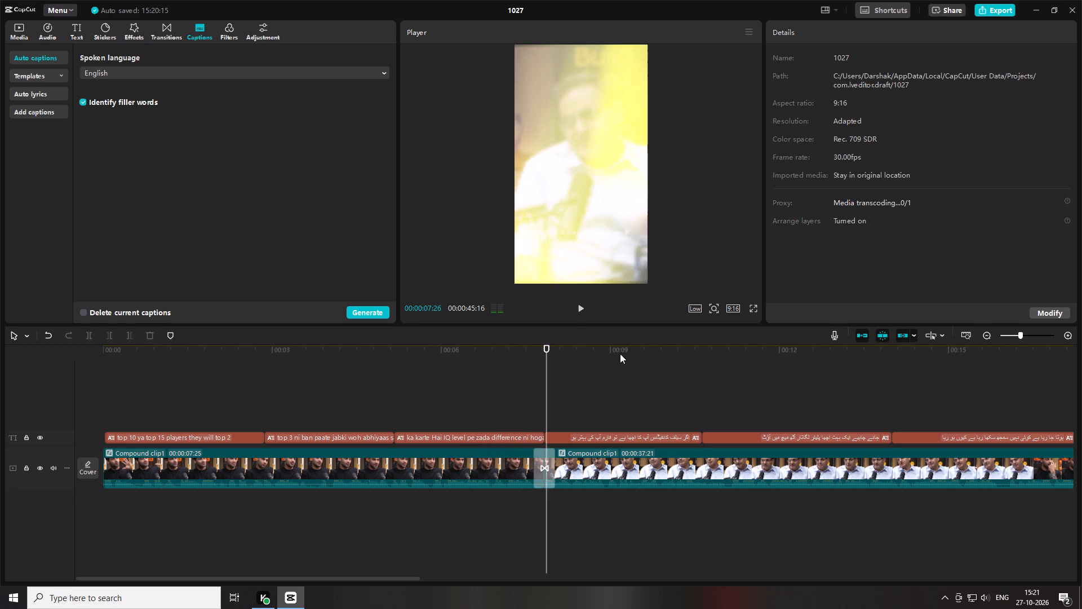
click(620, 354)
key(space)
key(space)
Select the fourth caption, fit the whole edit in the timeline and read through the full list of generated captions.
click(627, 434)
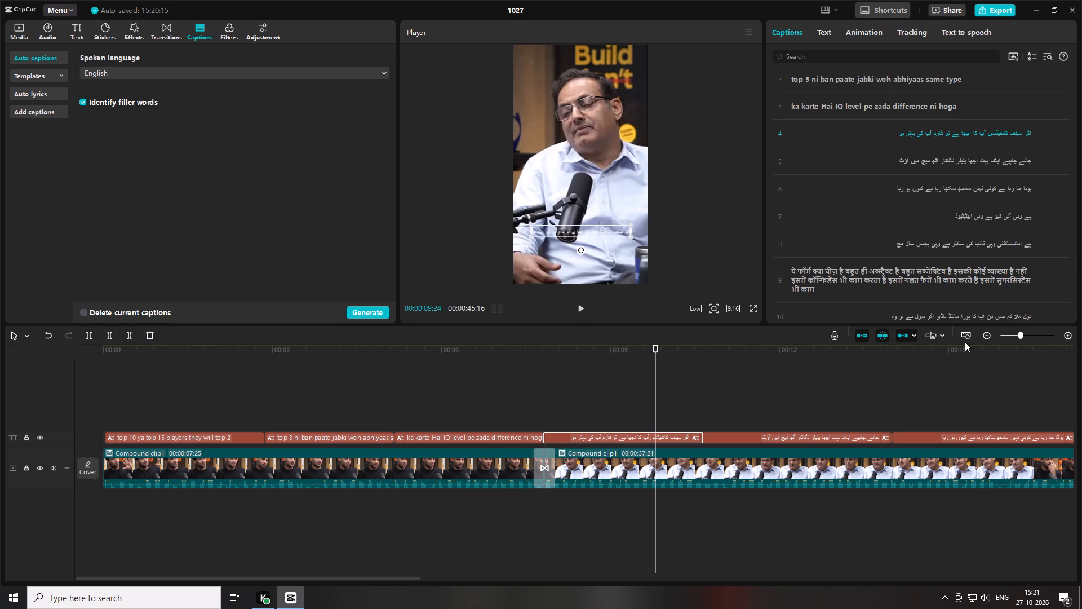
drag(1019, 336, 1011, 336)
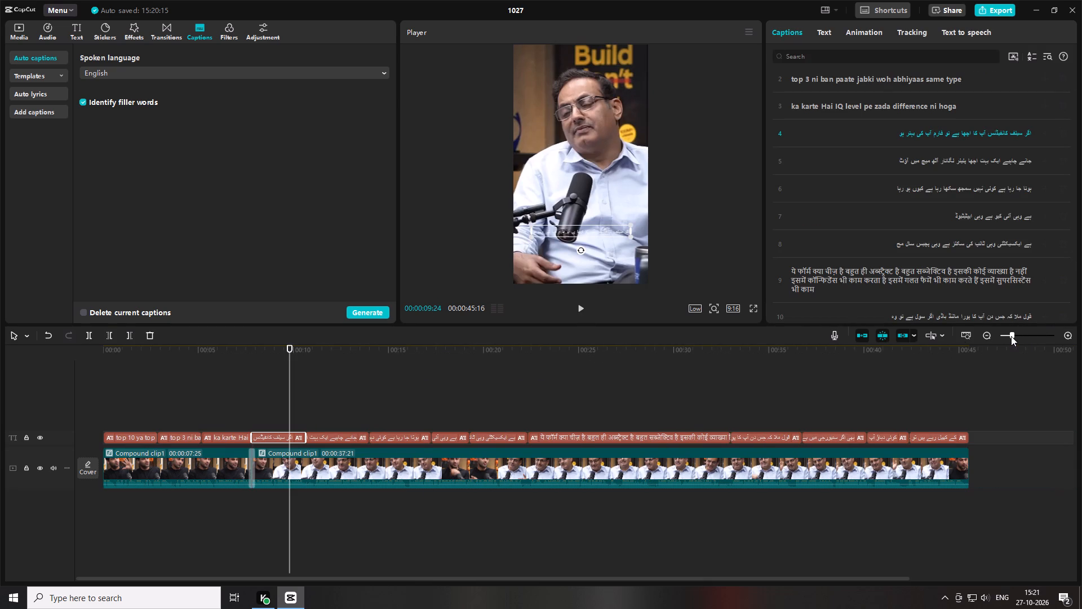
click(903, 113)
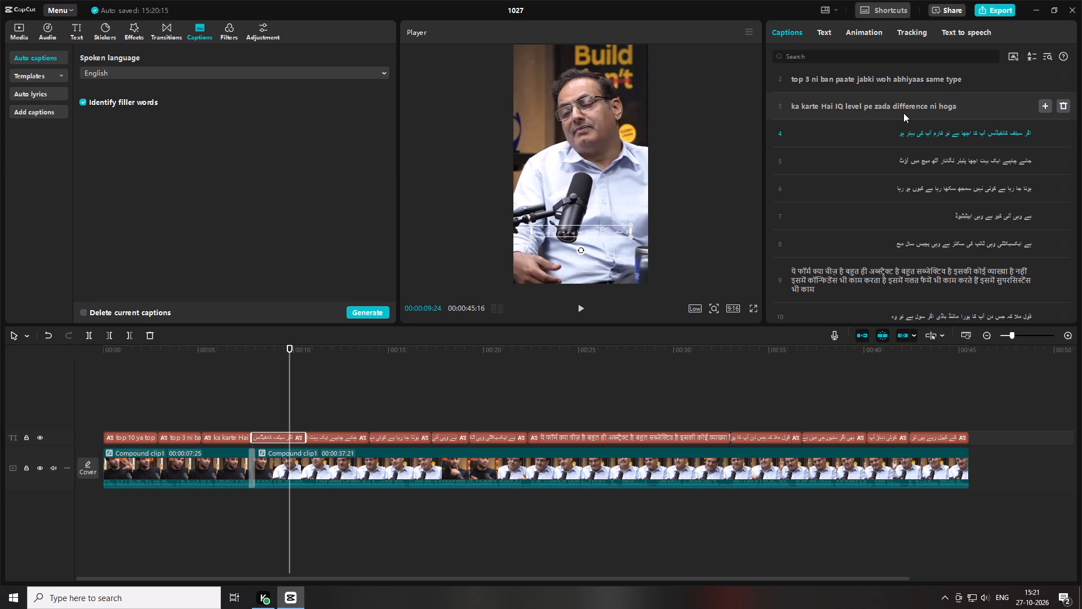
click(903, 113)
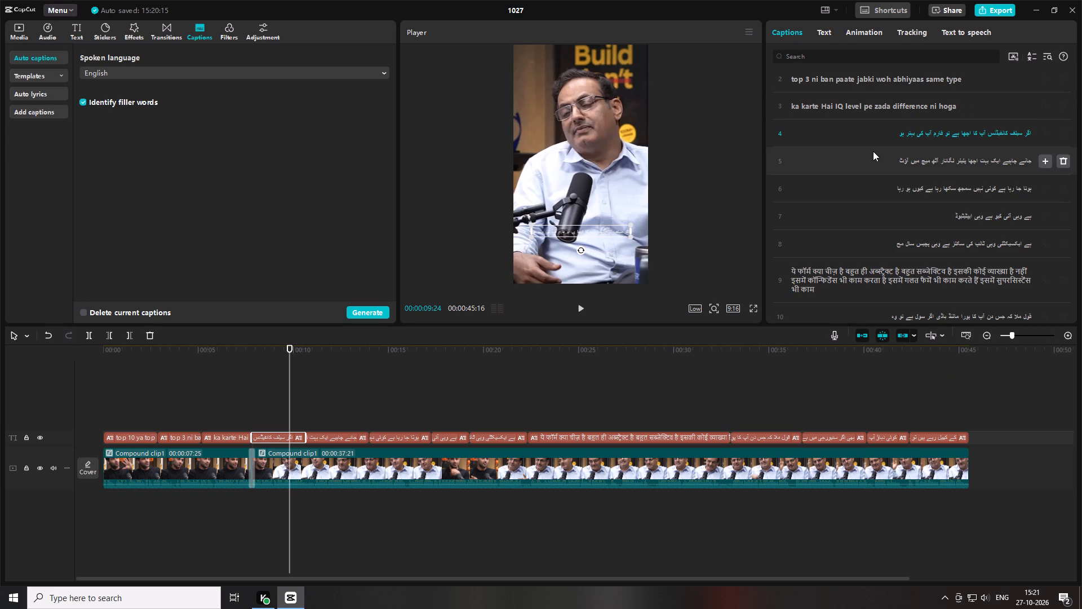
scroll(866, 237, down, 8)
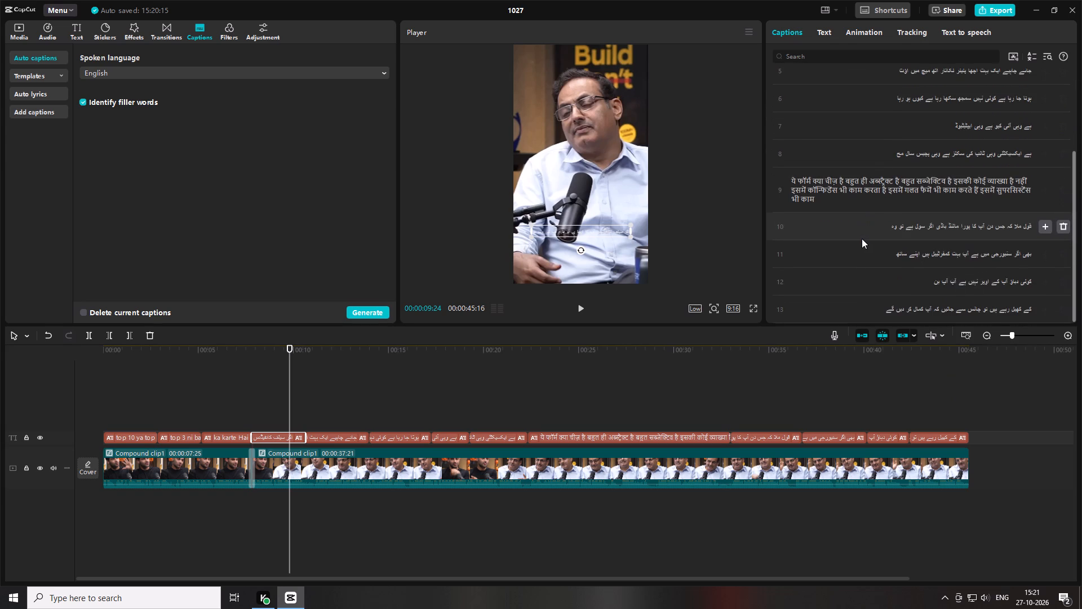
scroll(992, 147, up, 8)
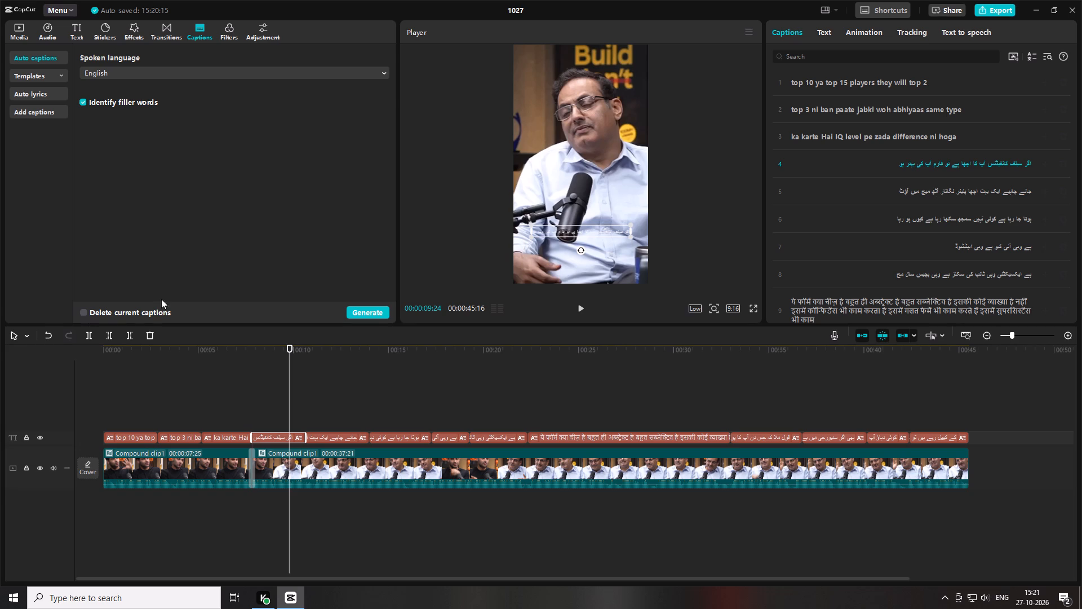
Check the captions' basic text and font settings, return to the caption list and look at the spoken-language choice.
click(823, 33)
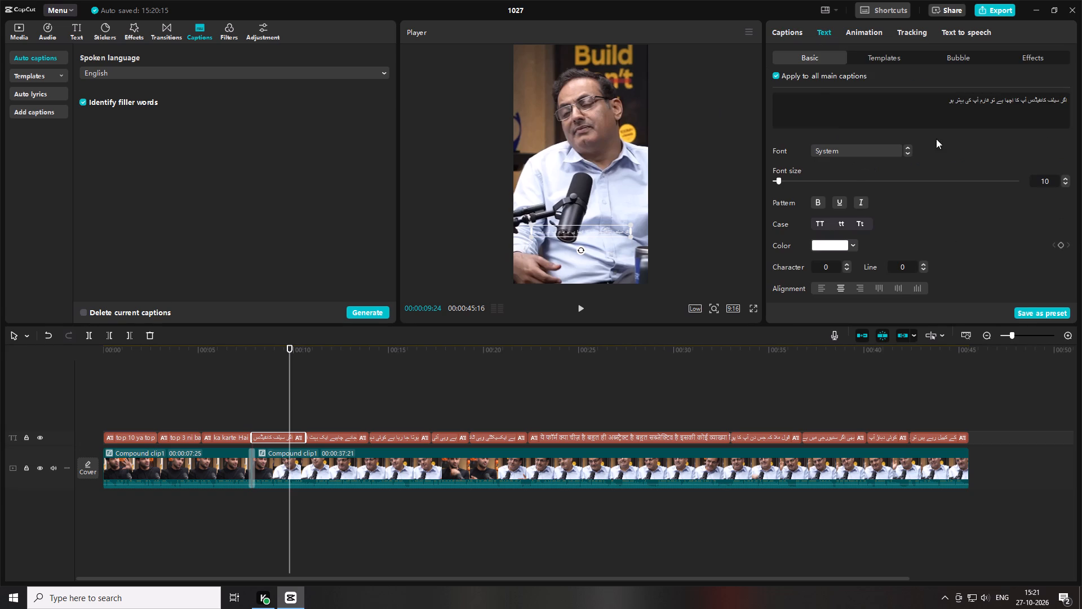
click(865, 148)
click(778, 32)
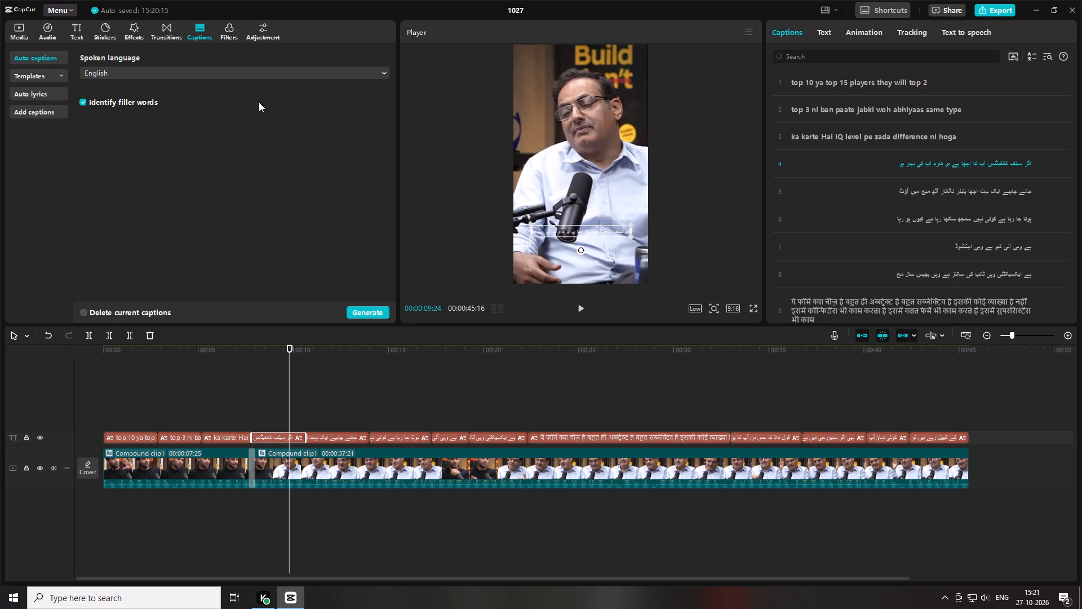
click(122, 72)
click(122, 72)
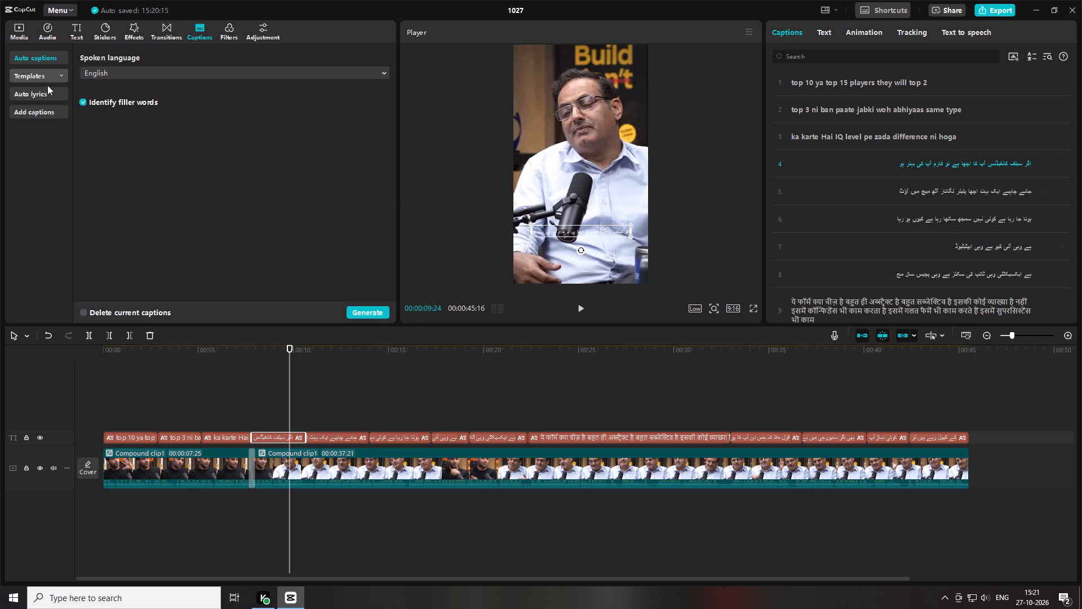
Look through the caption templates, auto lyrics and caption file import options, and return to the auto captions settings.
click(42, 78)
click(42, 78)
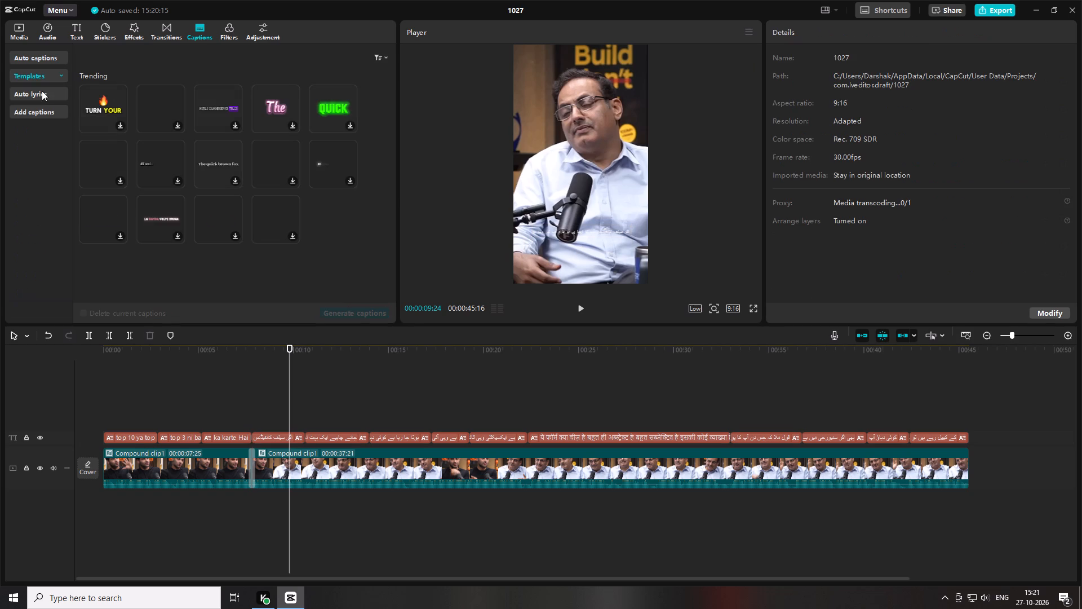
click(42, 91)
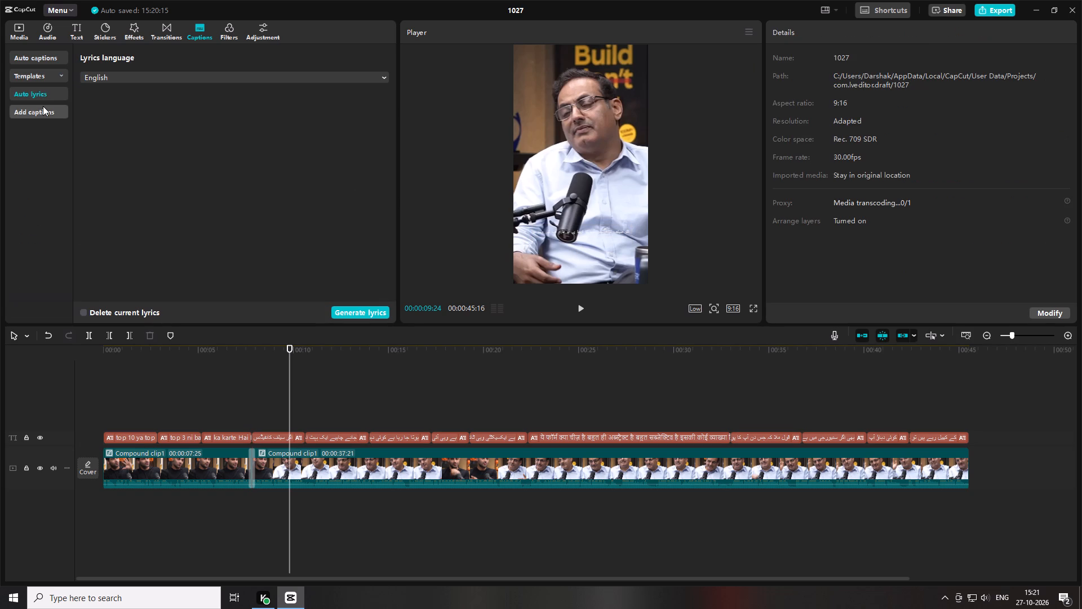
click(43, 106)
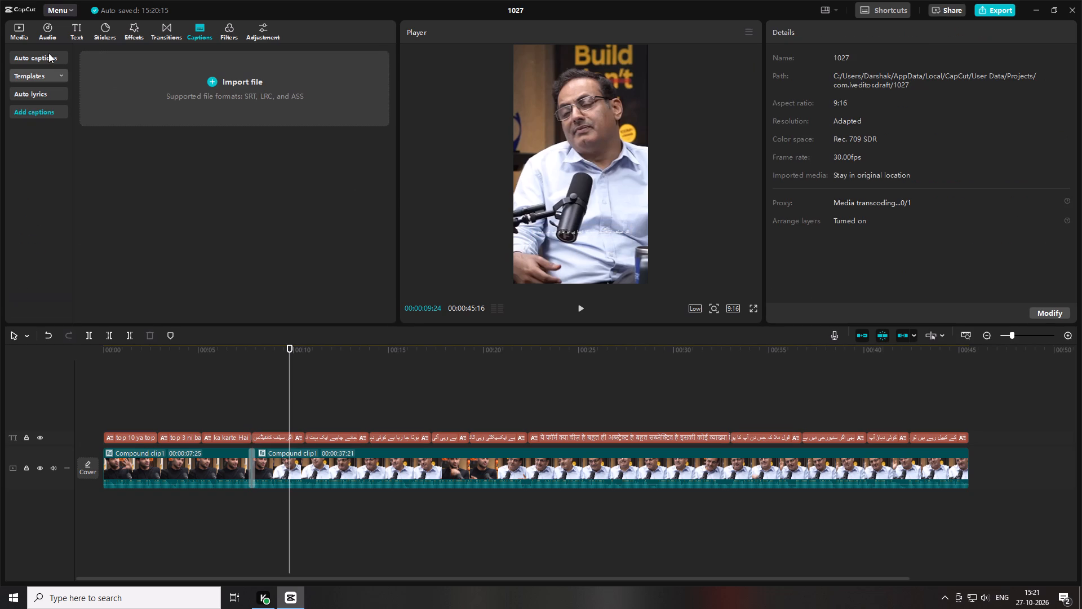
click(48, 53)
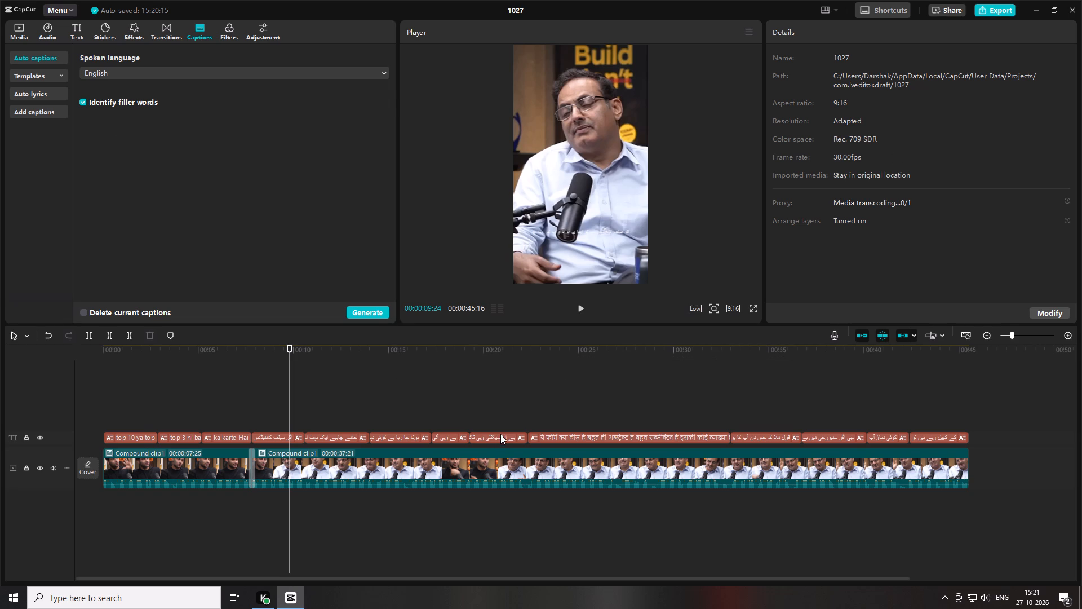
Select all the generated captions on the text track and delete them.
click(500, 434)
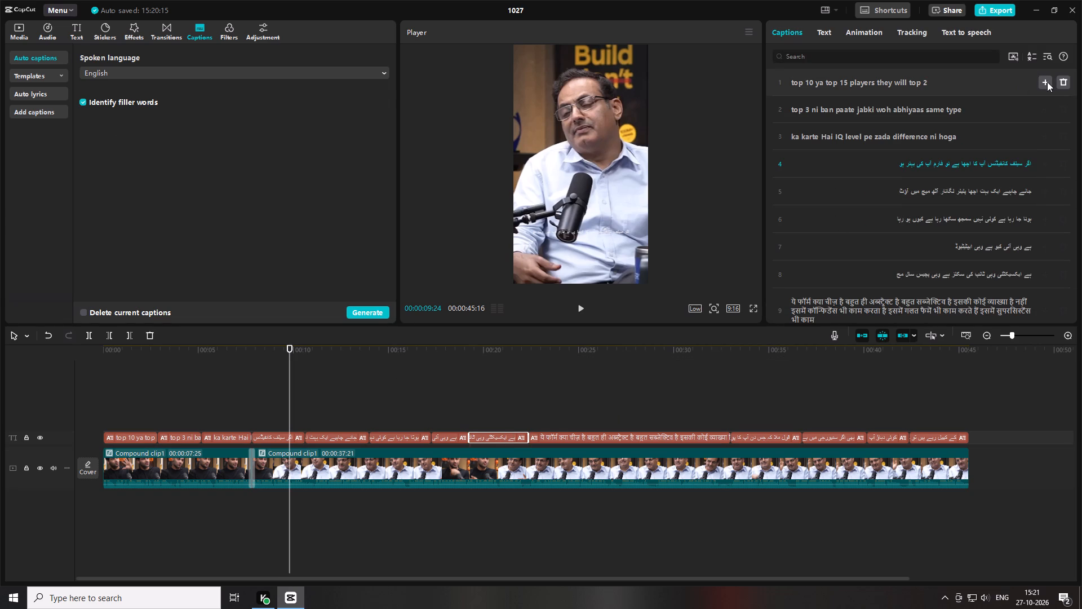
drag(948, 418, 948, 419)
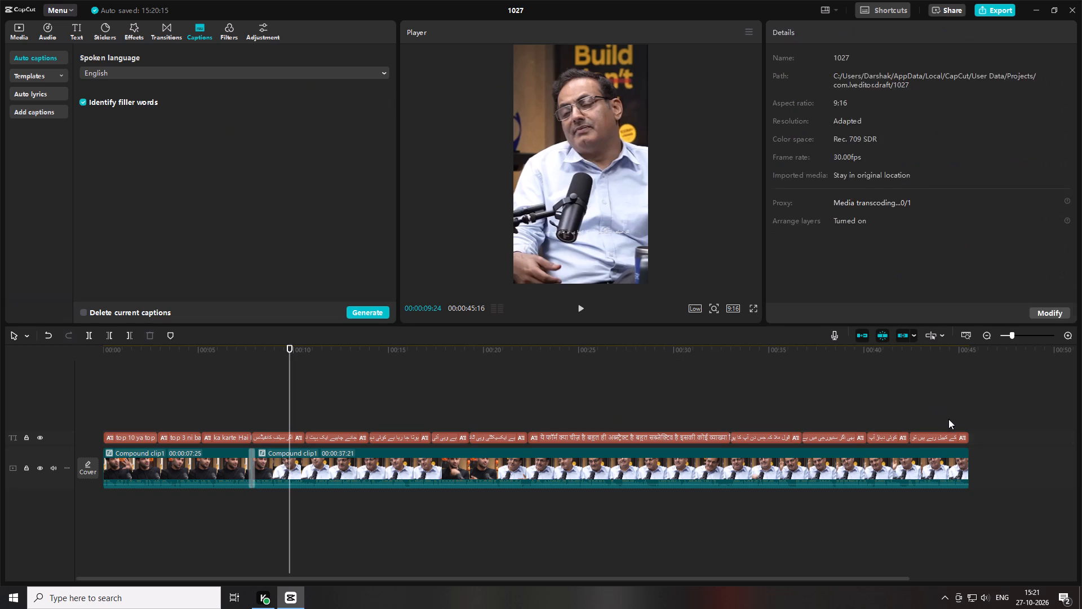
drag(948, 419, 141, 435)
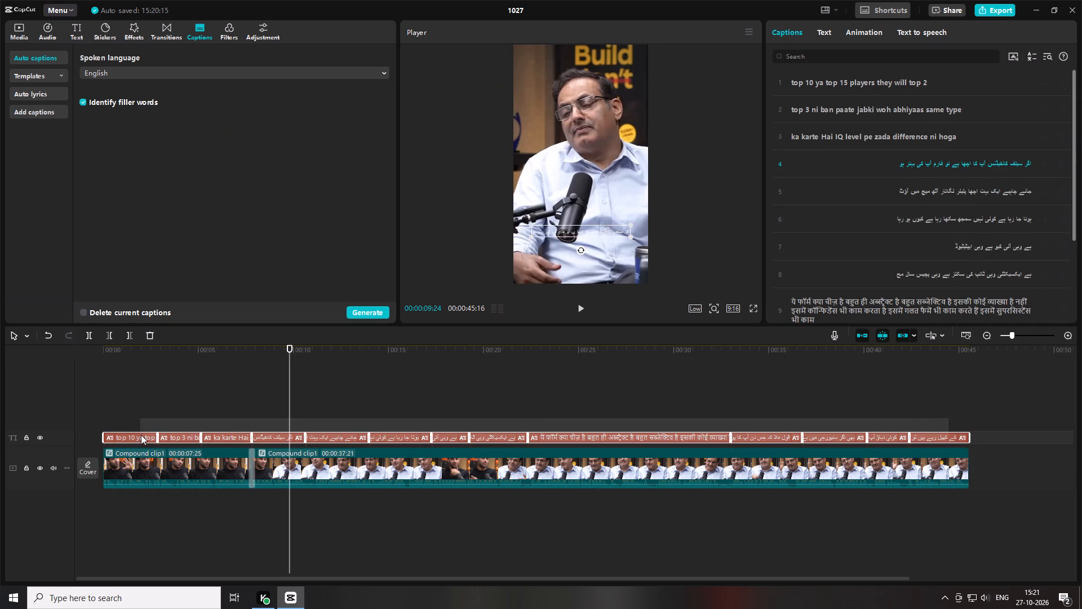
drag(141, 435, 106, 435)
key(Delete)
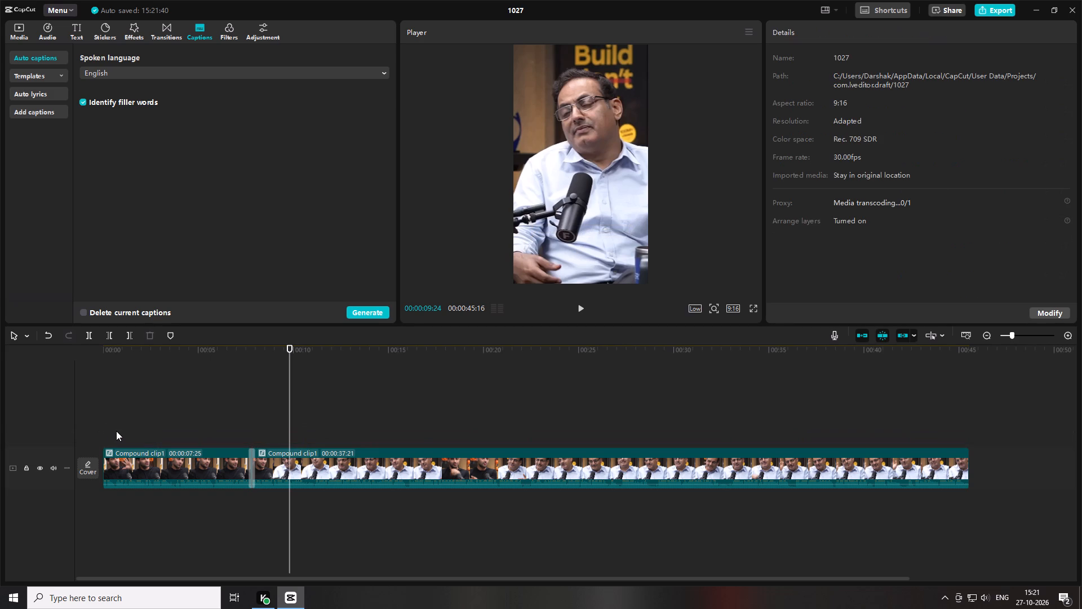
Preview the featured filters Lens Hunting and Retro Portrait on the host's shot at the start of the edit.
drag(170, 354, 0, 361)
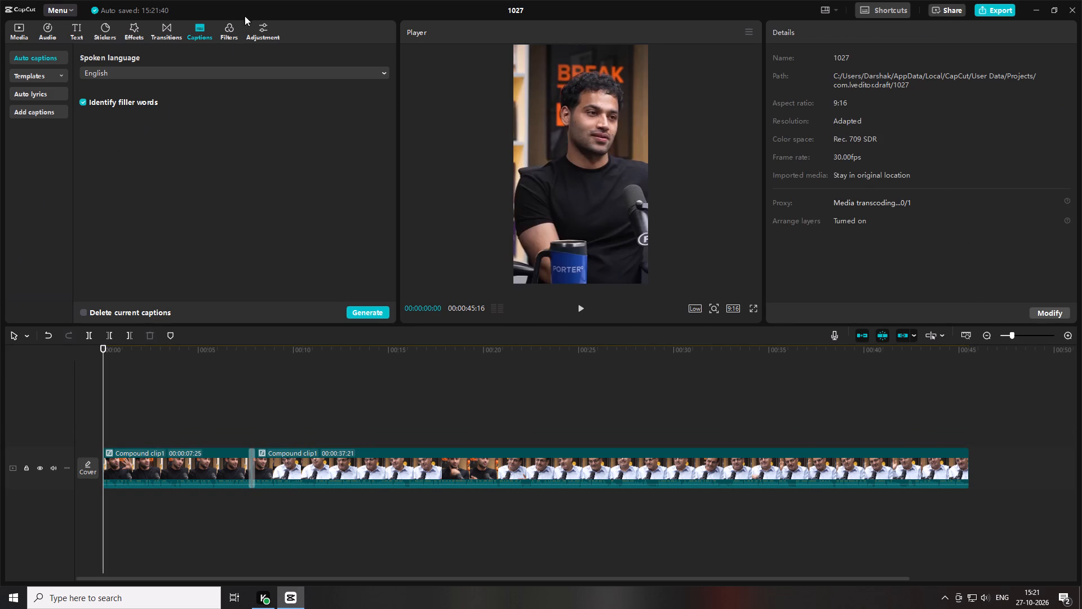
click(211, 36)
click(229, 34)
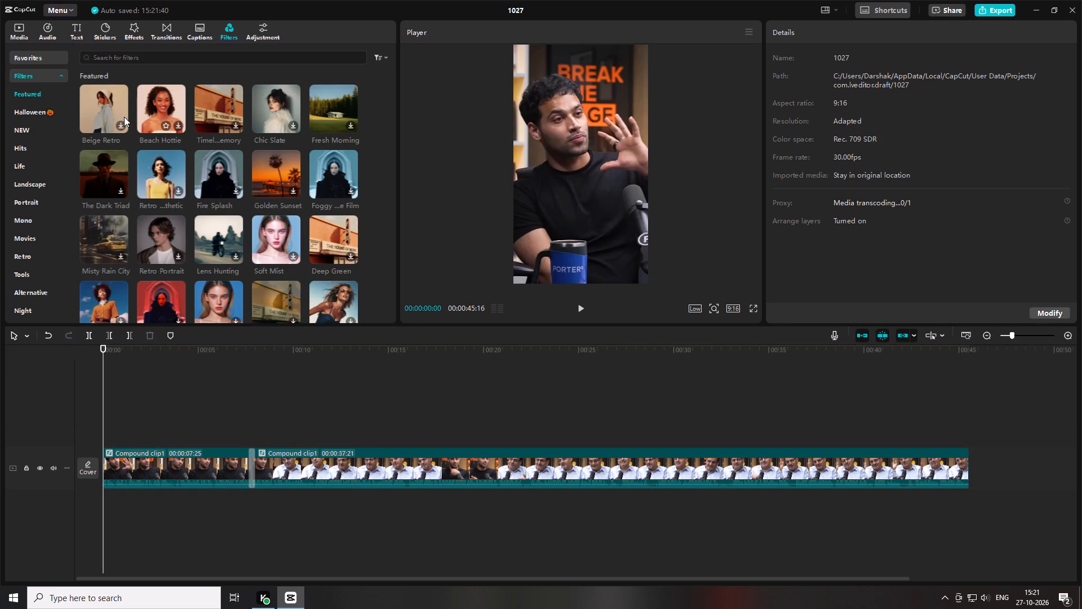
scroll(52, 210, down, 6)
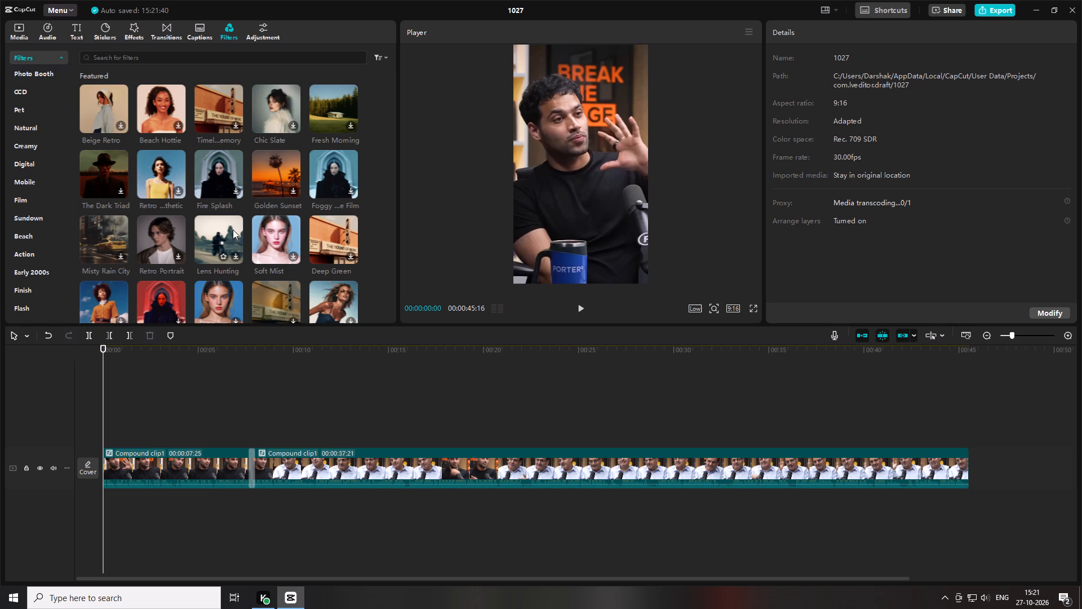
click(219, 238)
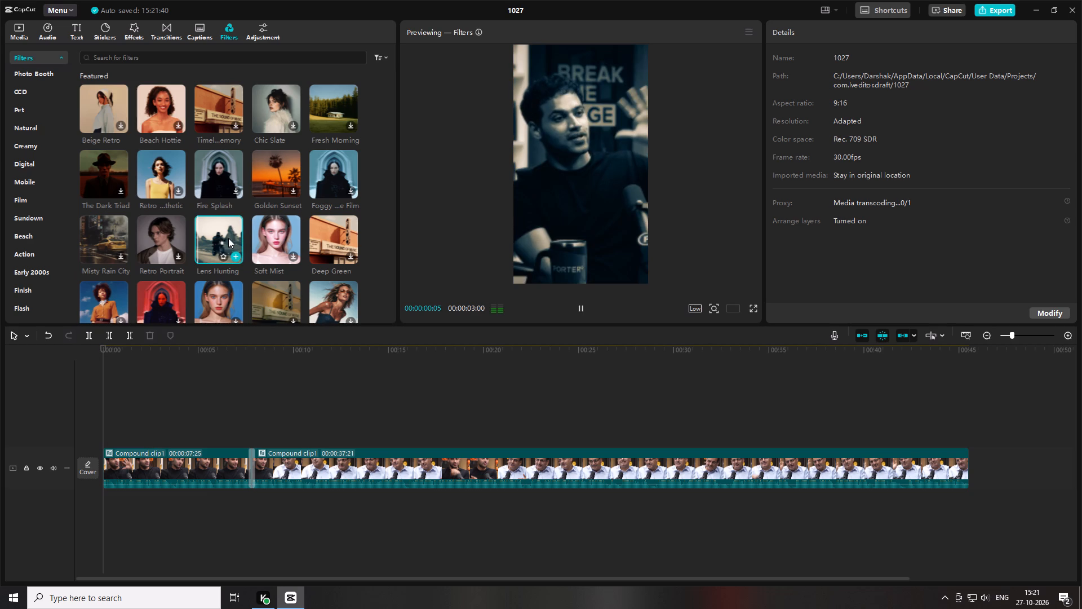
click(172, 243)
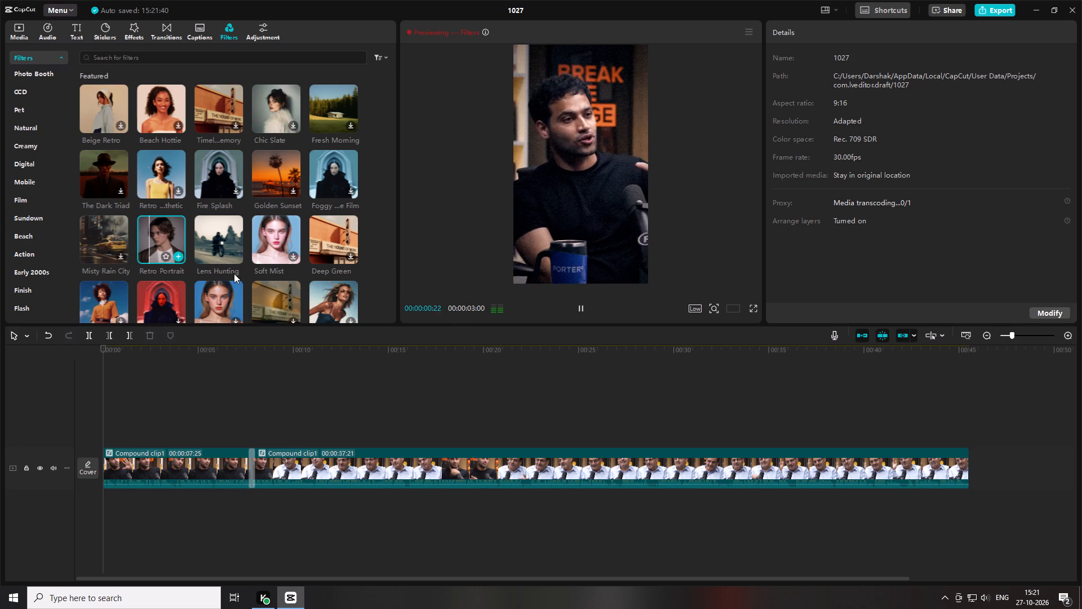
click(580, 309)
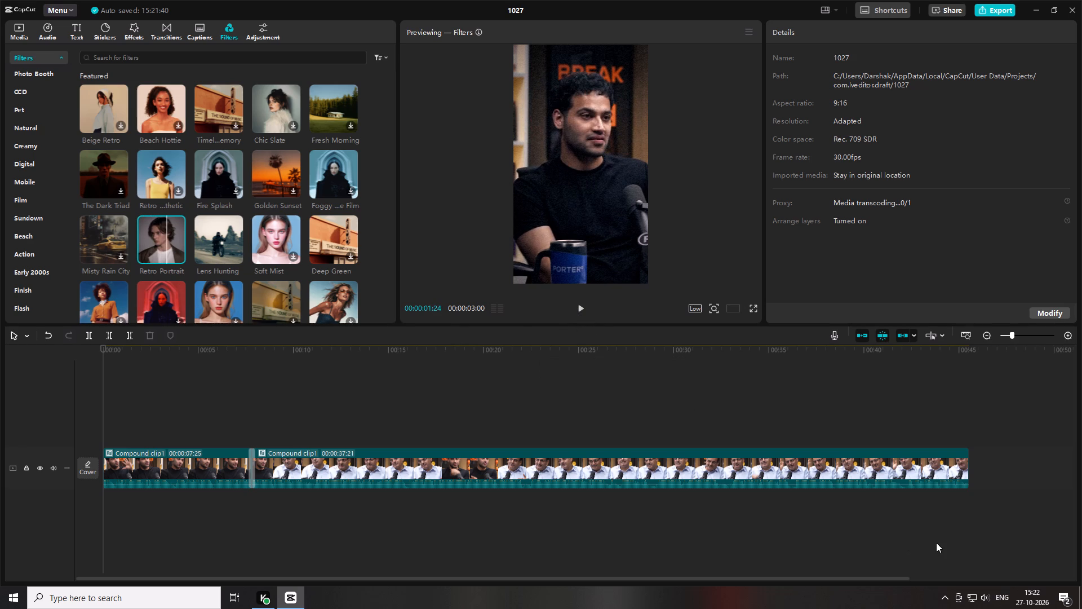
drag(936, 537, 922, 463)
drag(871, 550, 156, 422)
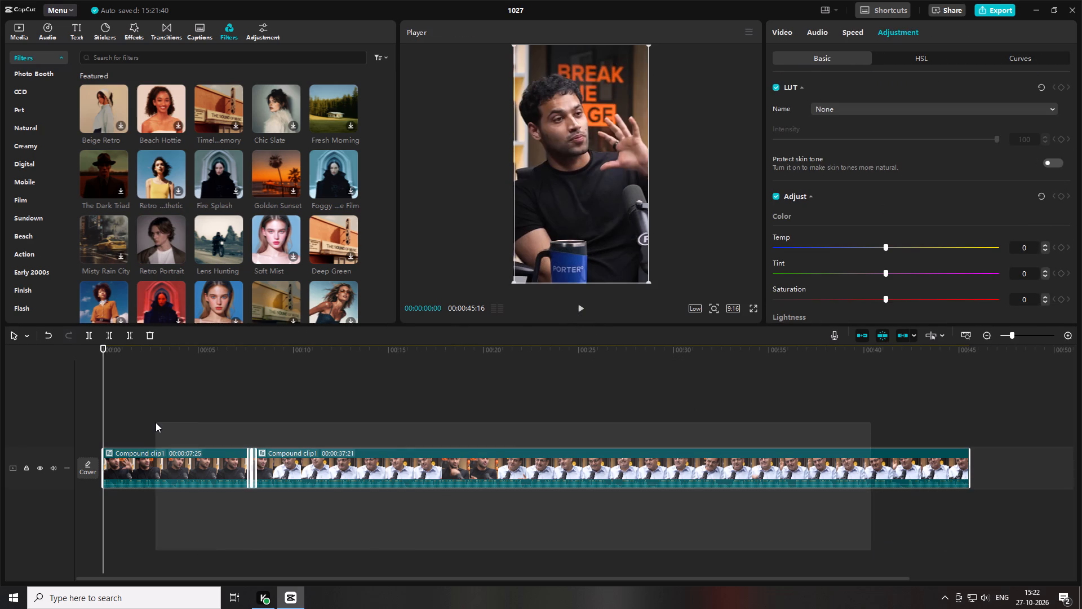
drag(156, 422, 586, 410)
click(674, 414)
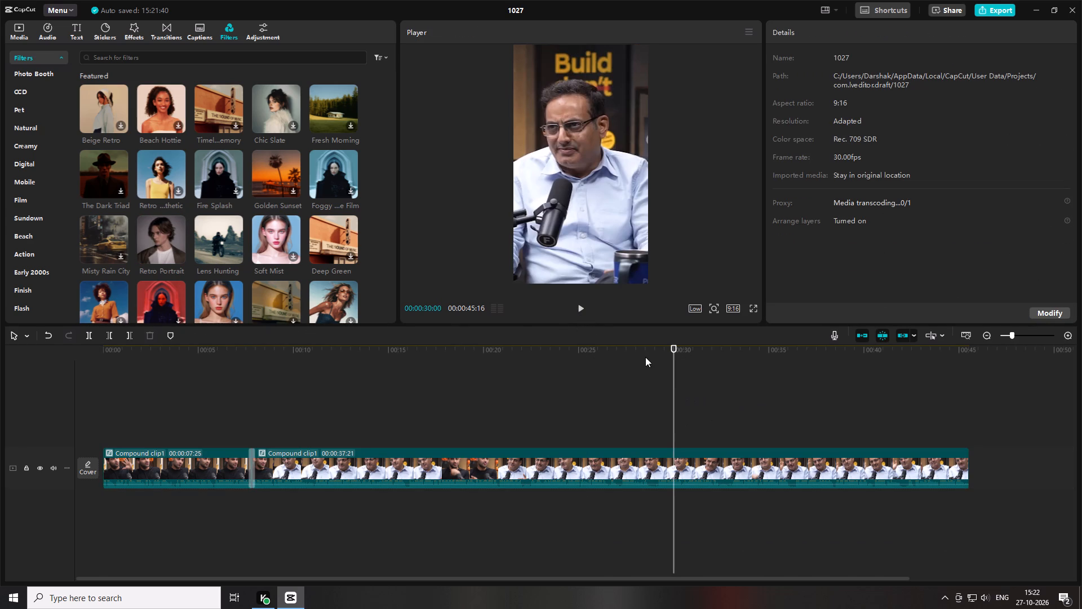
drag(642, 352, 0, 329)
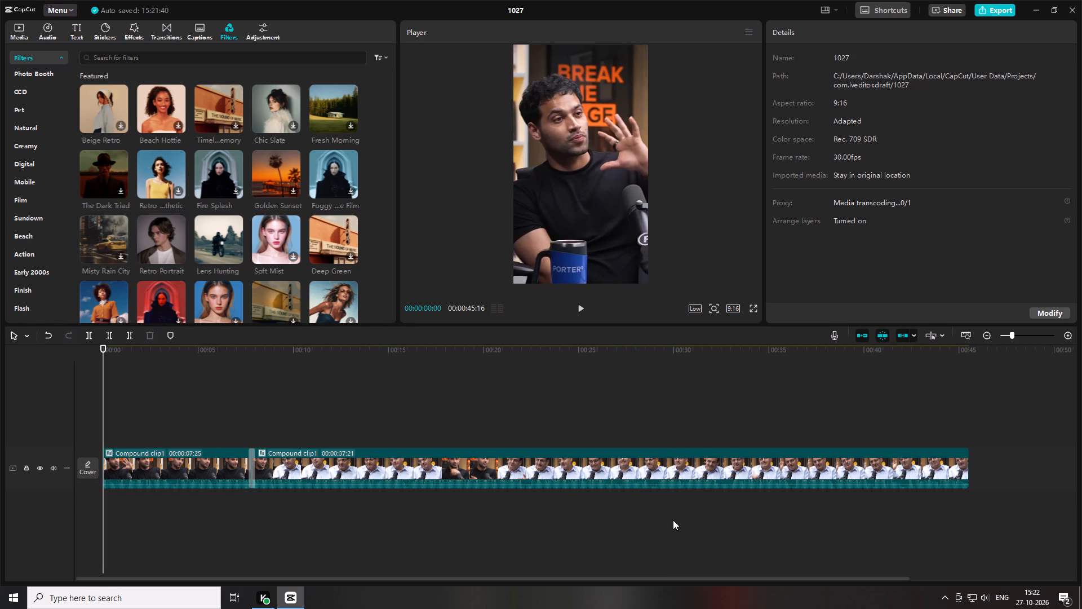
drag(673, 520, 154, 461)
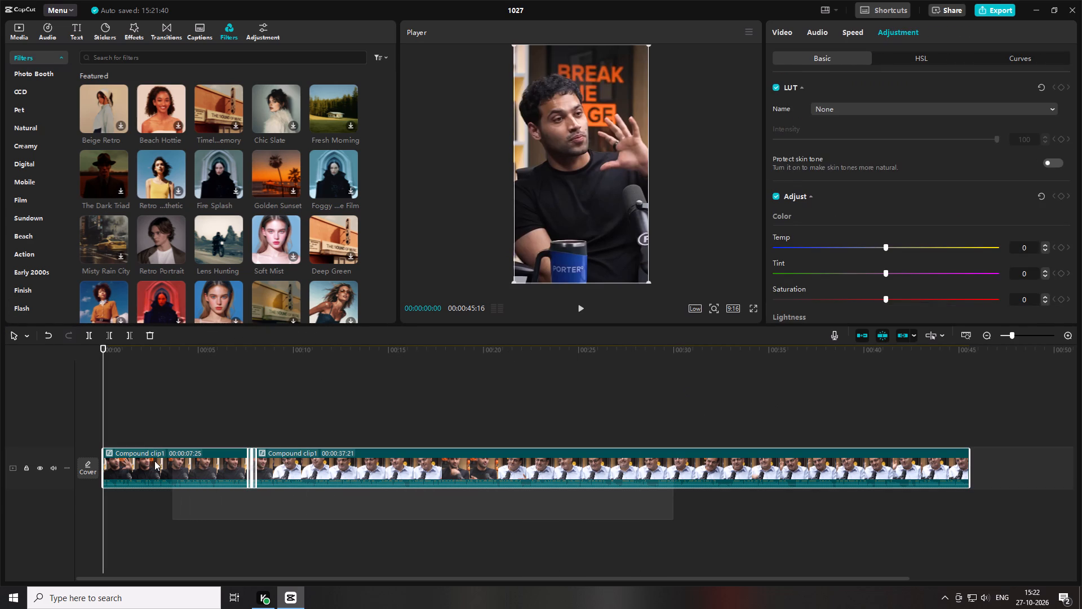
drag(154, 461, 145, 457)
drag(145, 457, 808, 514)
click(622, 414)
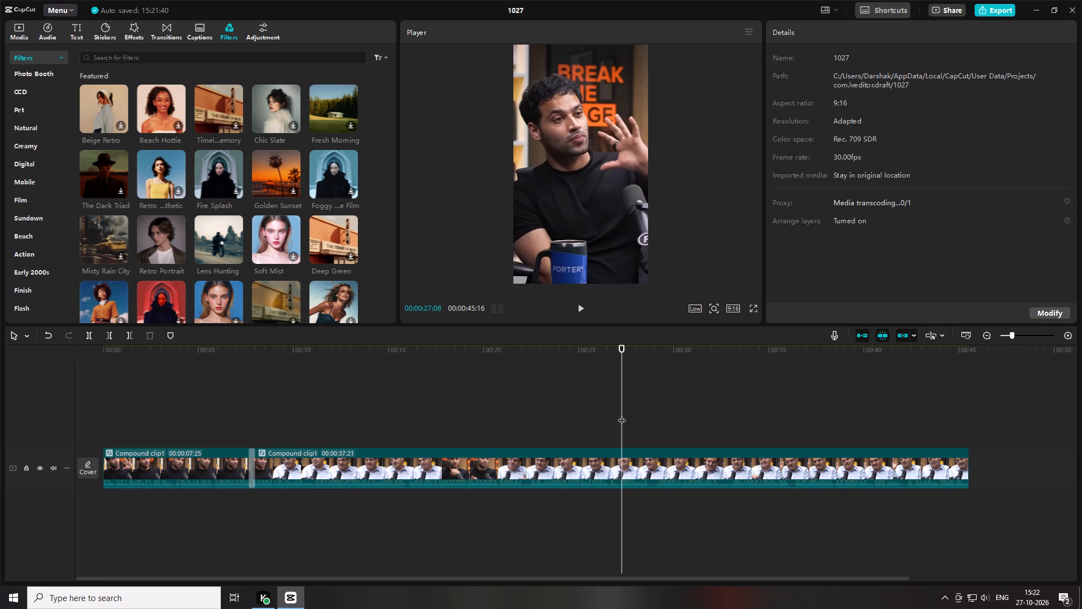
Preview Soft Mist on the guest's shot, and compare Lens Hunting with Retro Portrait on the opening shot, viewing Retro Portrait full screen.
click(289, 232)
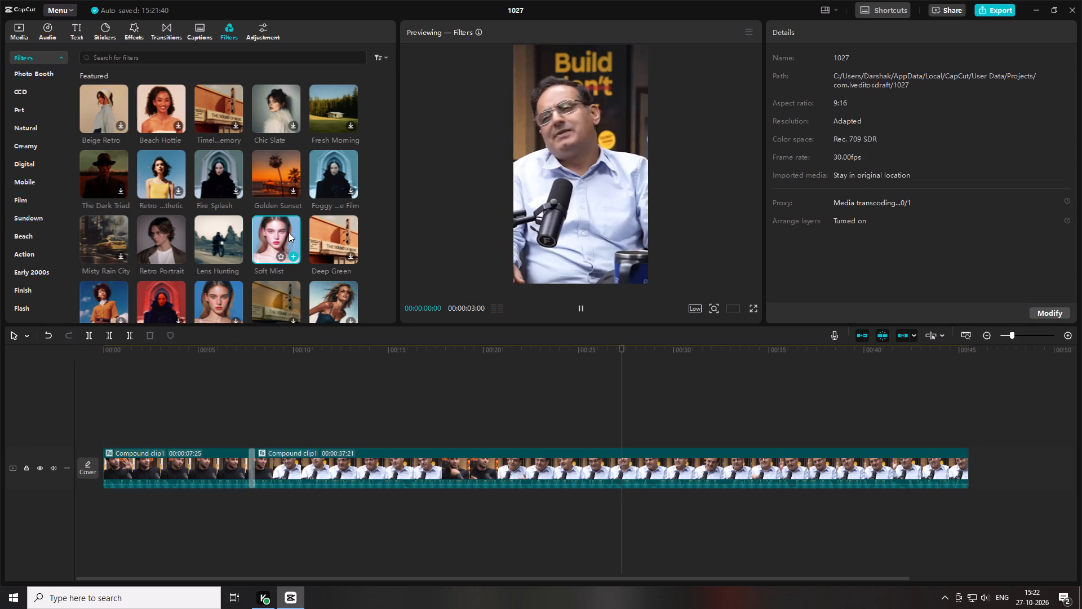
drag(287, 233, 277, 241)
click(202, 240)
click(206, 240)
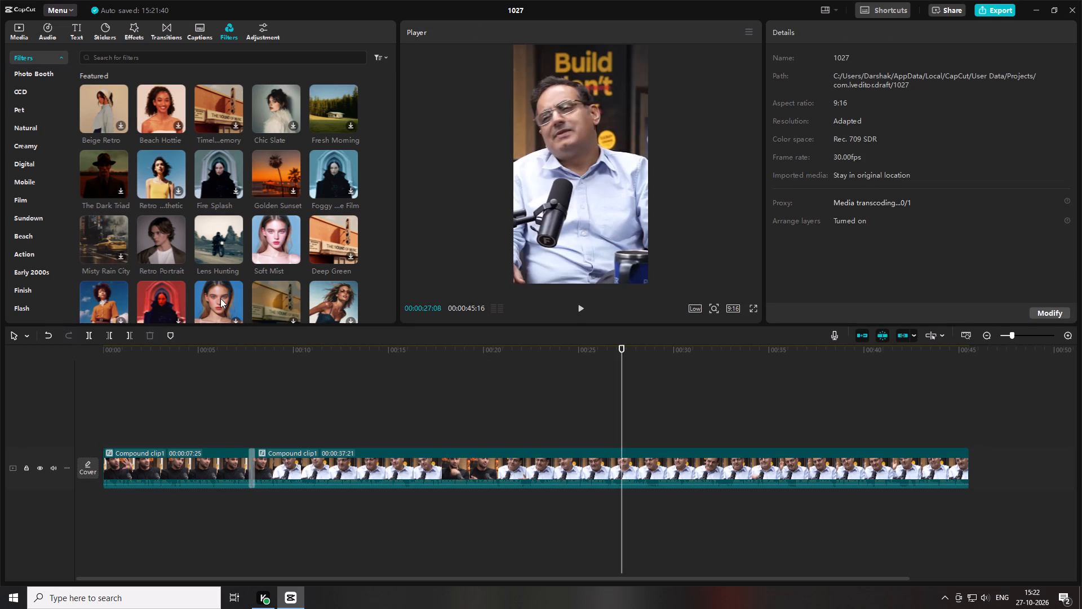
drag(266, 352, 97, 352)
click(222, 227)
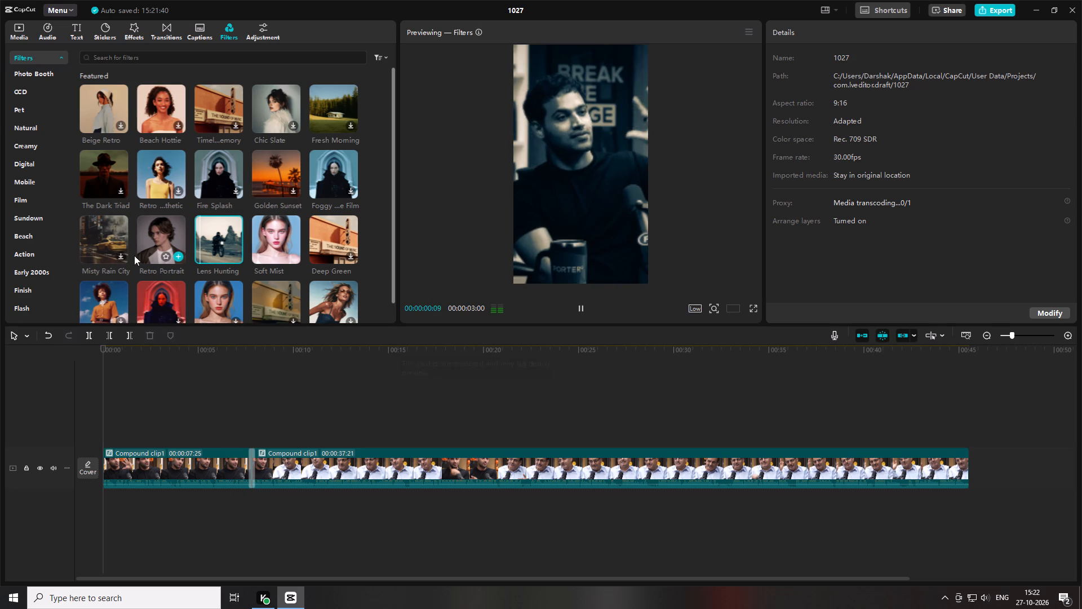
click(144, 236)
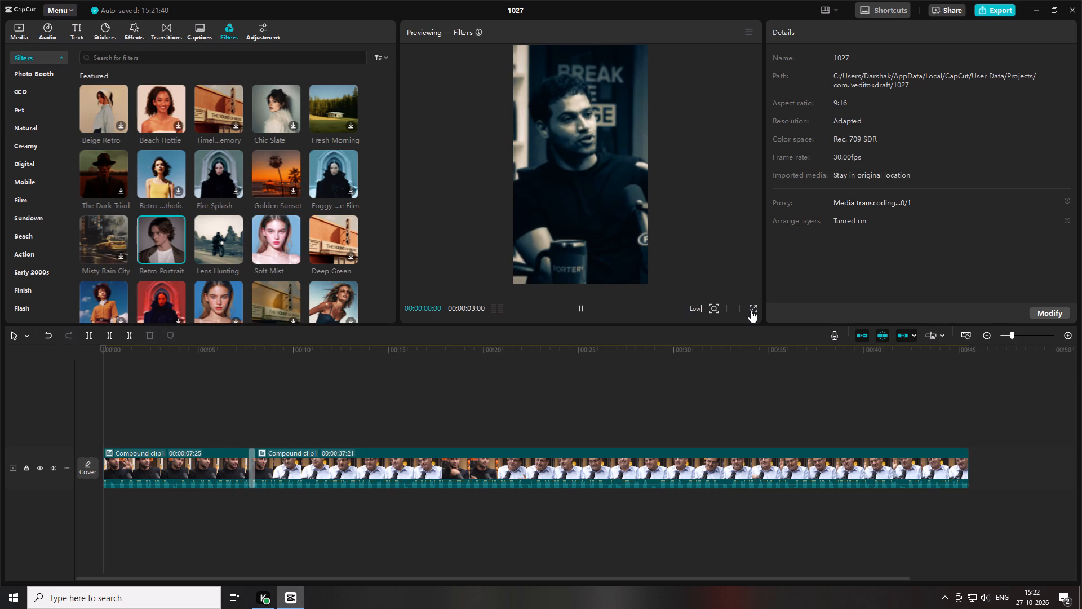
click(751, 310)
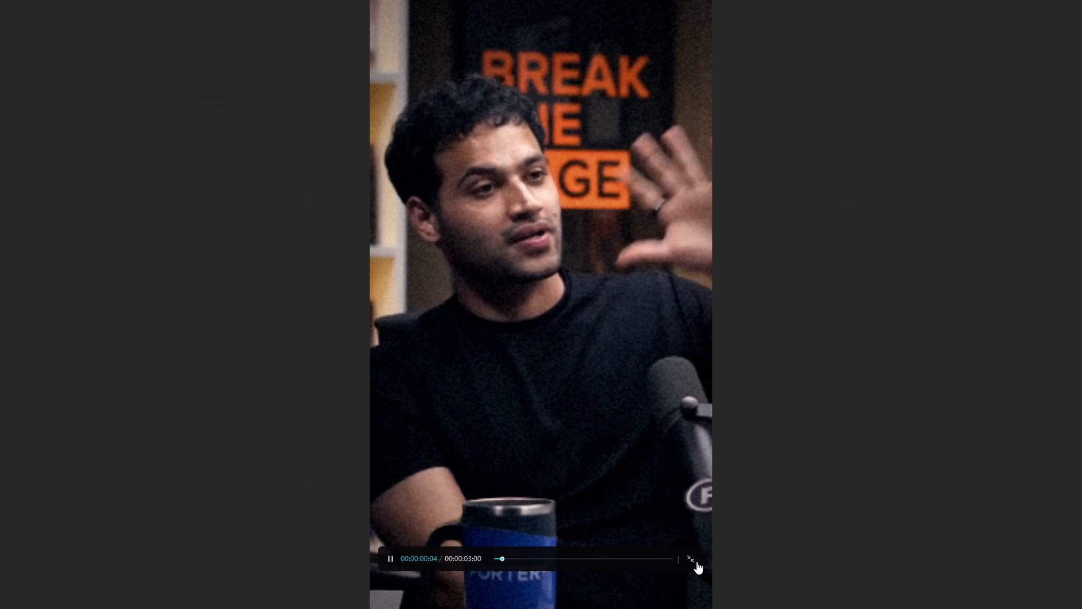
click(697, 562)
click(582, 307)
click(513, 361)
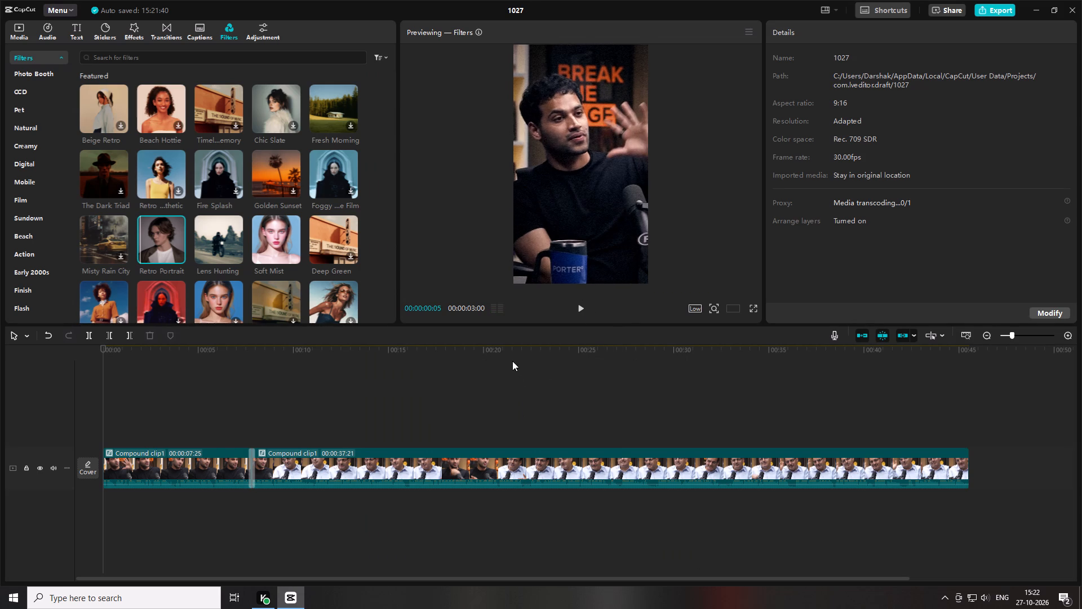
Play the guest's shot from about 00:00:22 and apply the Lens Hunting filter to the second compound clip.
click(527, 346)
click(582, 302)
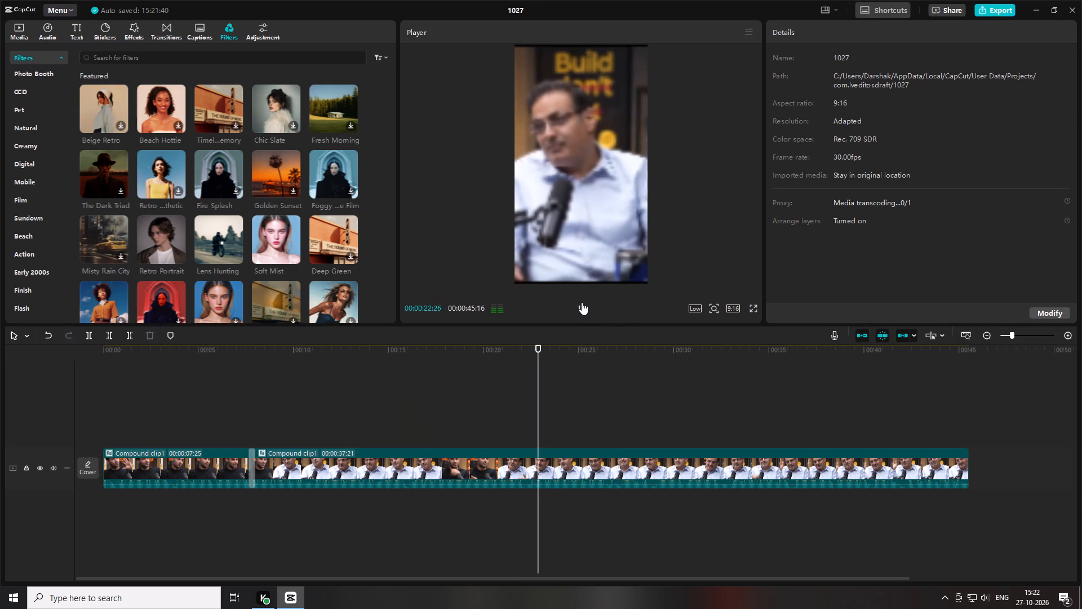
drag(212, 237, 423, 458)
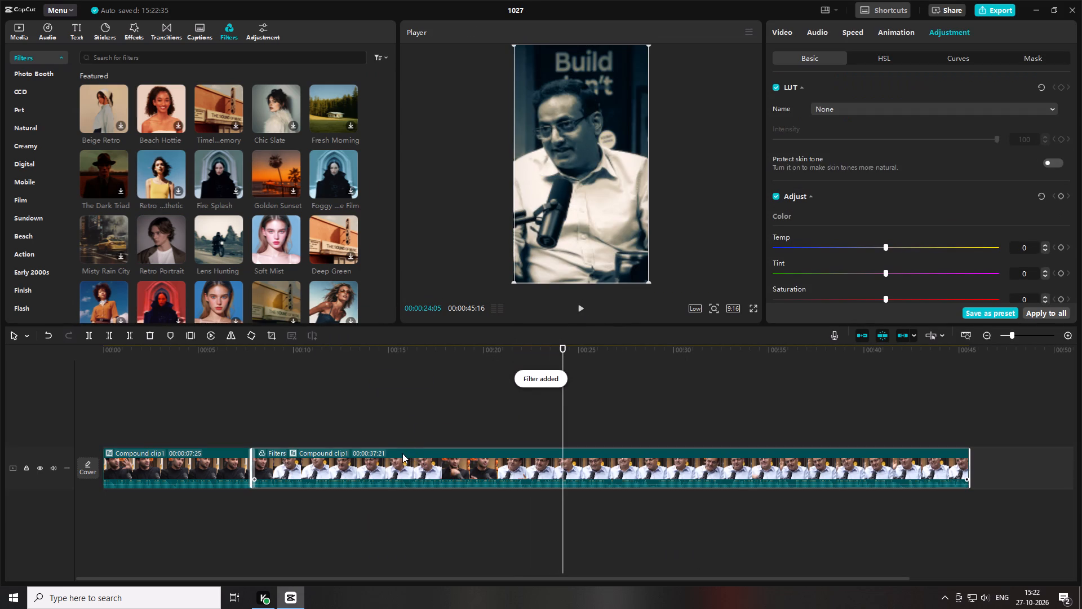
Examine the commands available for the filtered second compound clip and look at the individual clips inside it.
right_click(335, 452)
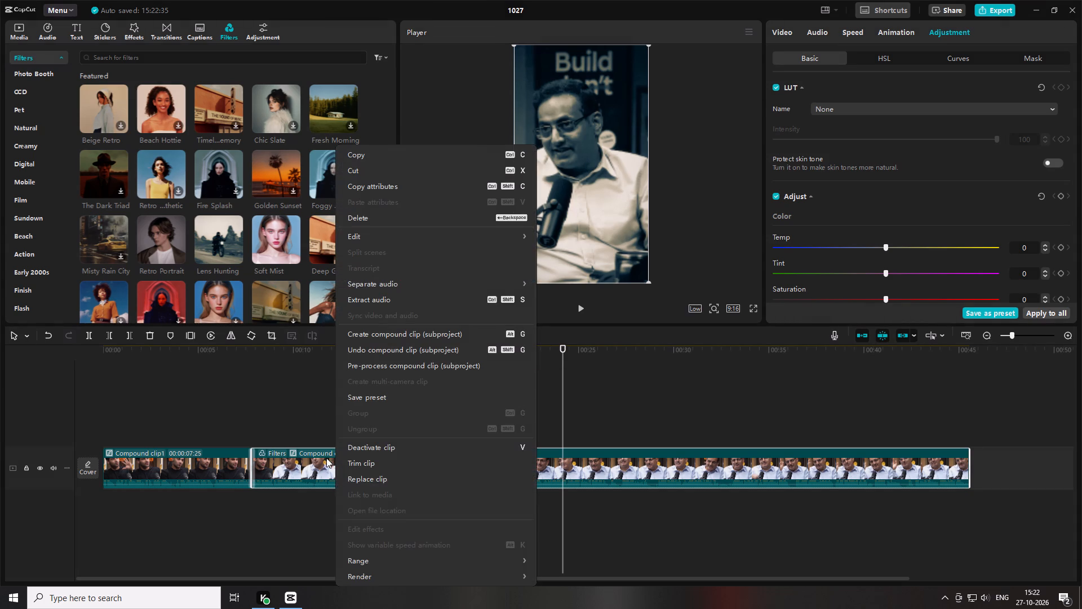
scroll(395, 453, down, 6)
triple_click(283, 454)
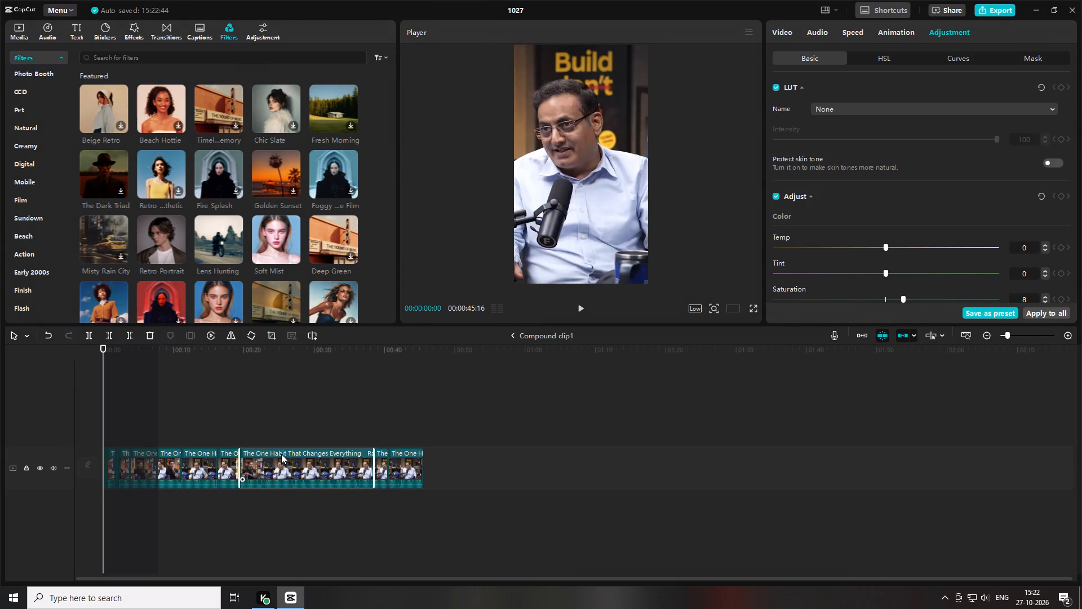
click(511, 334)
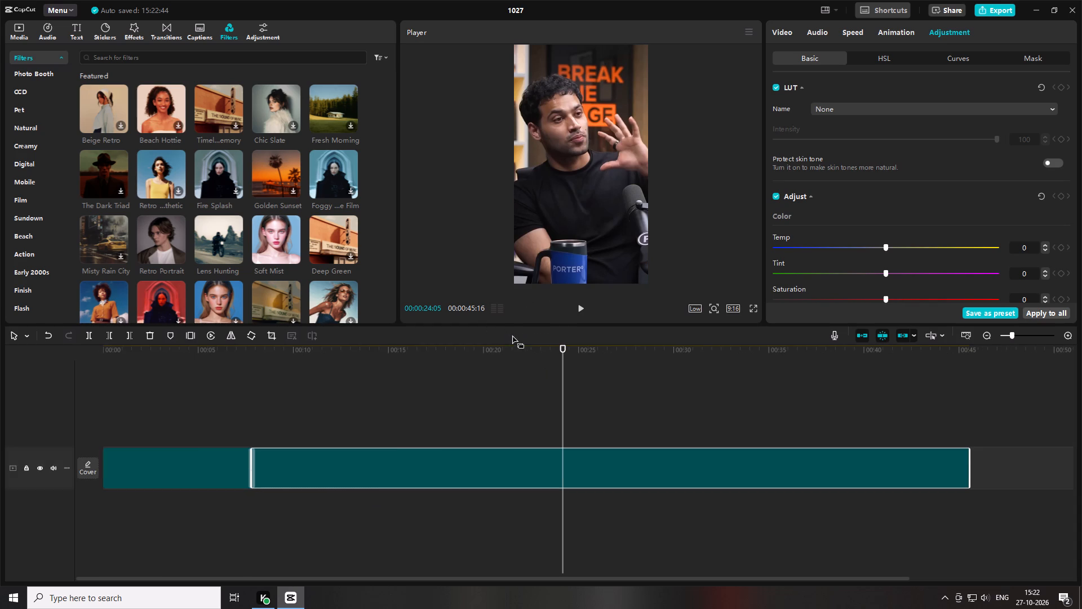
right_click(464, 458)
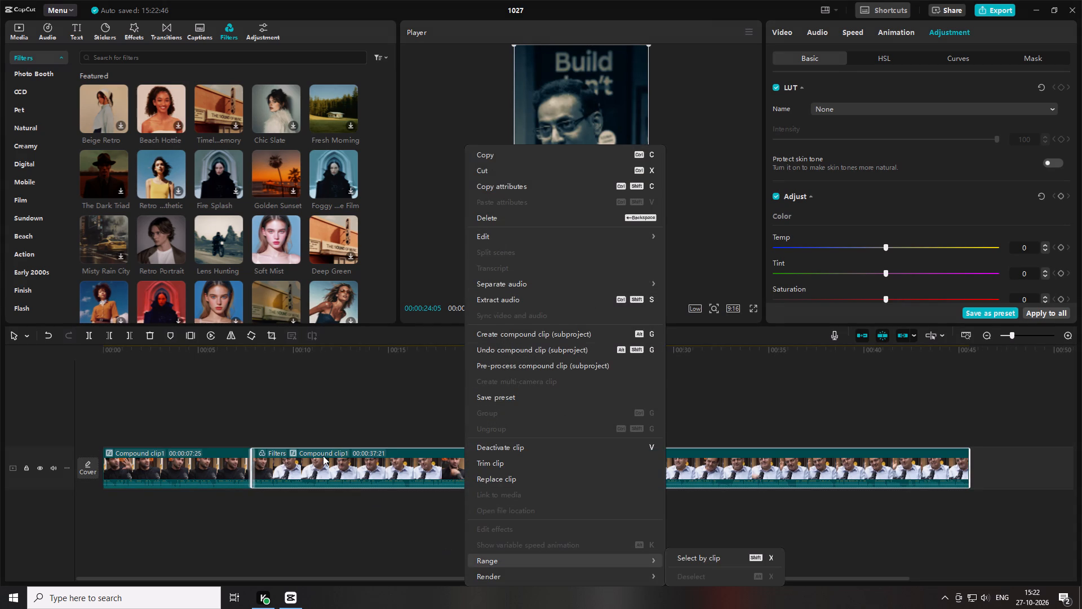
click(277, 451)
right_click(277, 451)
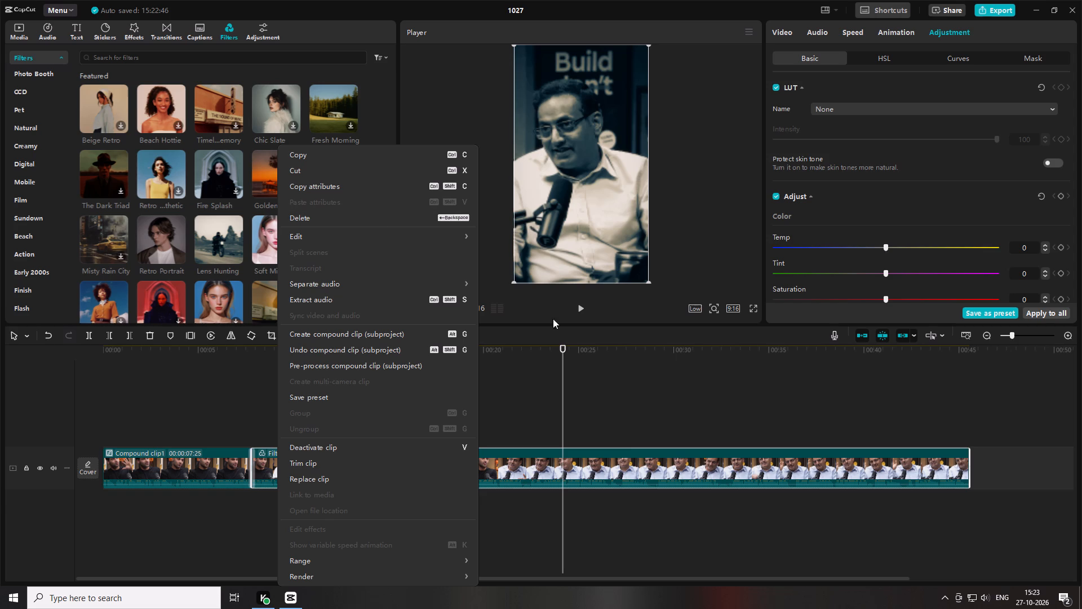
click(721, 474)
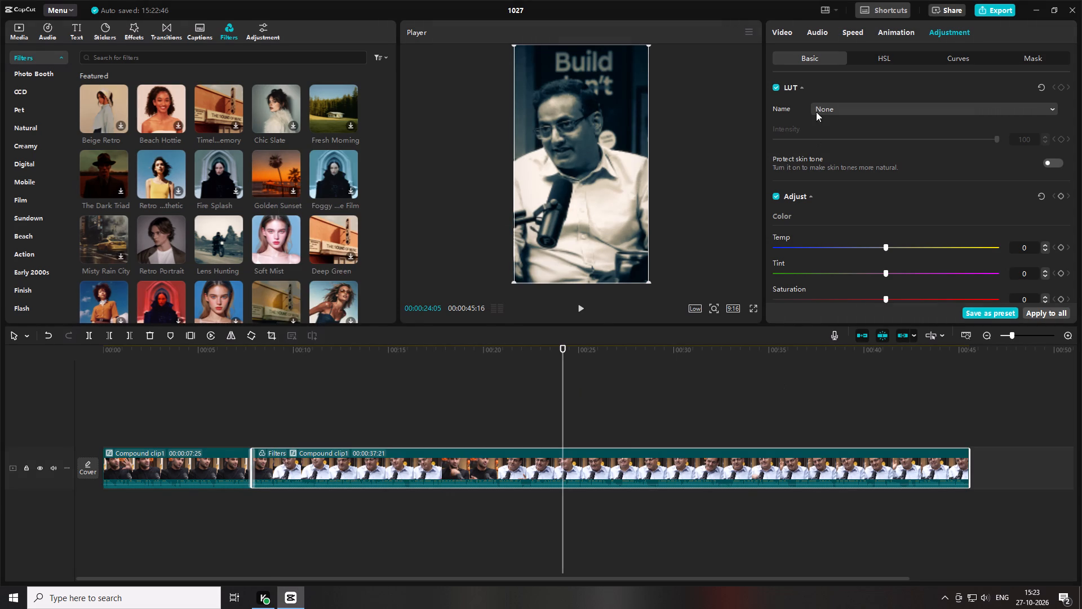
Undo the Lens Hunting filter on the second compound clip, returning to the main timeline.
right_click(269, 452)
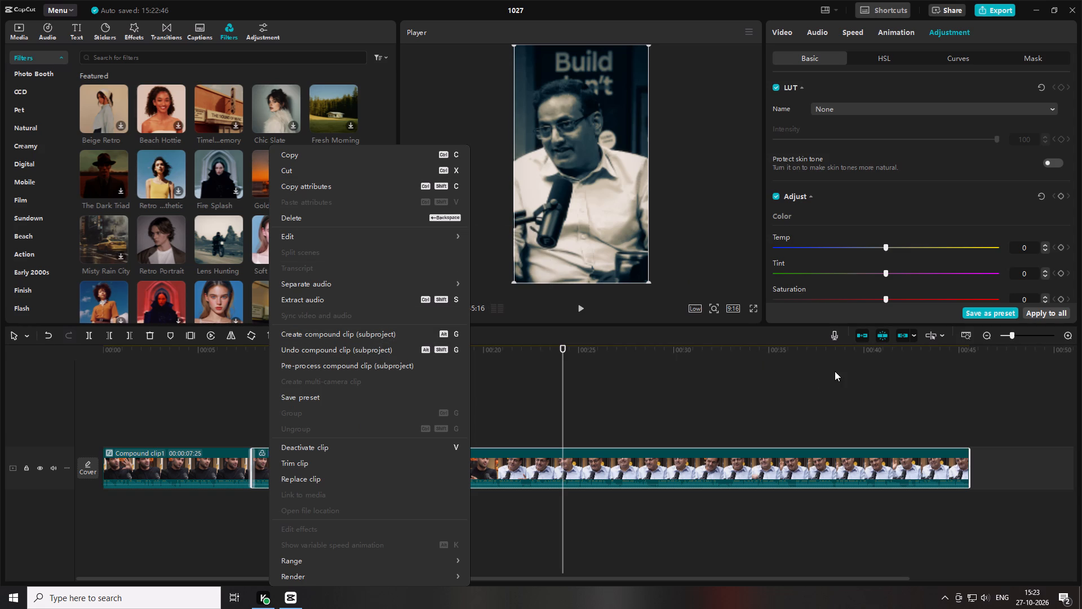
click(864, 356)
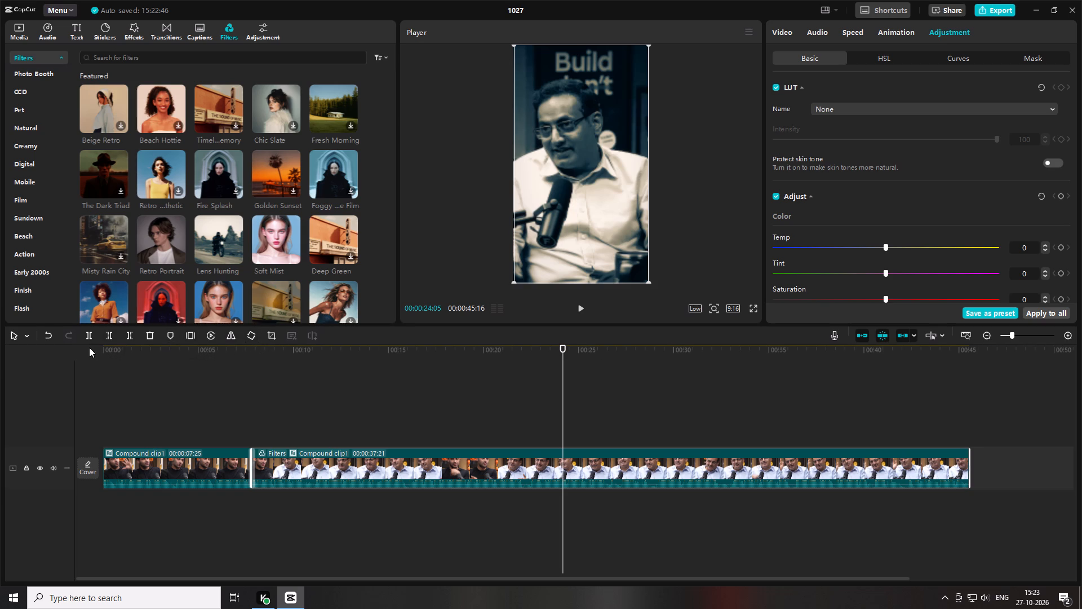
click(43, 333)
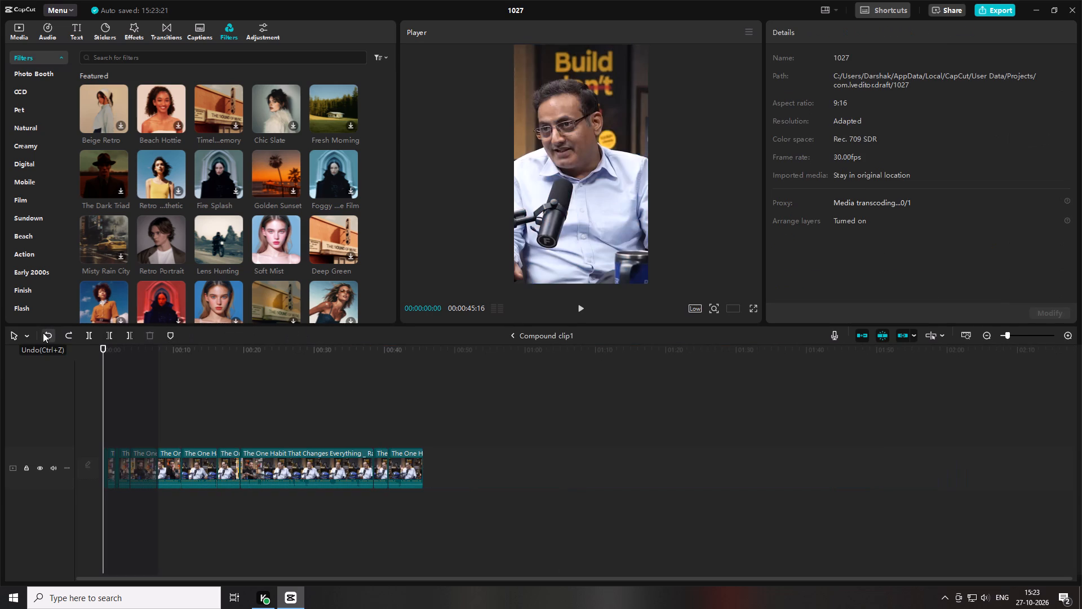
click(43, 333)
click(42, 332)
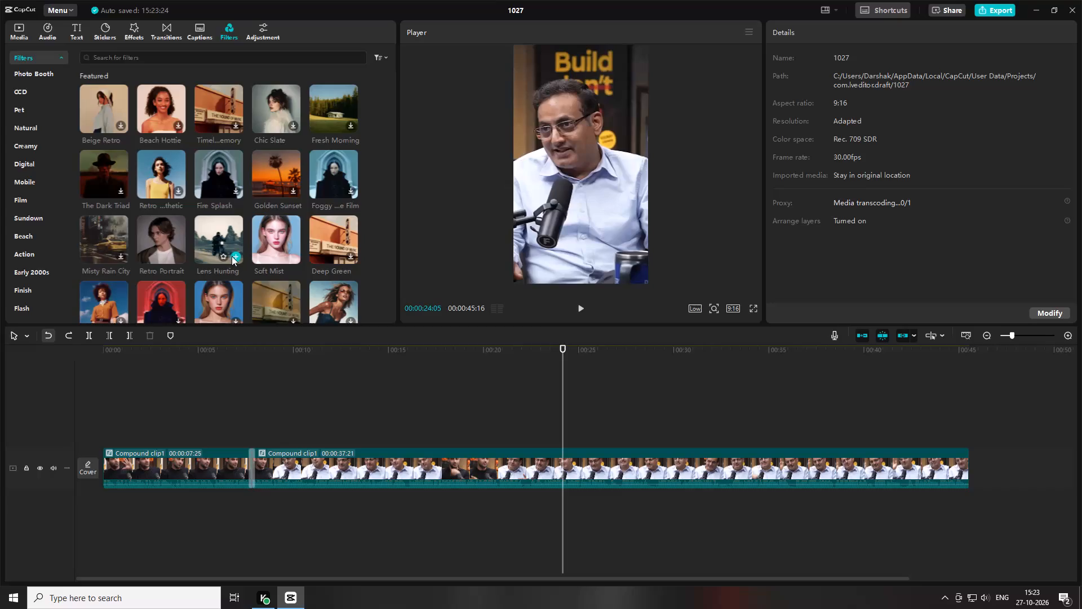
Preview the featured filters Lens Hunting, Retro Portrait, the foggy film look and Baddie Tan on the guest's shot at 00:00:24:05.
click(223, 239)
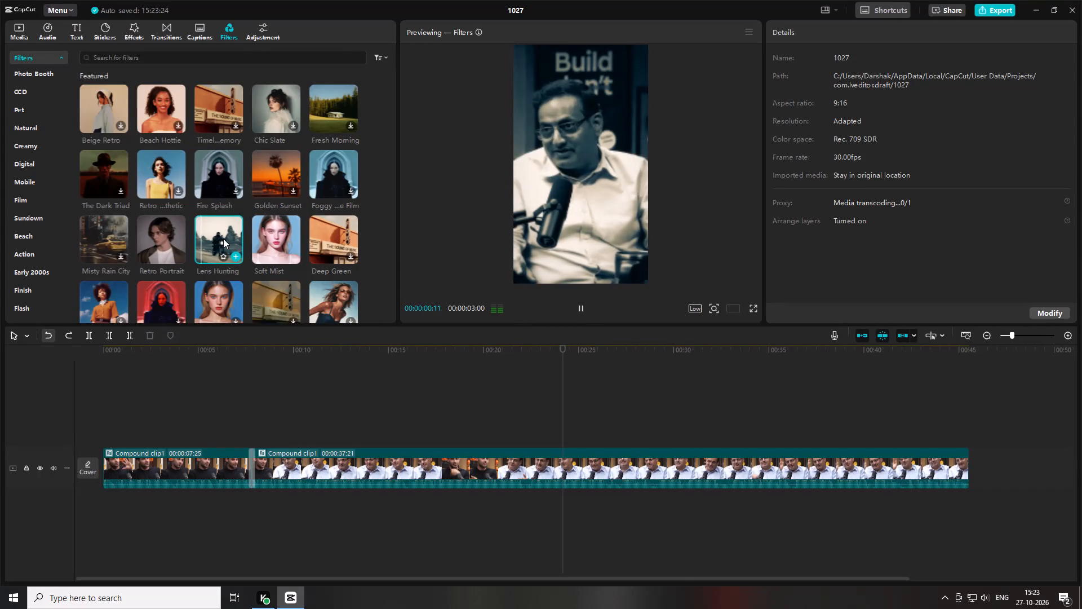
click(161, 234)
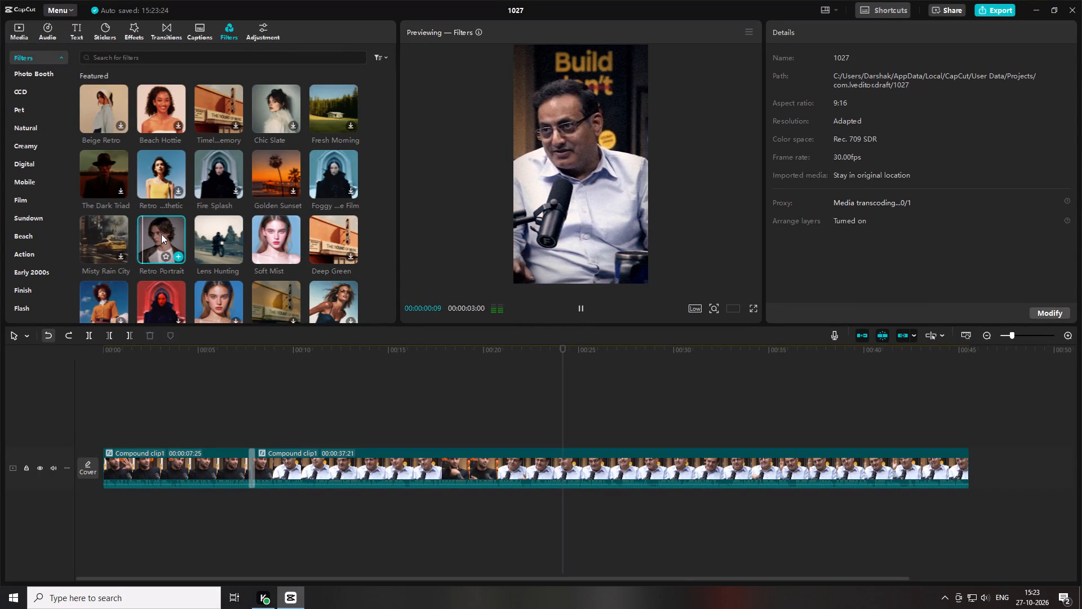
click(337, 171)
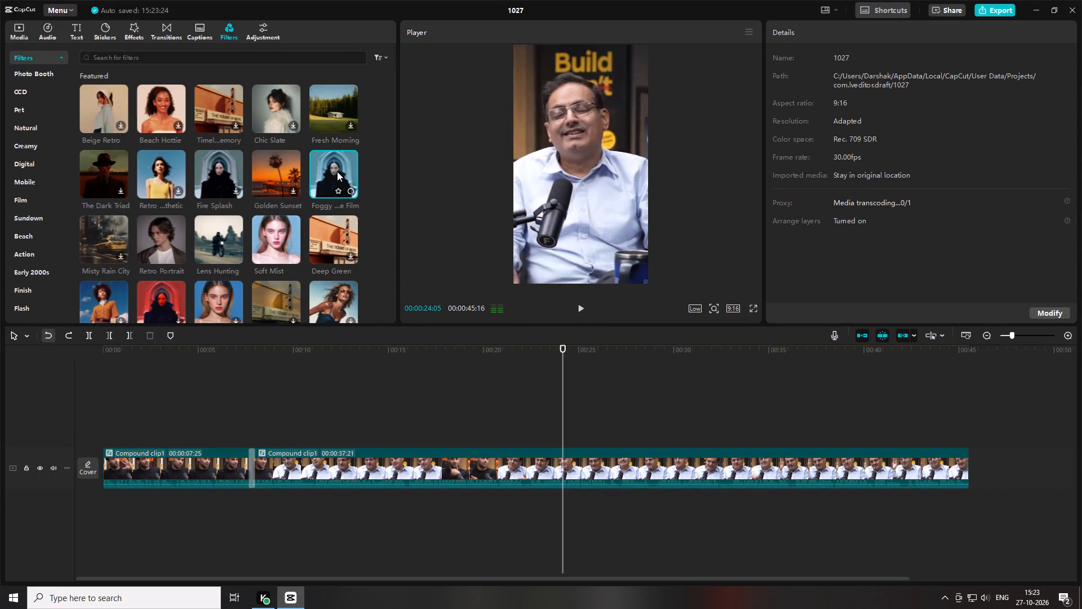
scroll(339, 309, down, 2)
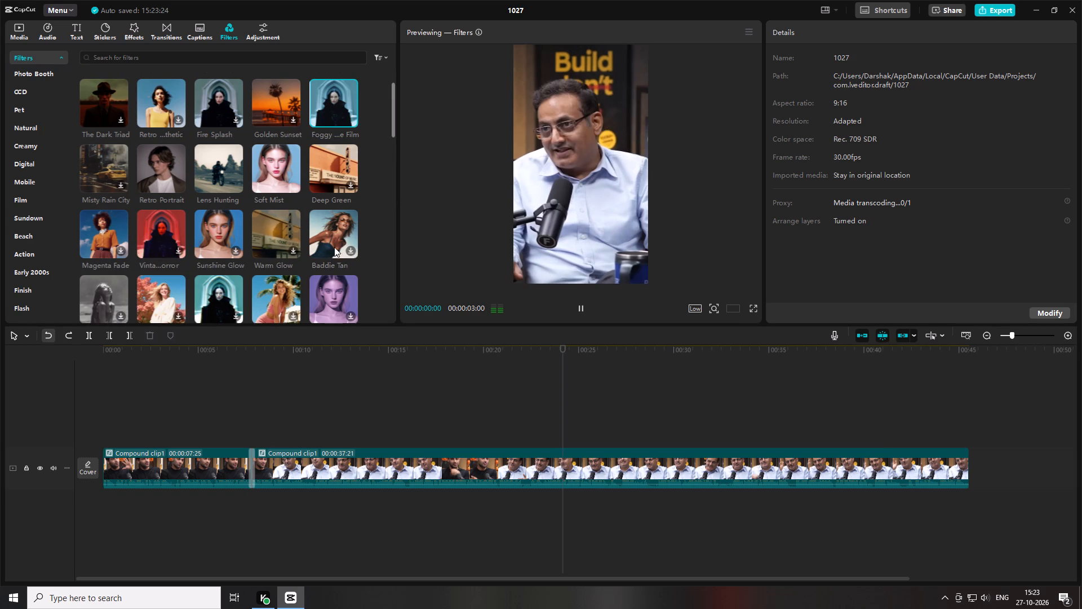
click(332, 234)
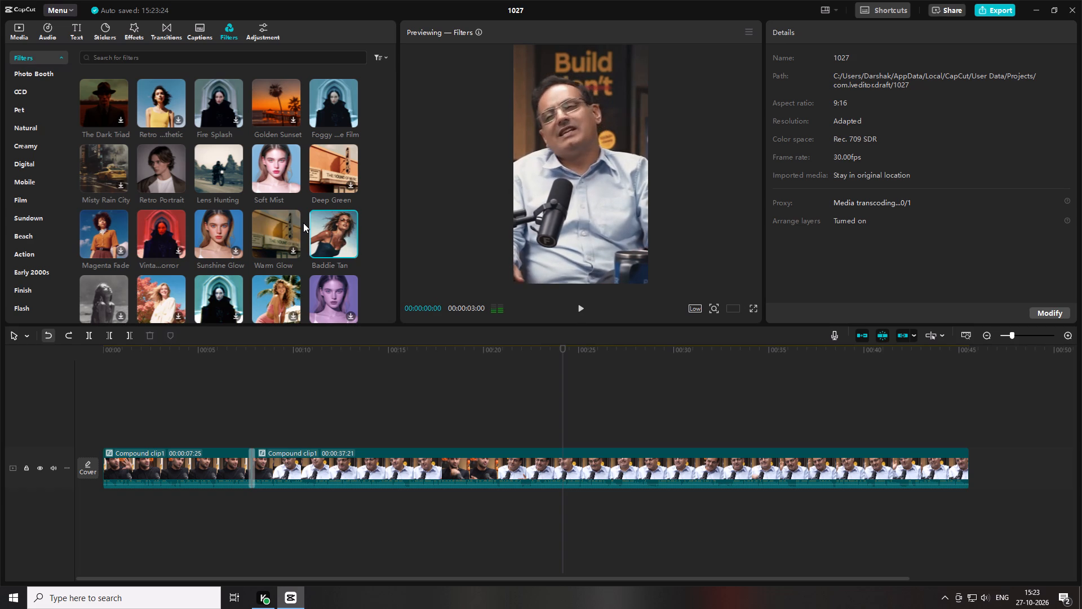
scroll(100, 243, down, 8)
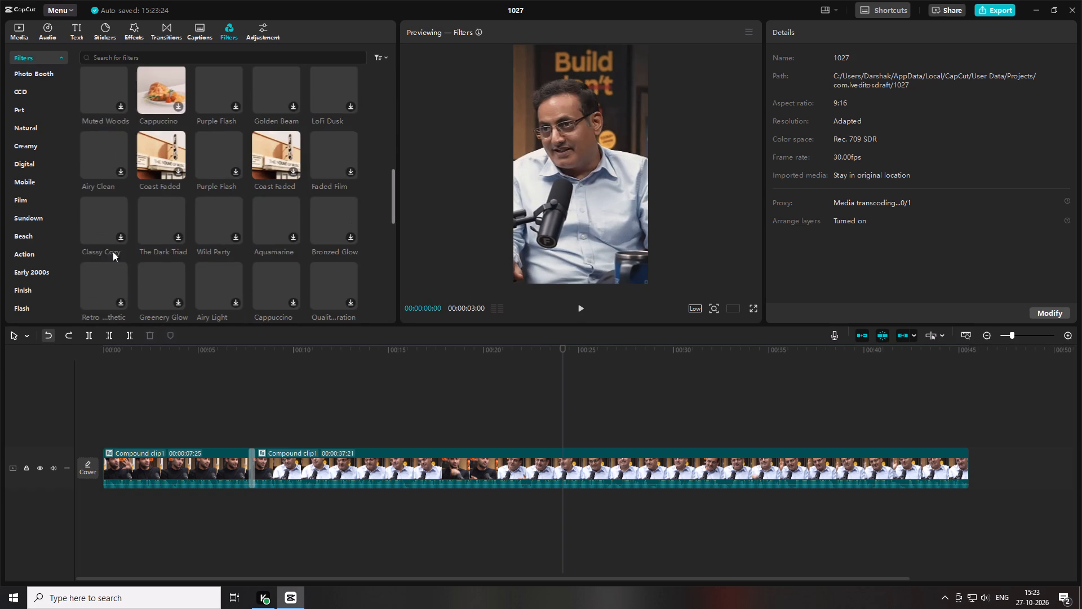
scroll(127, 232, up, 8)
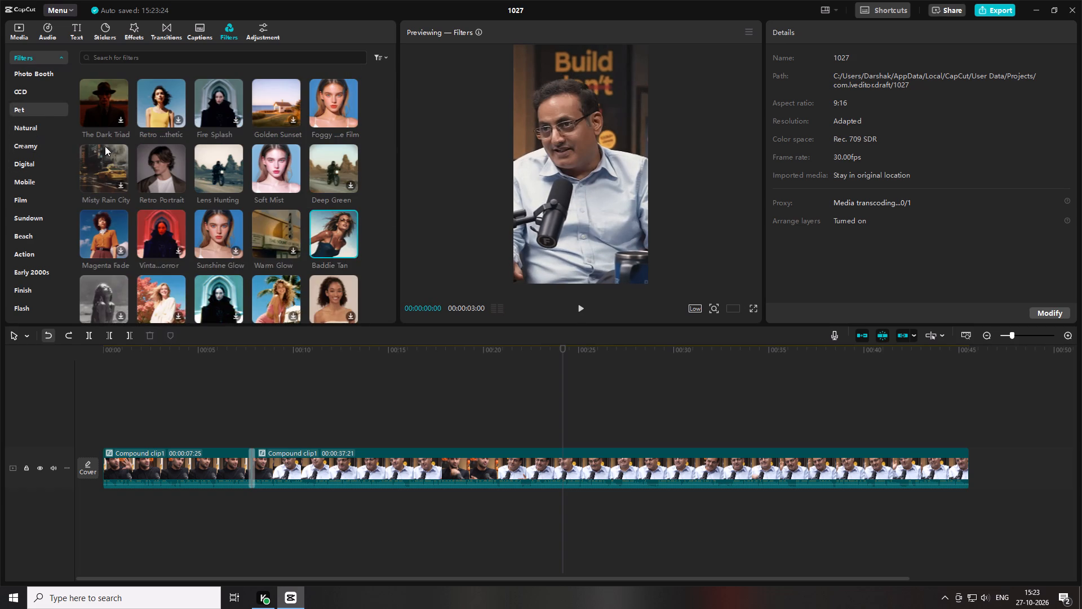
scroll(130, 162, up, 8)
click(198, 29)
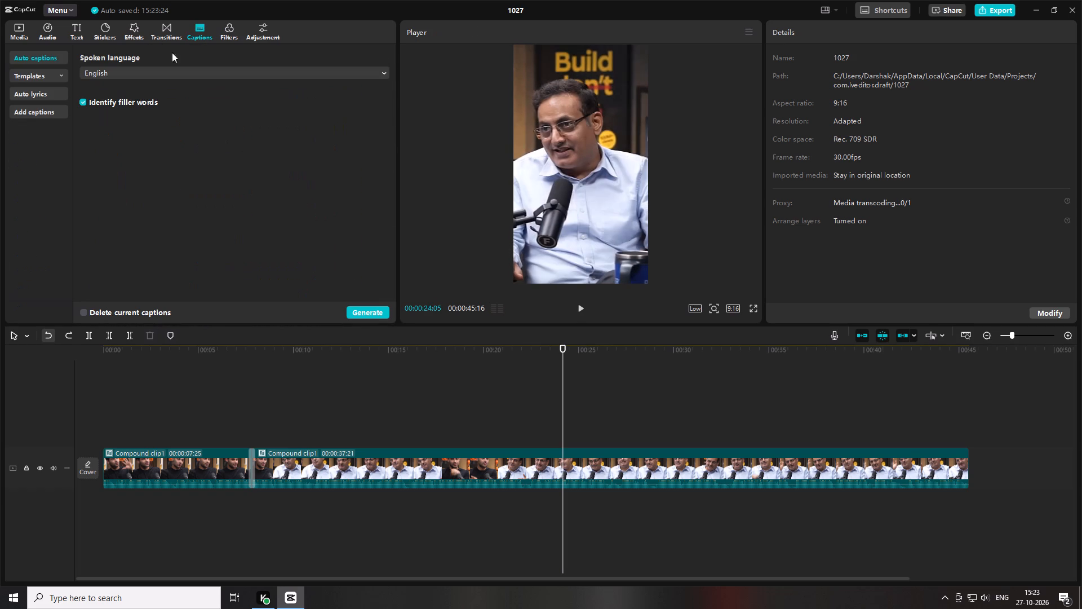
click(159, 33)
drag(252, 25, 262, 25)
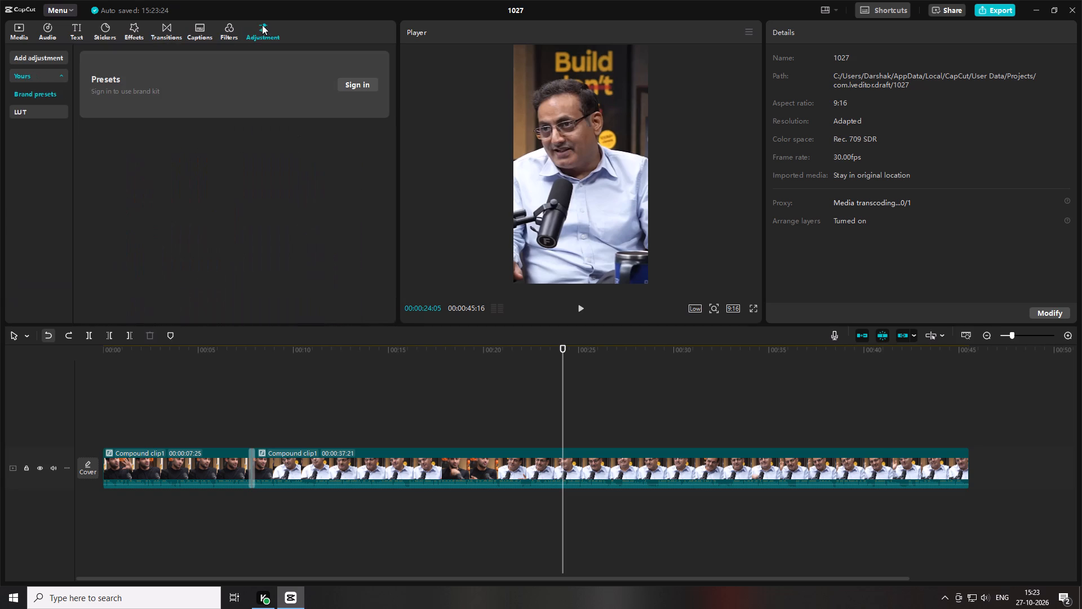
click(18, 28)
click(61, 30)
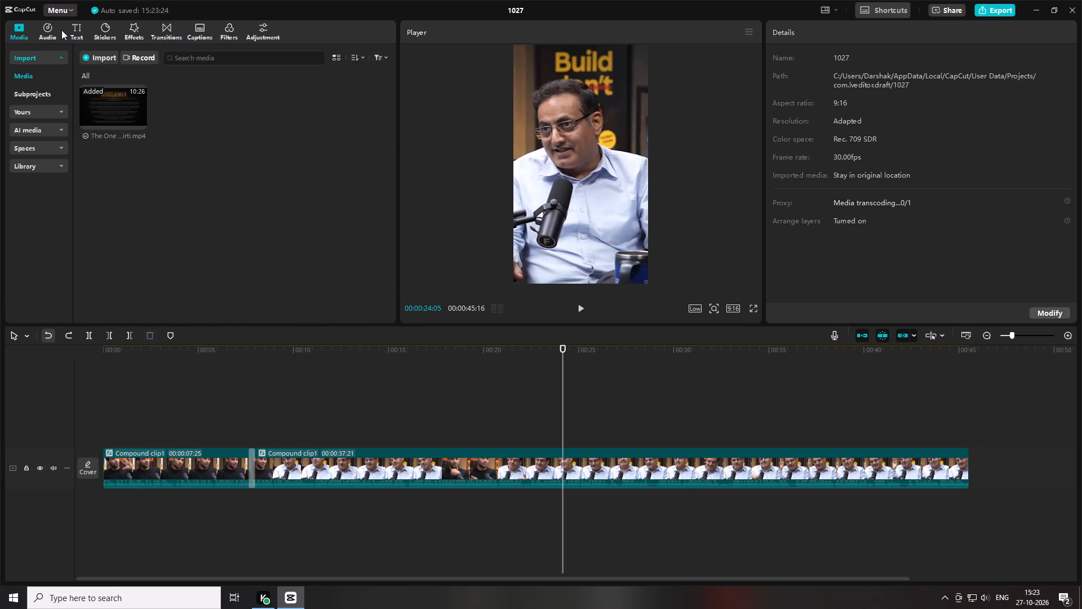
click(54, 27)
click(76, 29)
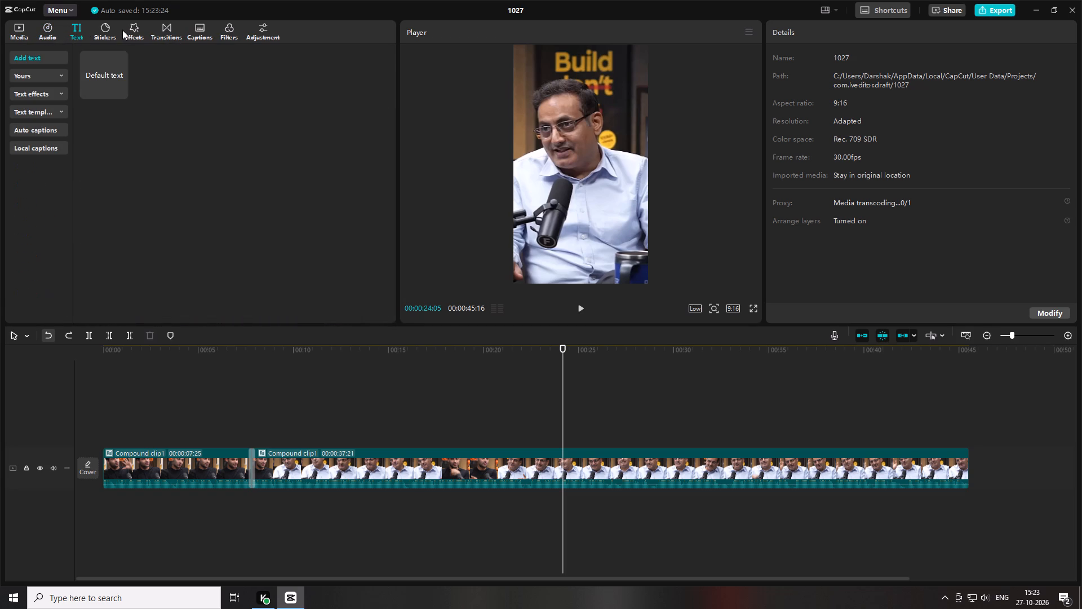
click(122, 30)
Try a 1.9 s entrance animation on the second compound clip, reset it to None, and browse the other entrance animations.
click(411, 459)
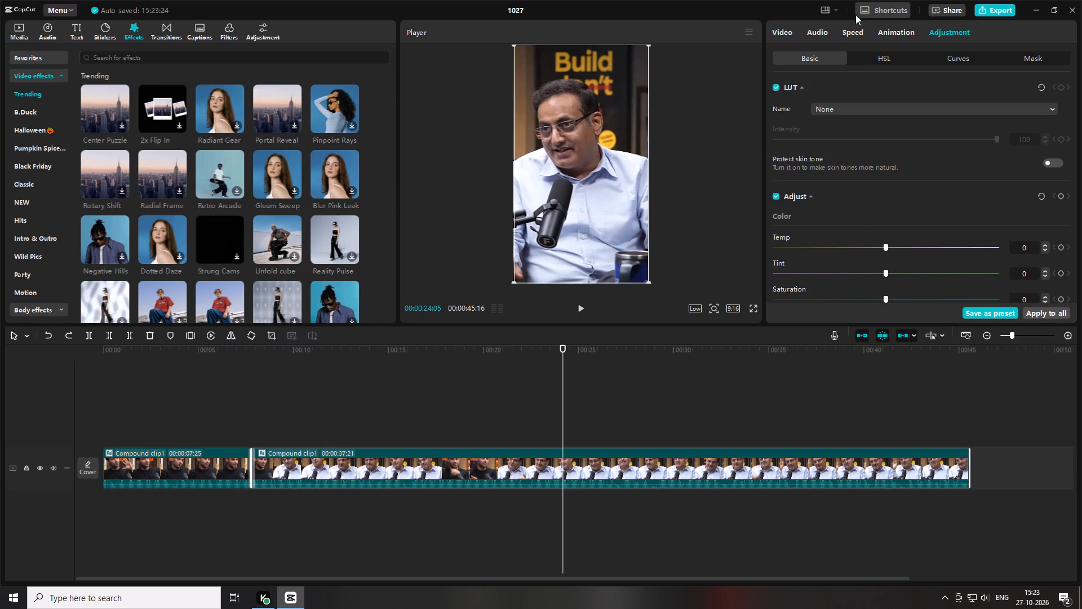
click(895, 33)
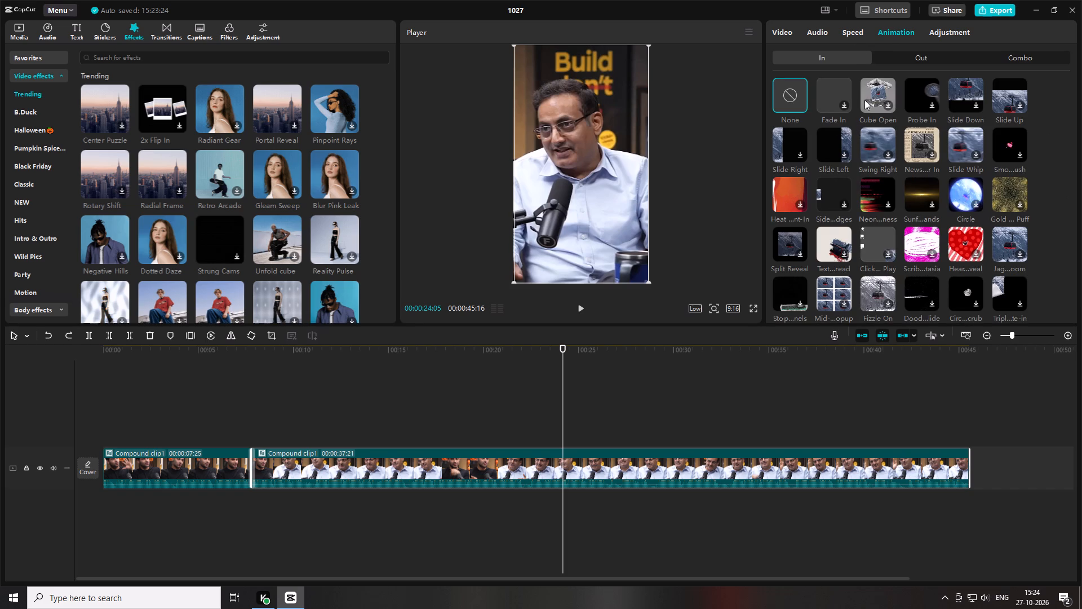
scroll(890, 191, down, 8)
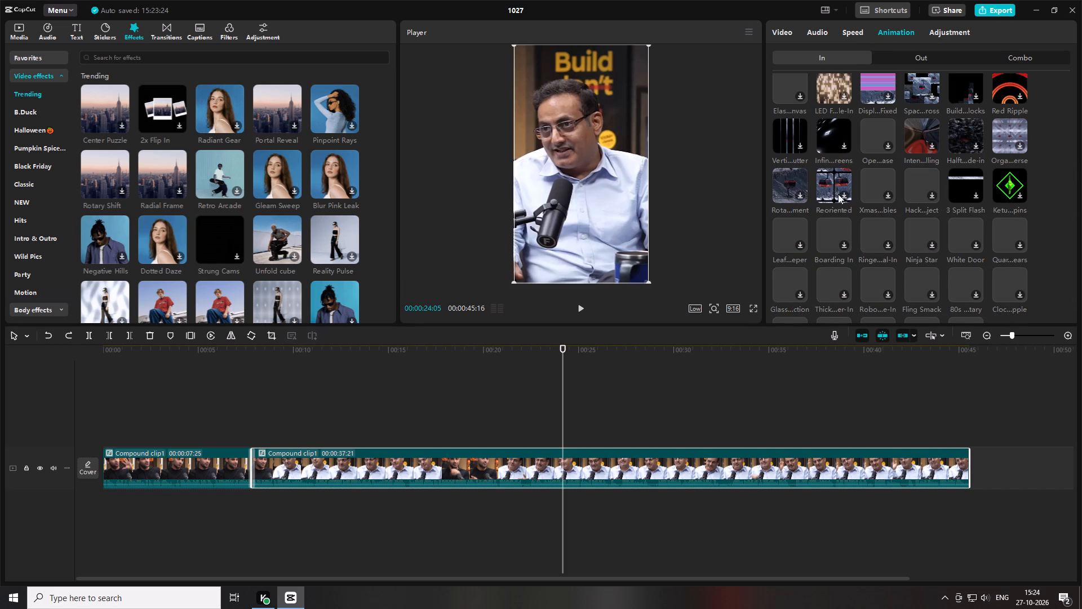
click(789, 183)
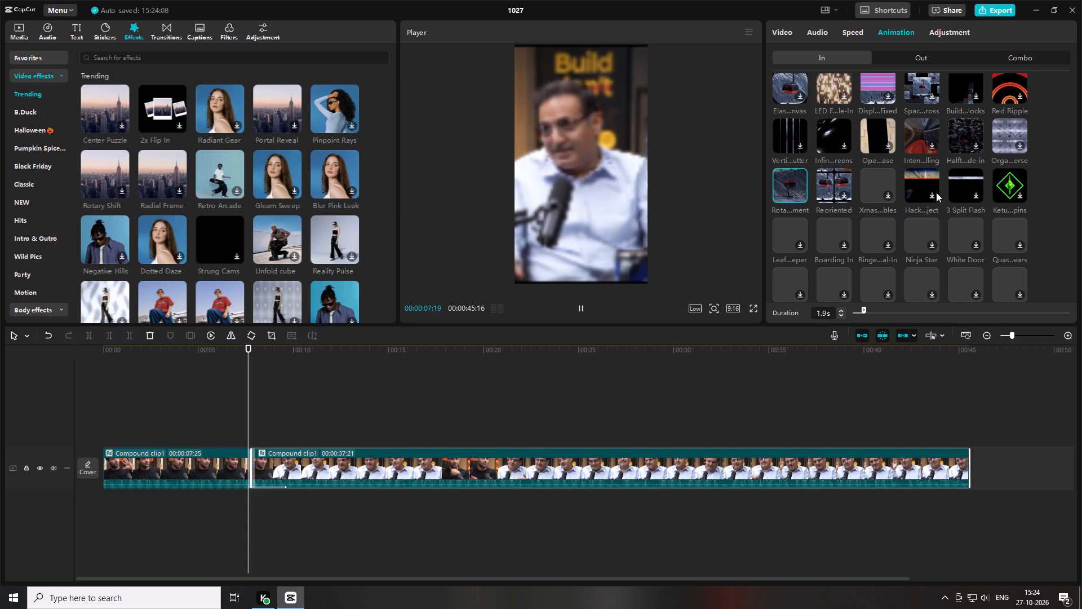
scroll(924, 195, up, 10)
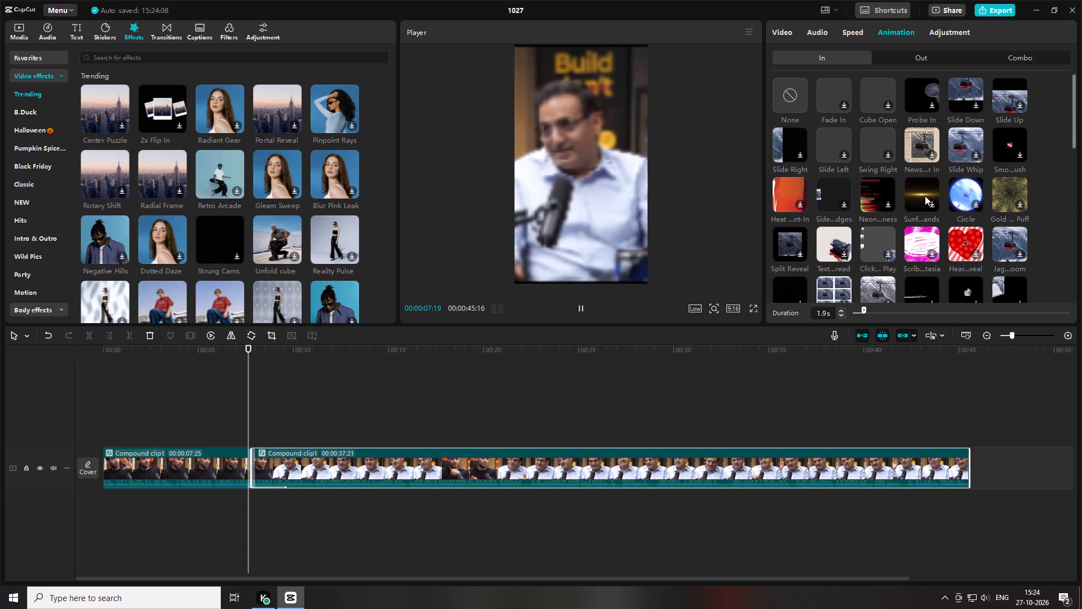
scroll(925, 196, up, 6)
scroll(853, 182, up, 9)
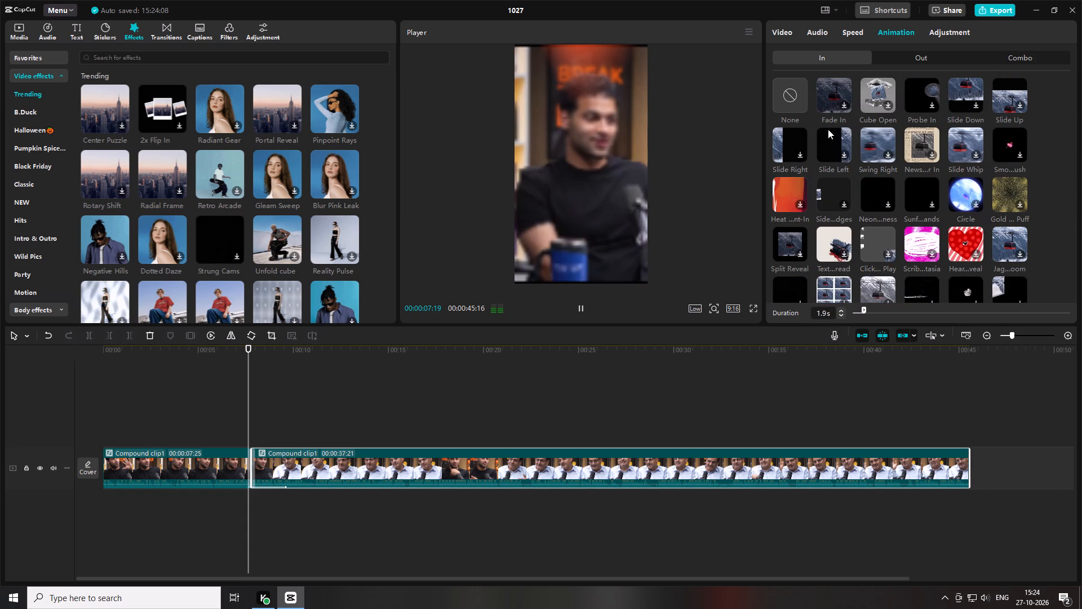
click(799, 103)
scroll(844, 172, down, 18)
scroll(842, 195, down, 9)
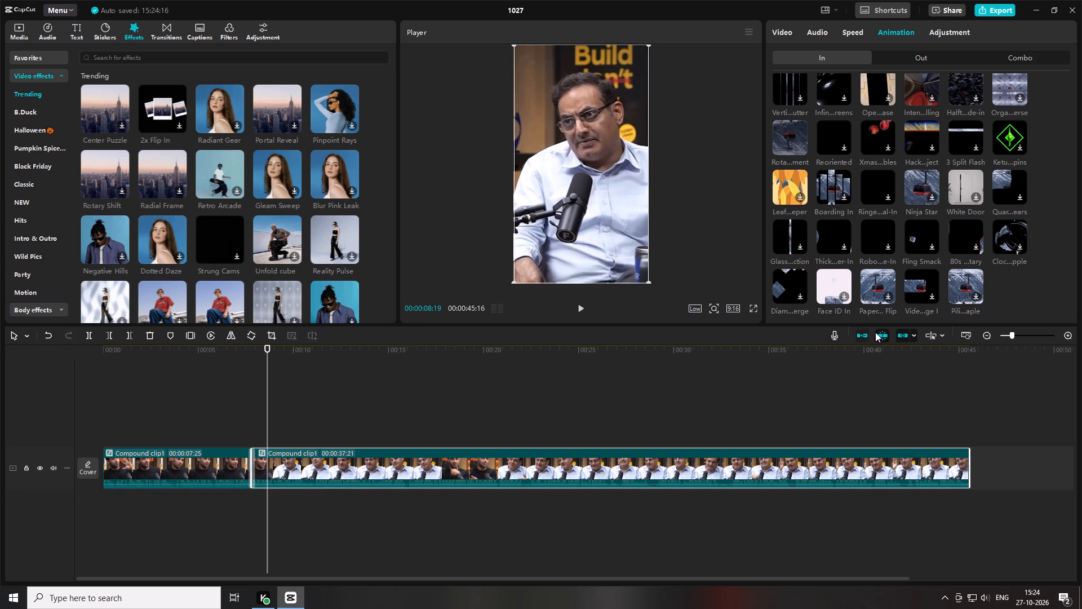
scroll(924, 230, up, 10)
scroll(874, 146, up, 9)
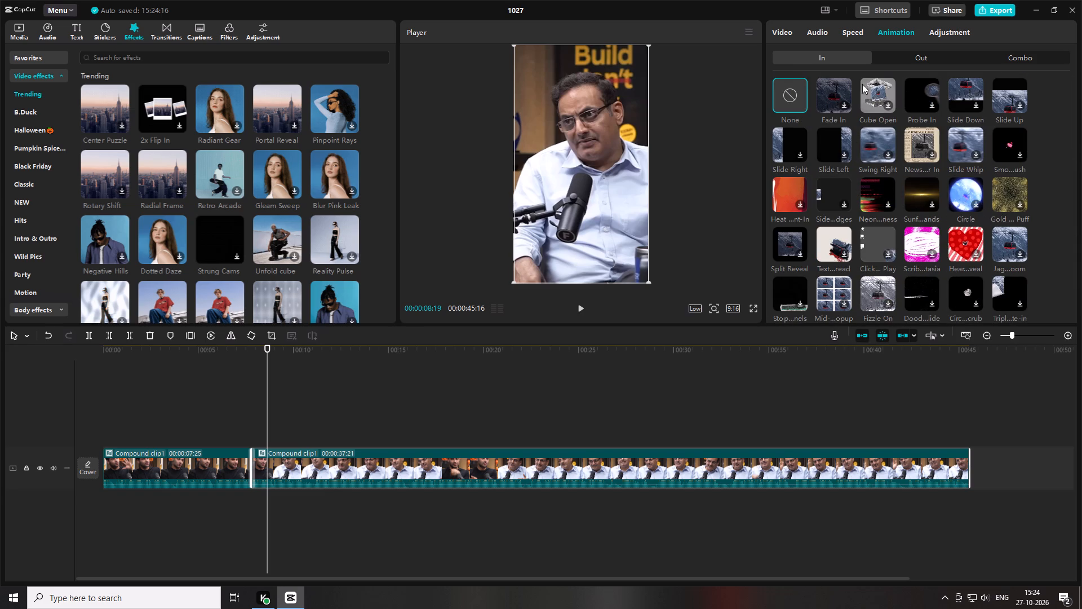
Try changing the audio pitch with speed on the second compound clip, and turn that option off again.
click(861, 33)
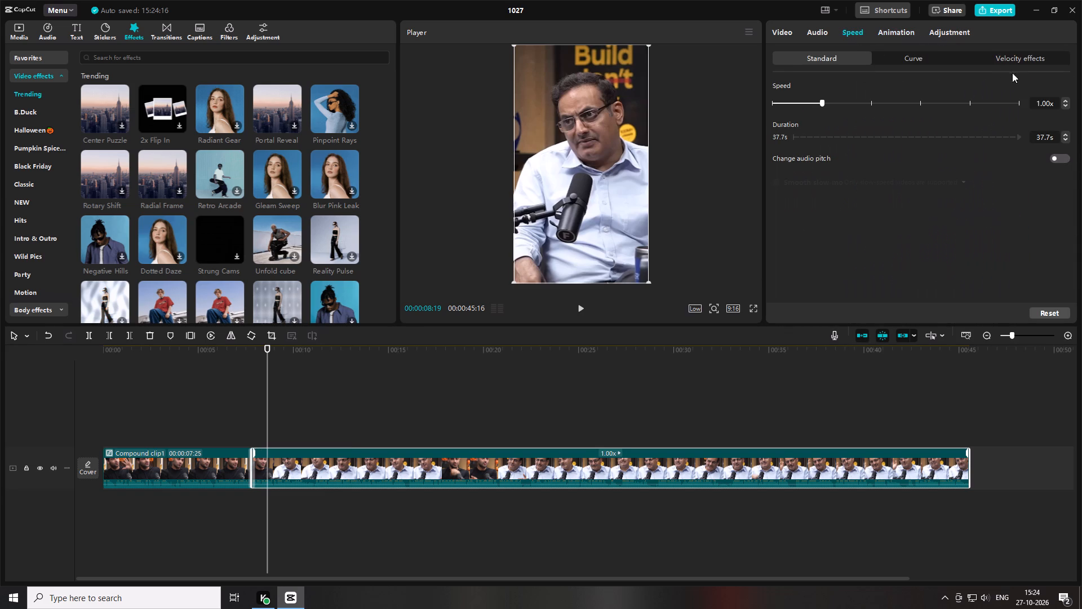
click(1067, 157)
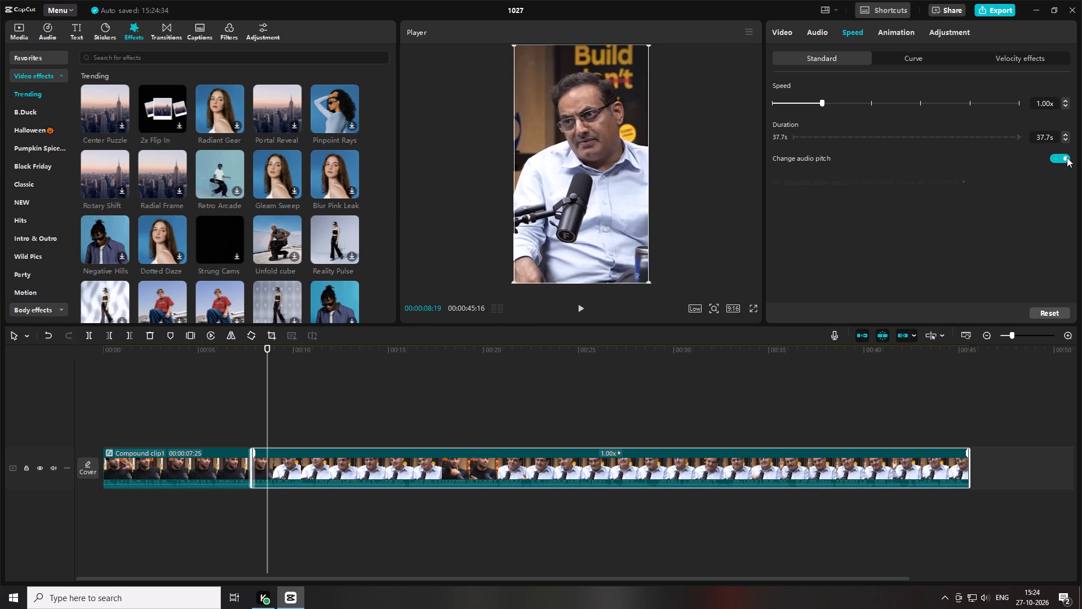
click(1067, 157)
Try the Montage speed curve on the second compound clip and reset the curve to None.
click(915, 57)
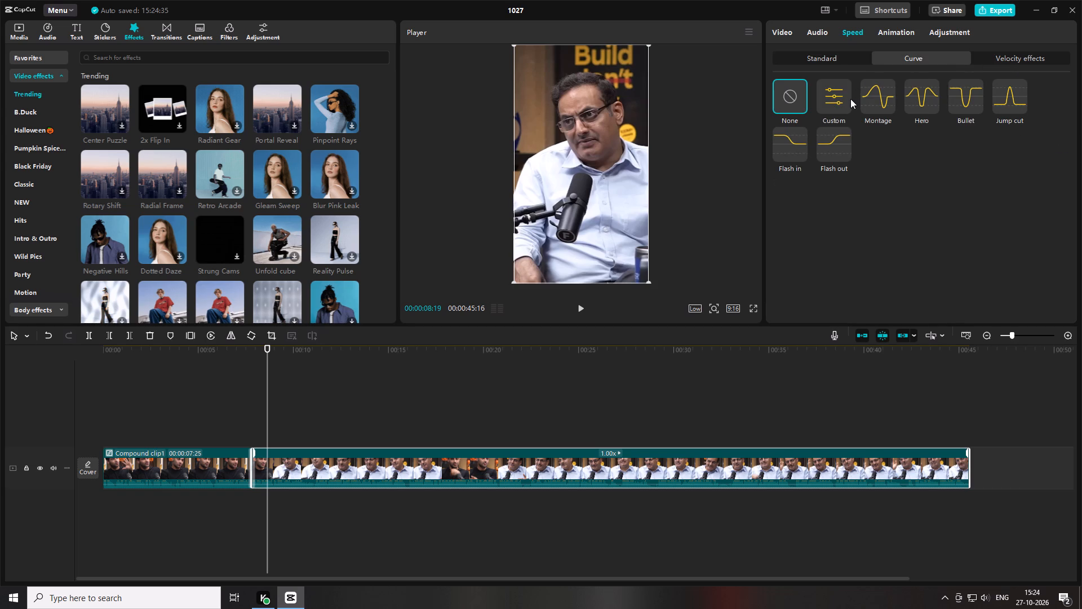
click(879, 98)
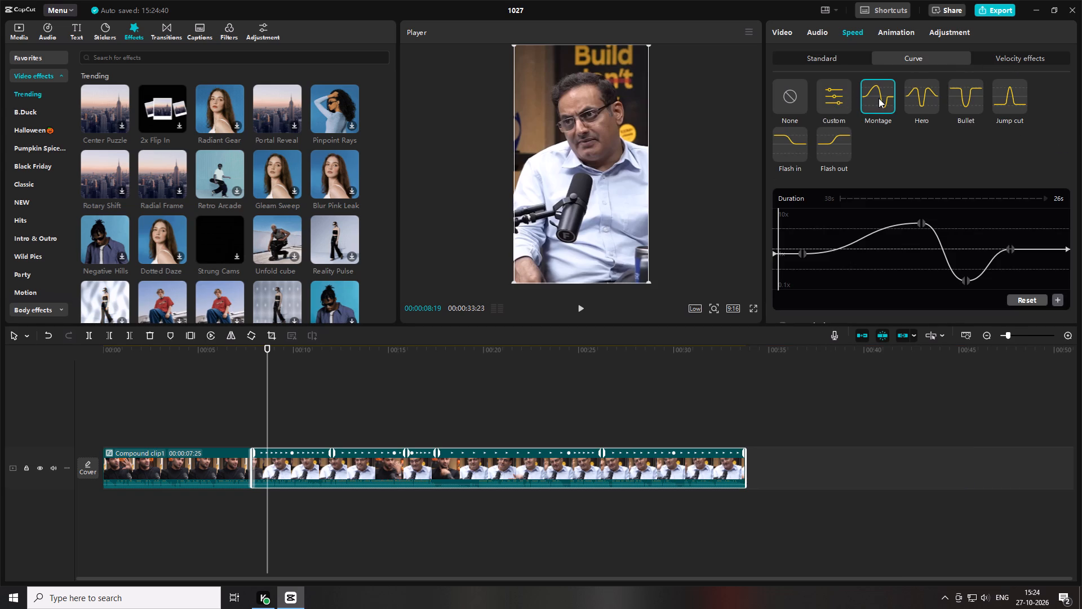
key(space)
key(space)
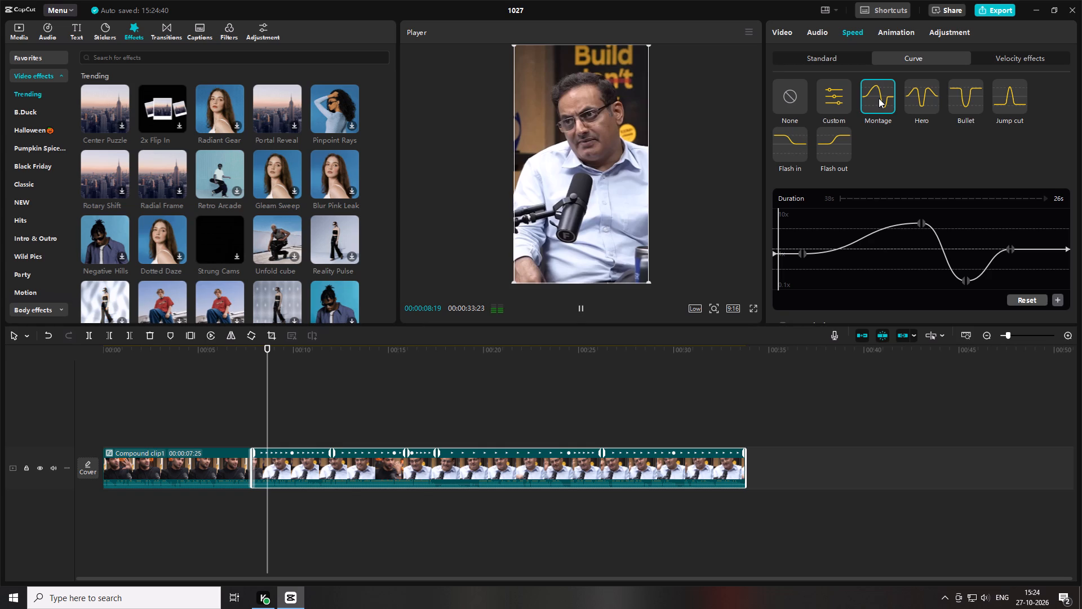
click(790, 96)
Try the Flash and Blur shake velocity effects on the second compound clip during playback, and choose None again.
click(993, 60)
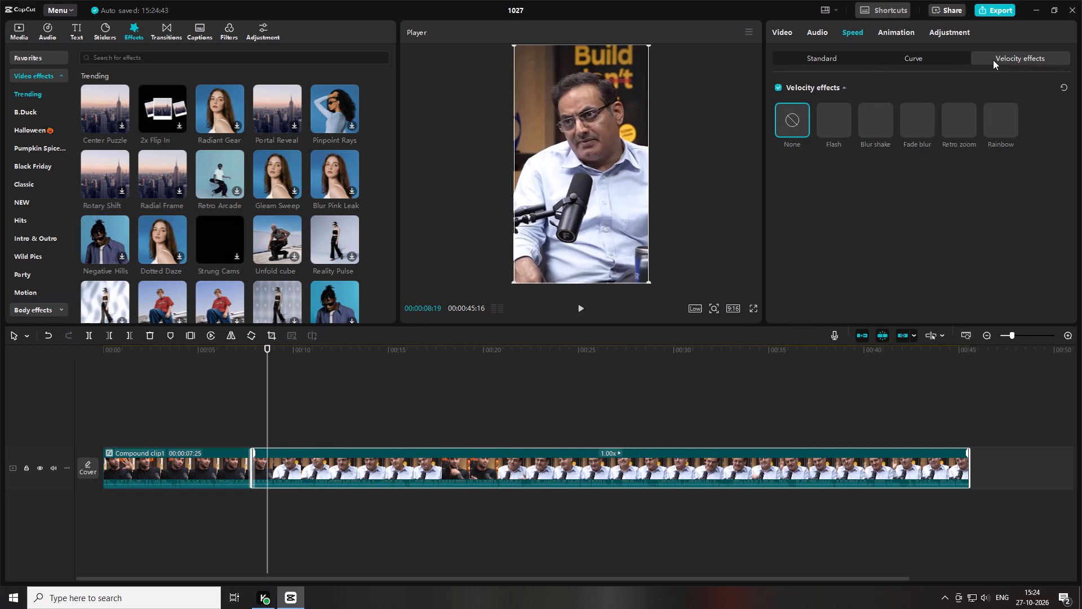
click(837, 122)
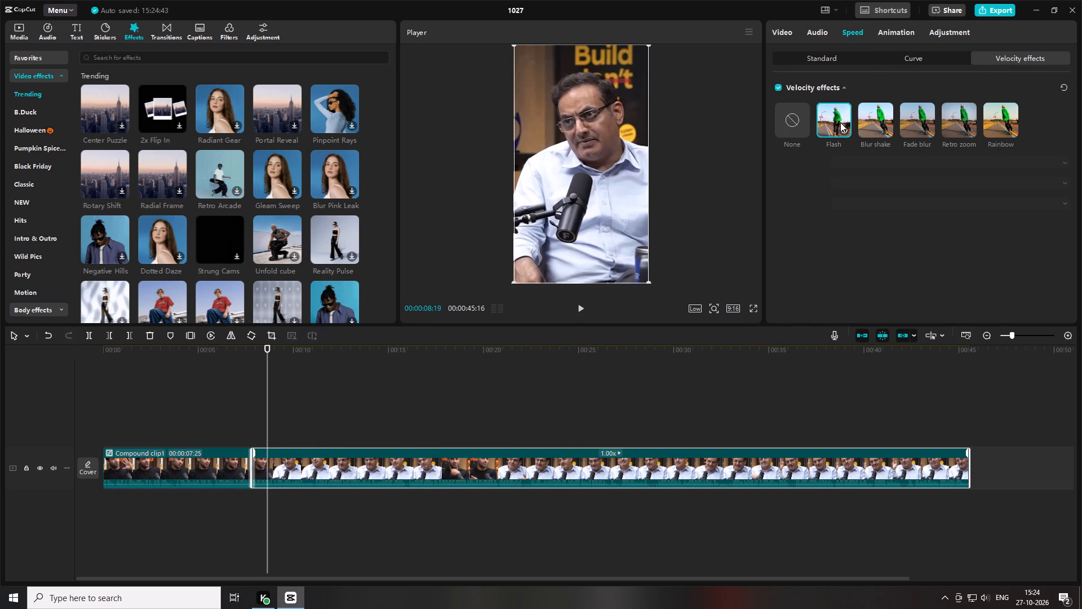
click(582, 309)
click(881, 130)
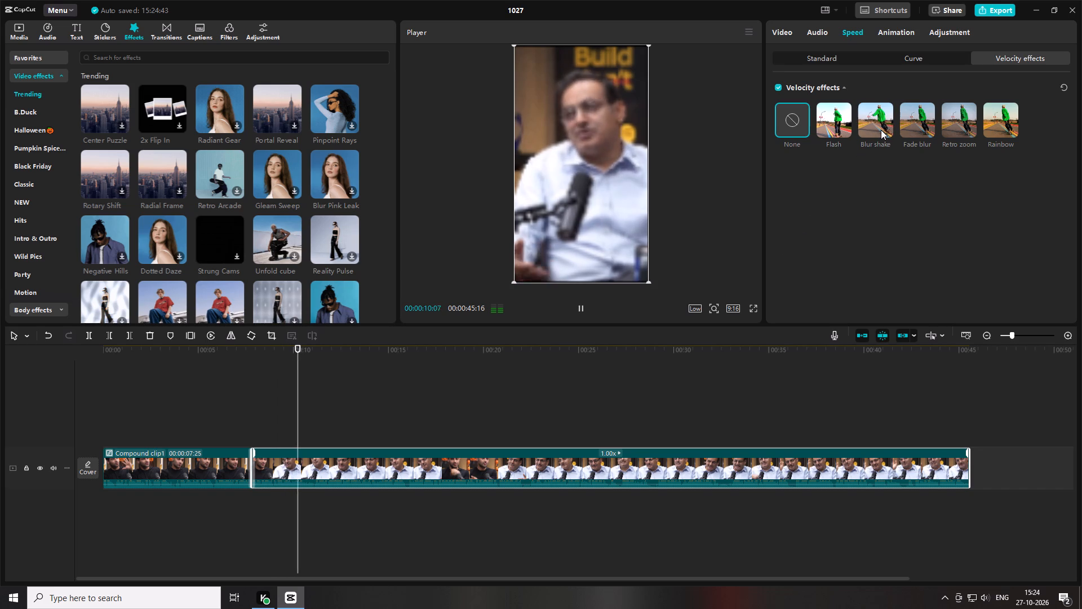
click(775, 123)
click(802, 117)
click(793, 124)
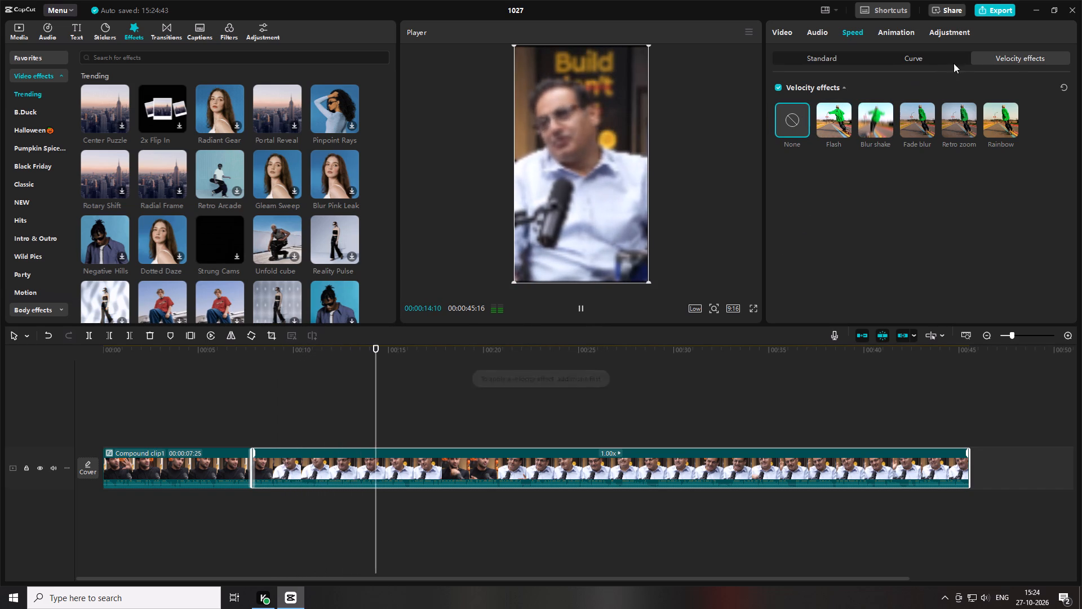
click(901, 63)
Pause playback and examine the second compound clip's basic audio options, including Fill channel.
click(821, 33)
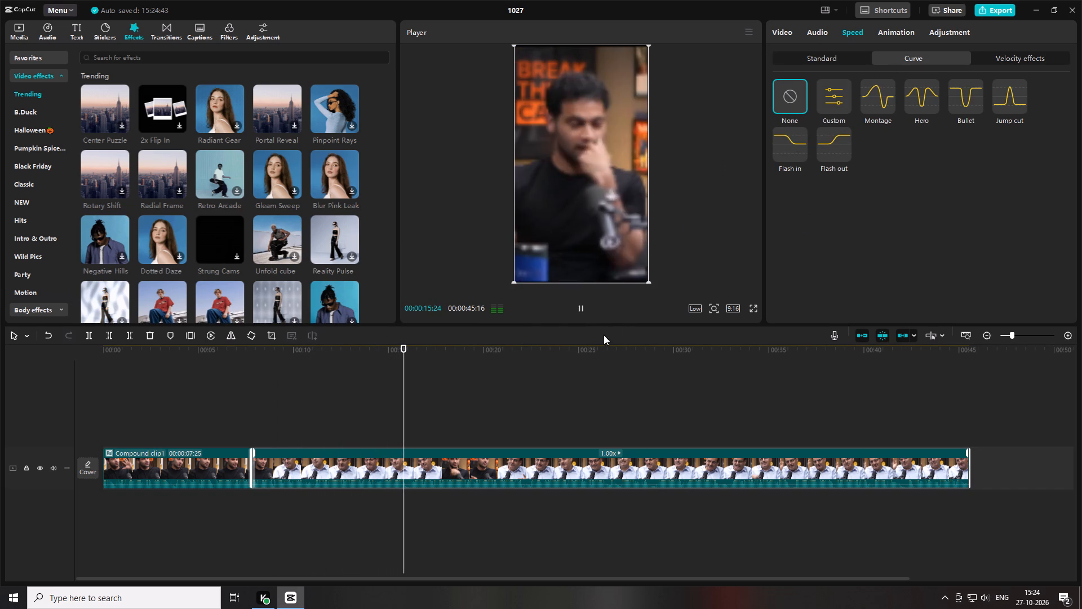
click(582, 311)
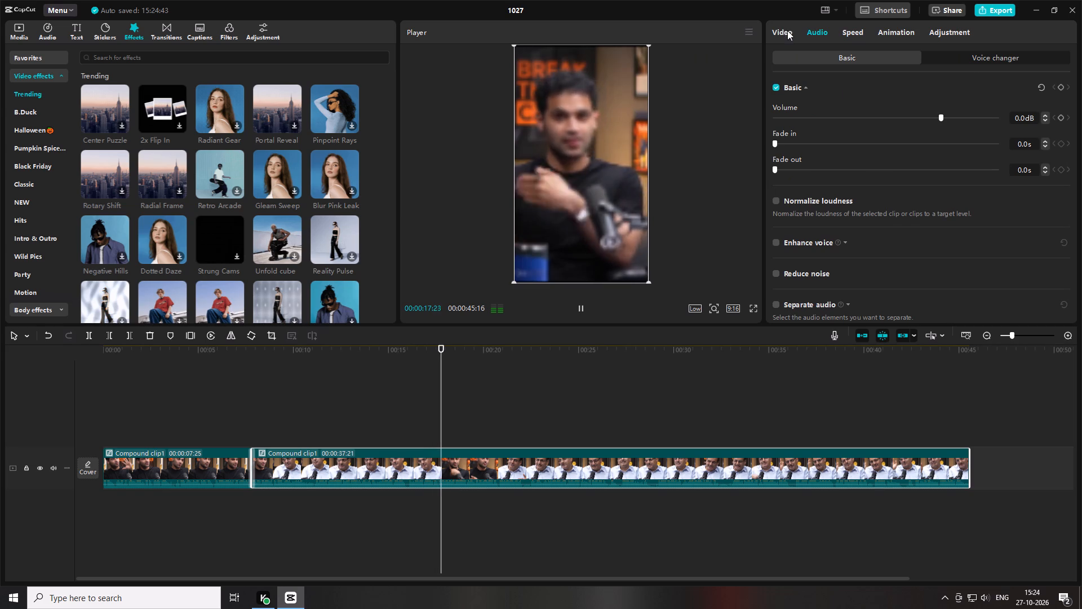
click(583, 311)
scroll(861, 244, down, 7)
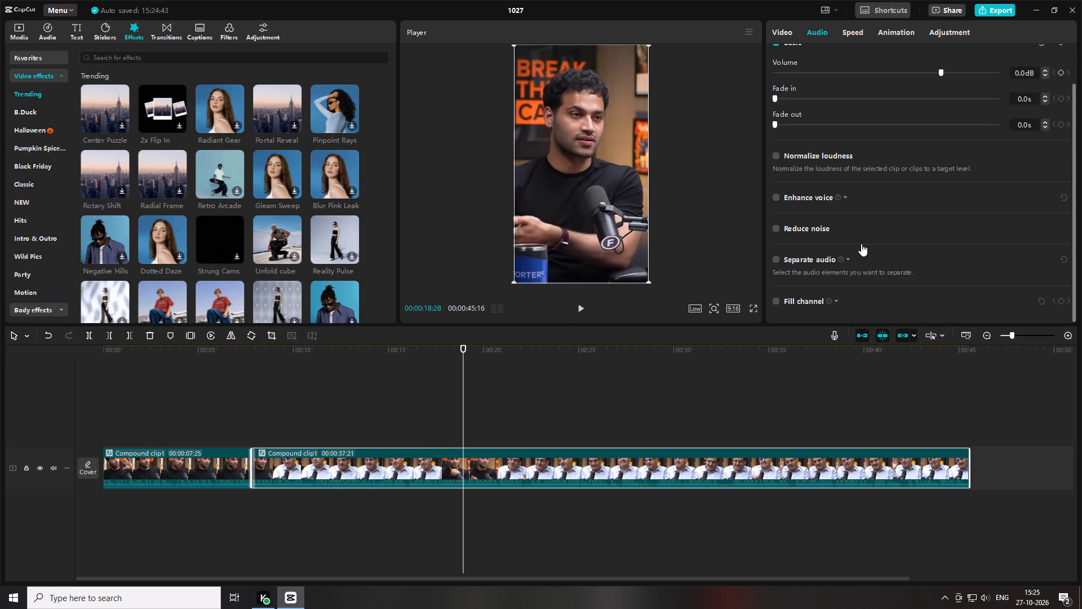
click(806, 296)
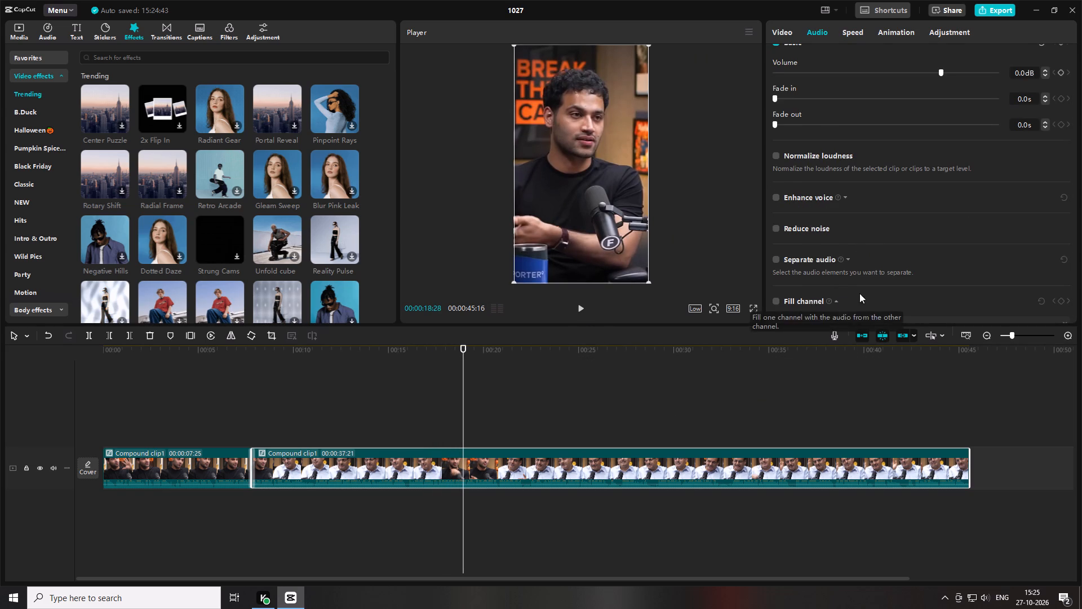
scroll(859, 293, down, 8)
click(811, 280)
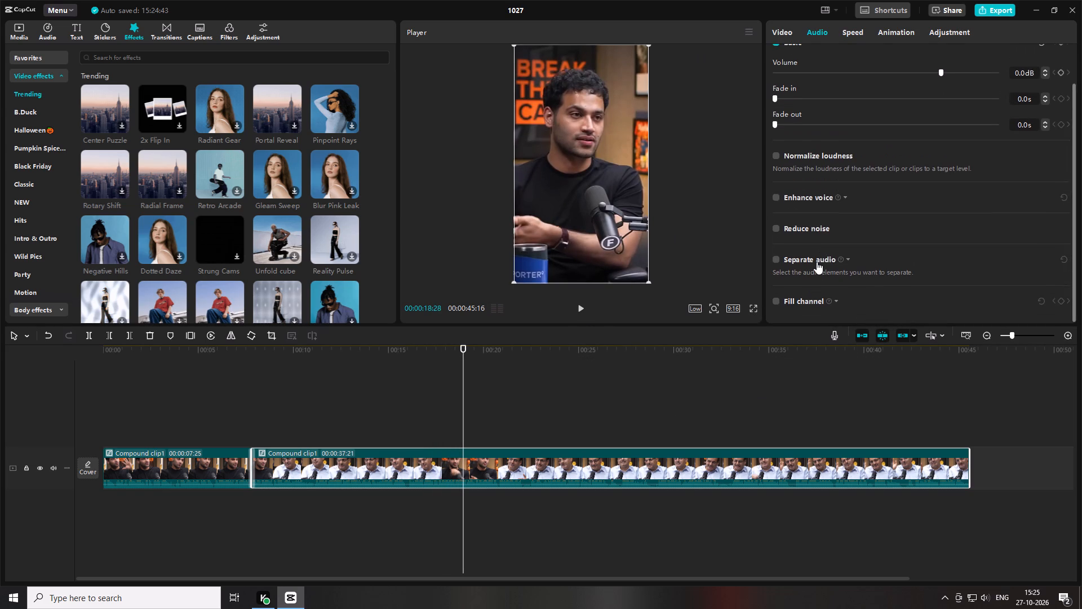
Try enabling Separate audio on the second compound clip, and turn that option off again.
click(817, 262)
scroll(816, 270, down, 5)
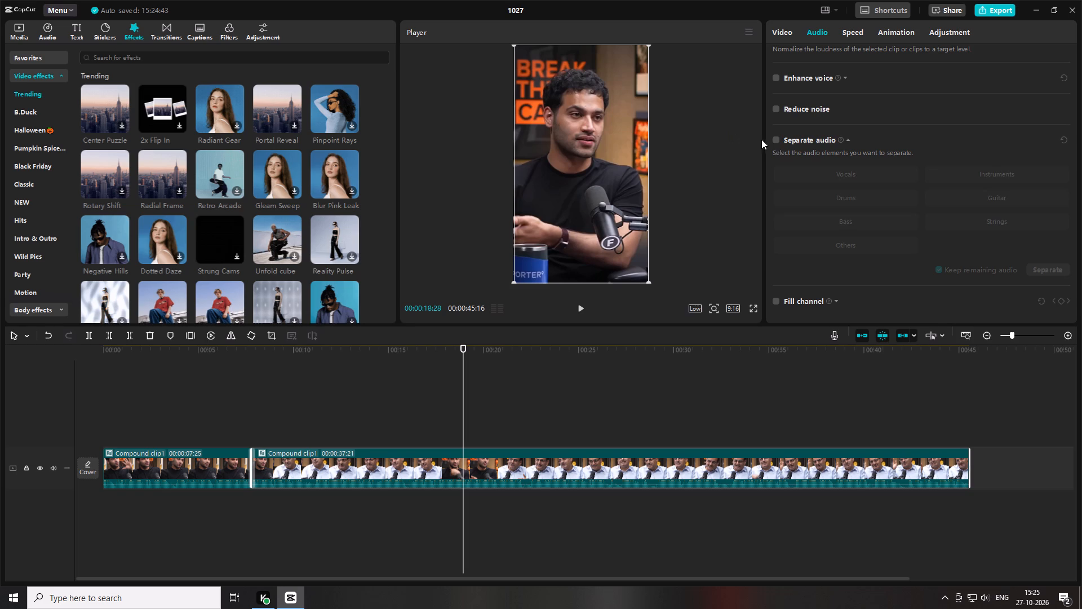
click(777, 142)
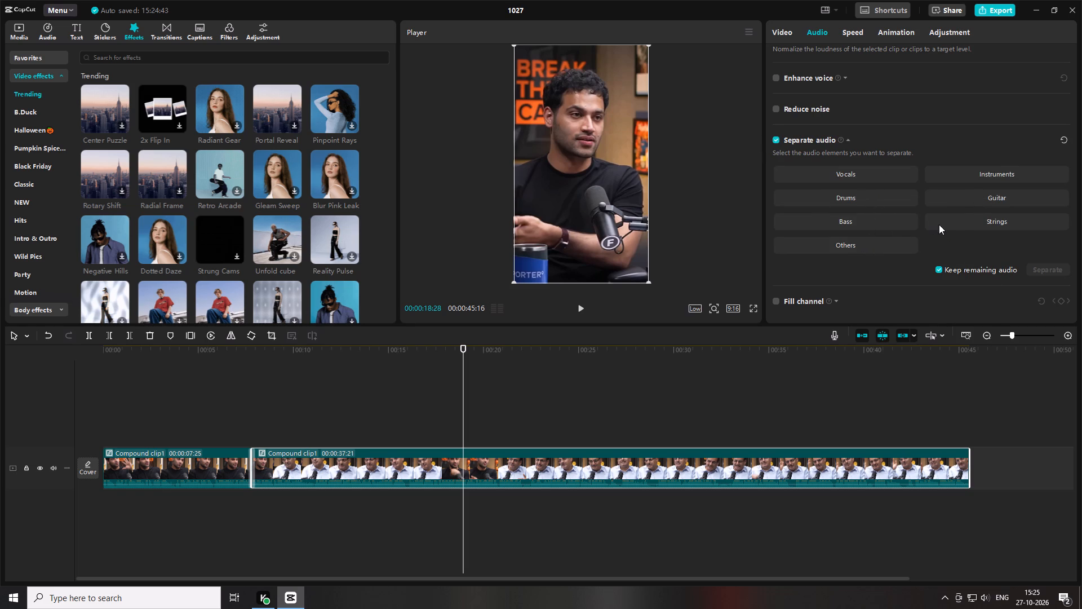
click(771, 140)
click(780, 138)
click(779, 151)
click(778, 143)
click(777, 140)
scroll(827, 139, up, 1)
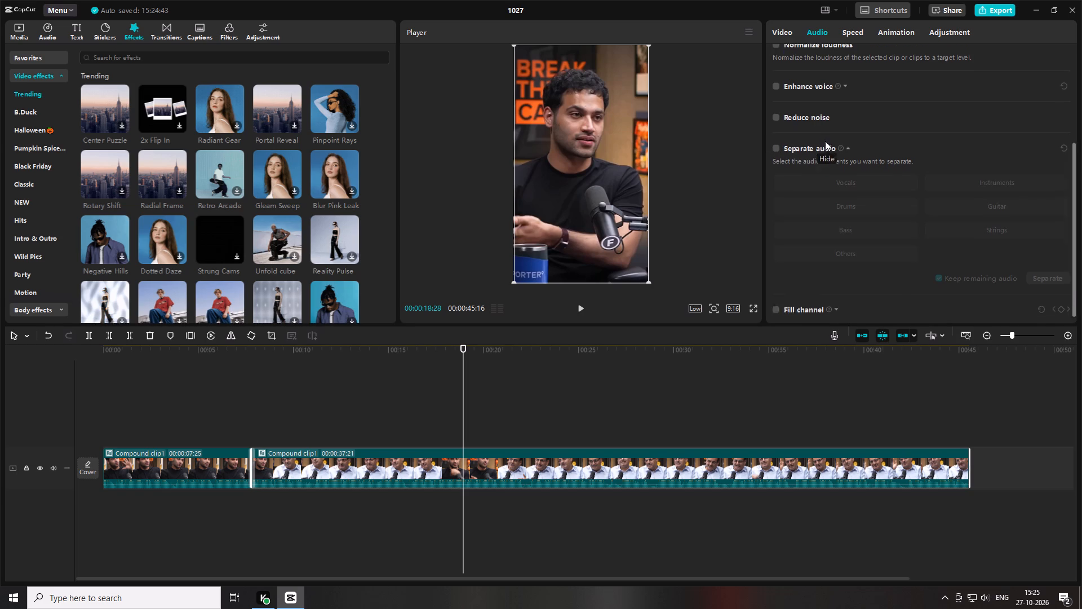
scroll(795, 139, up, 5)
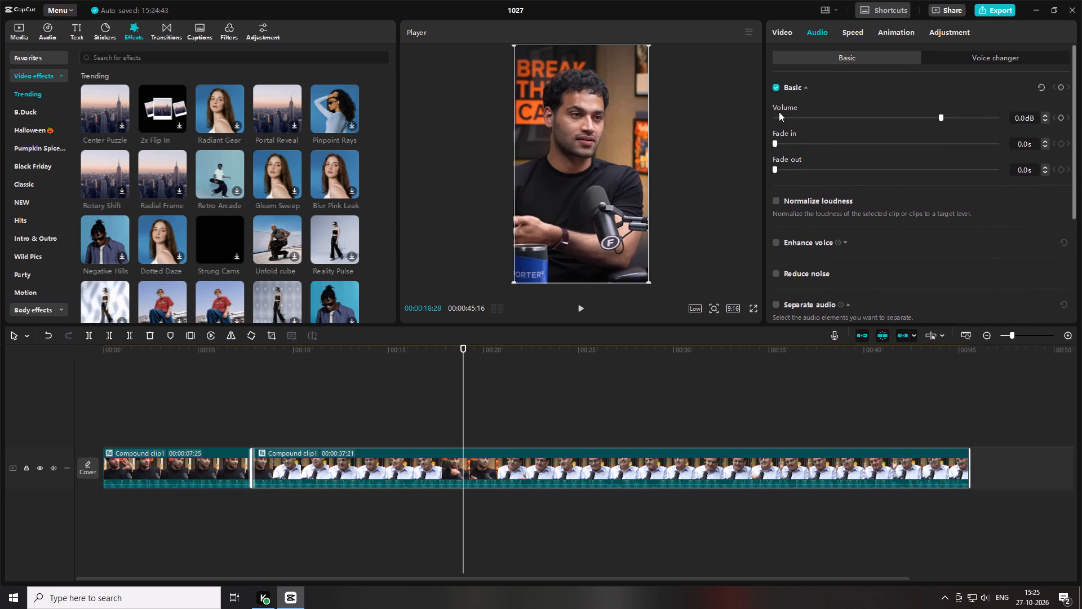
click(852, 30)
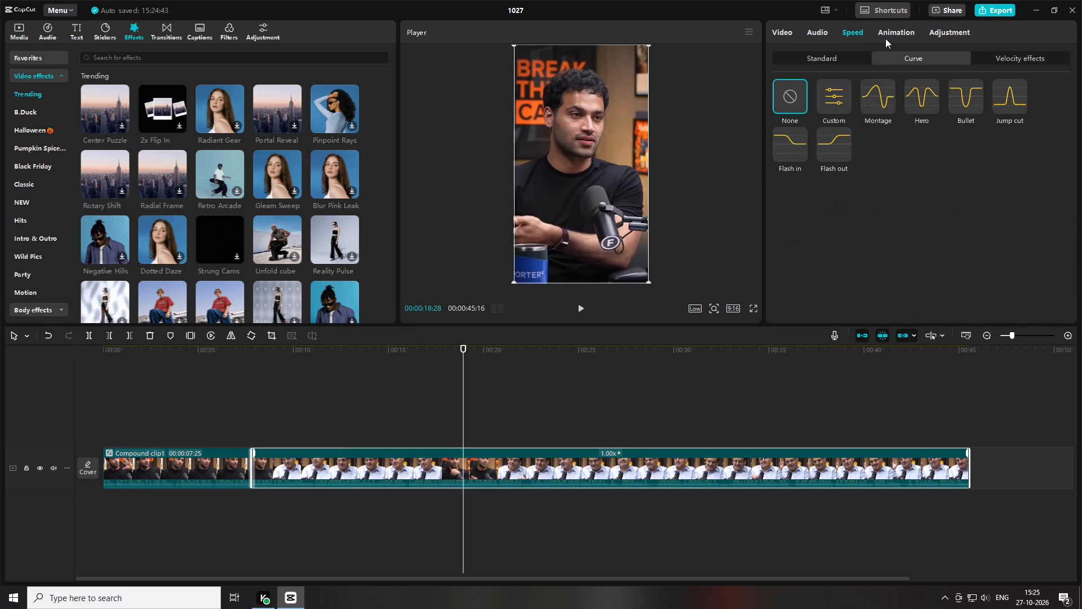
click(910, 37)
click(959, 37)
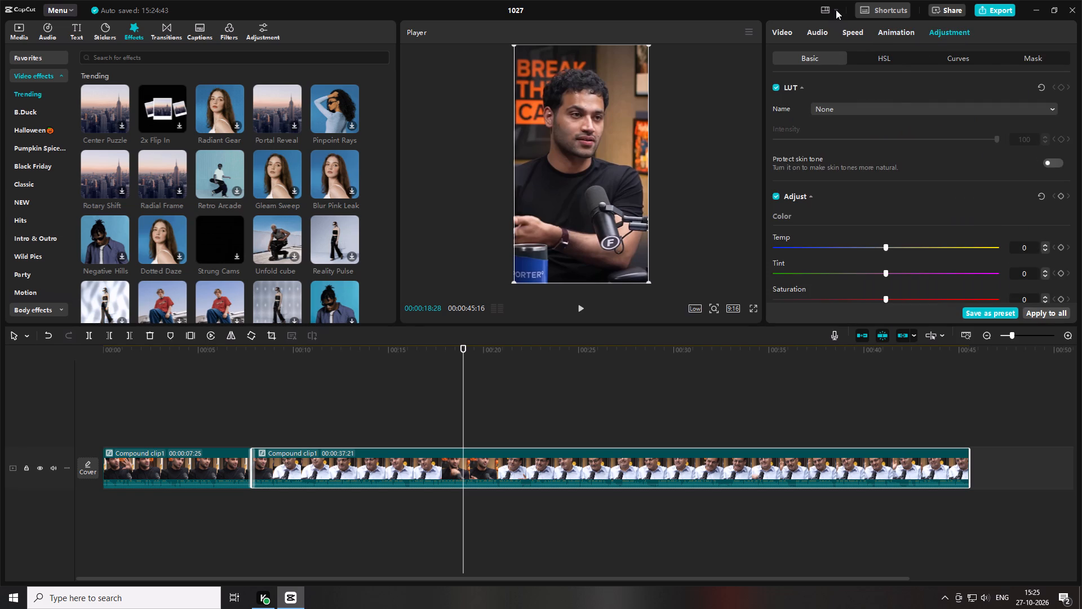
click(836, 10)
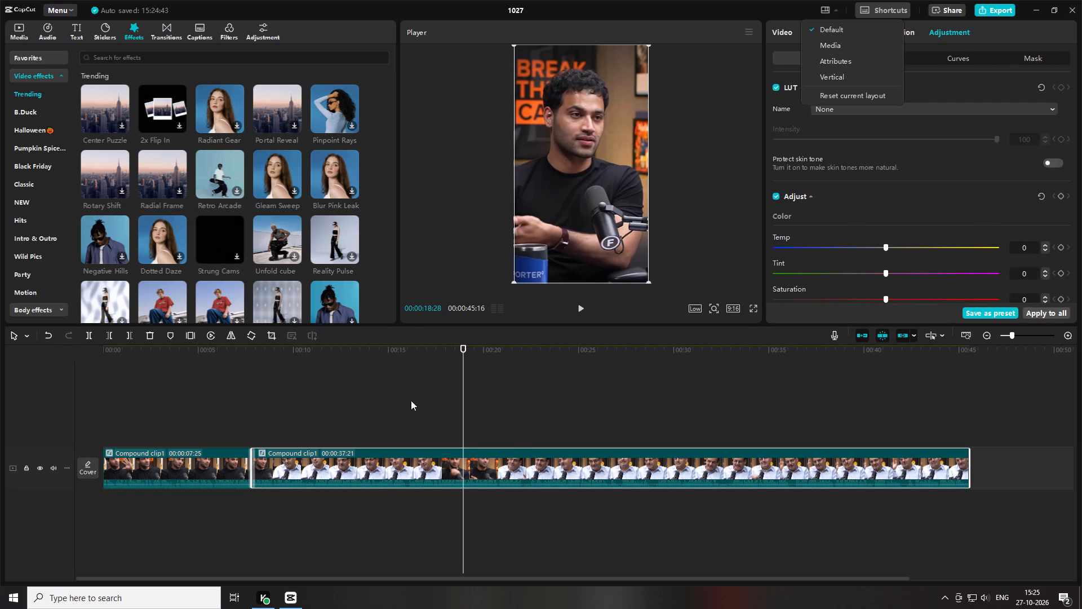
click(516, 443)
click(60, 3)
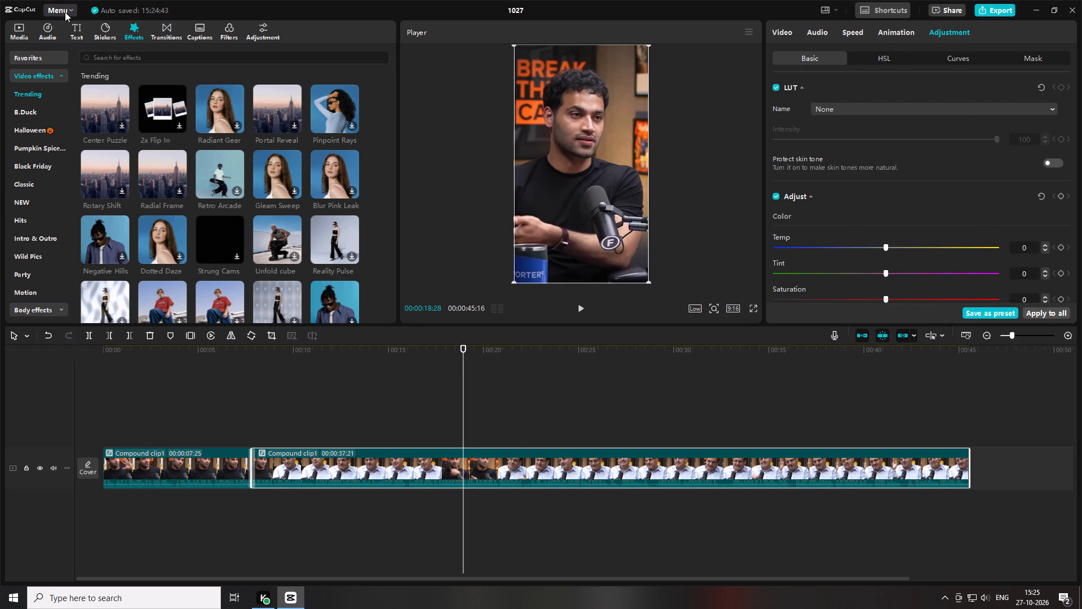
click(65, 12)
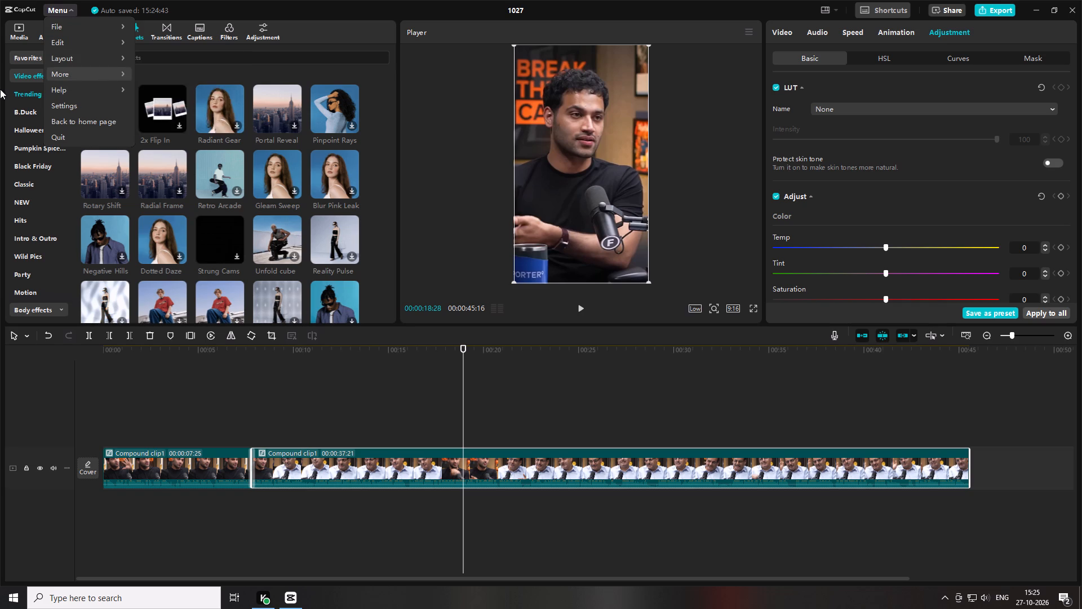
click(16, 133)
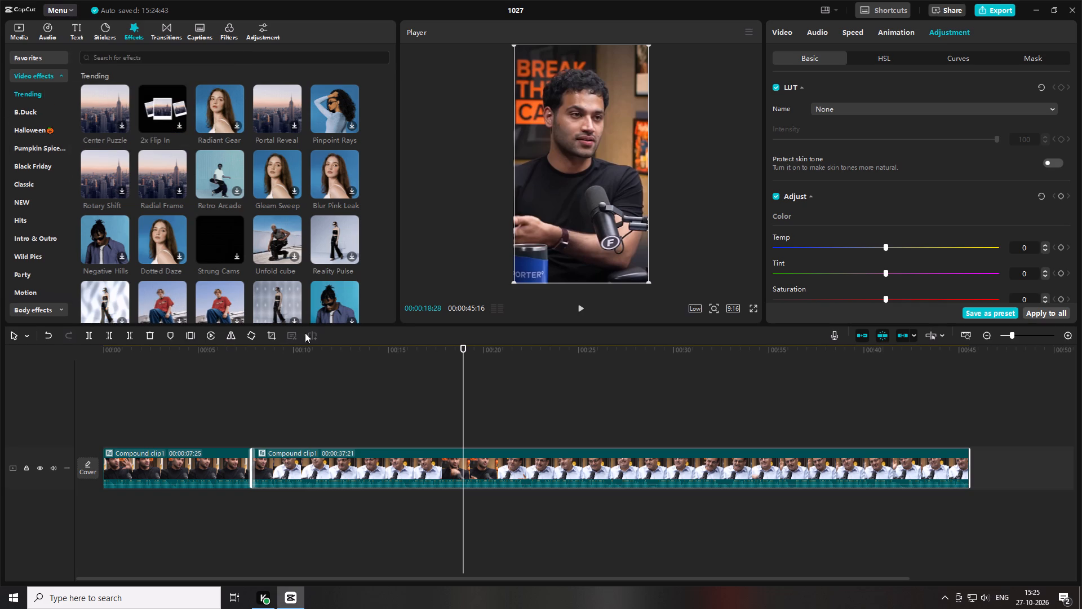
Browse the Trending and B.Duck sticker collections for a suitable finishing touch.
click(80, 25)
click(109, 25)
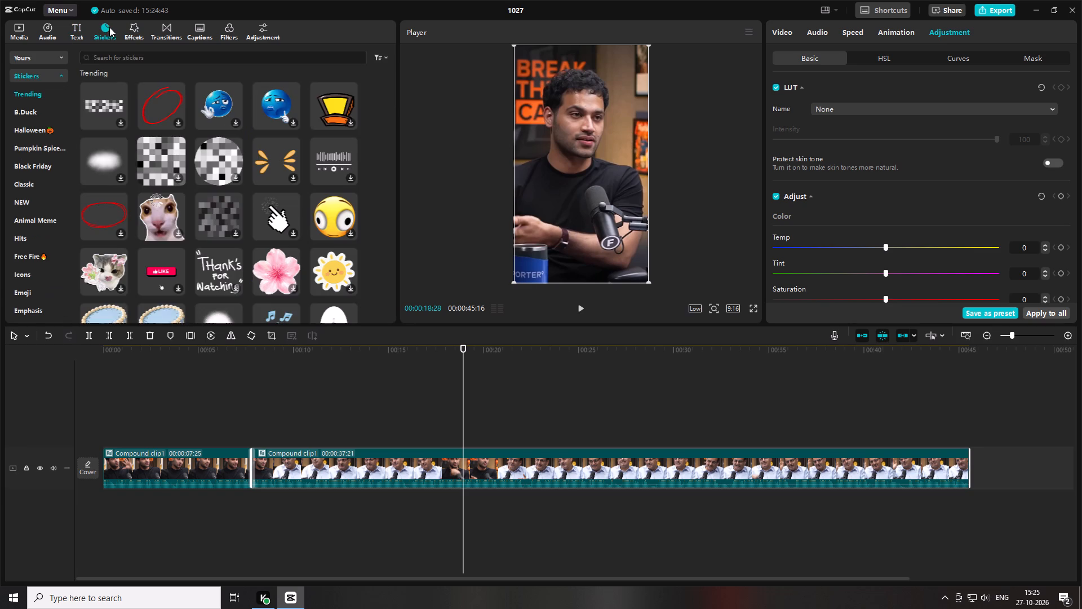
scroll(192, 158, down, 8)
scroll(247, 207, up, 6)
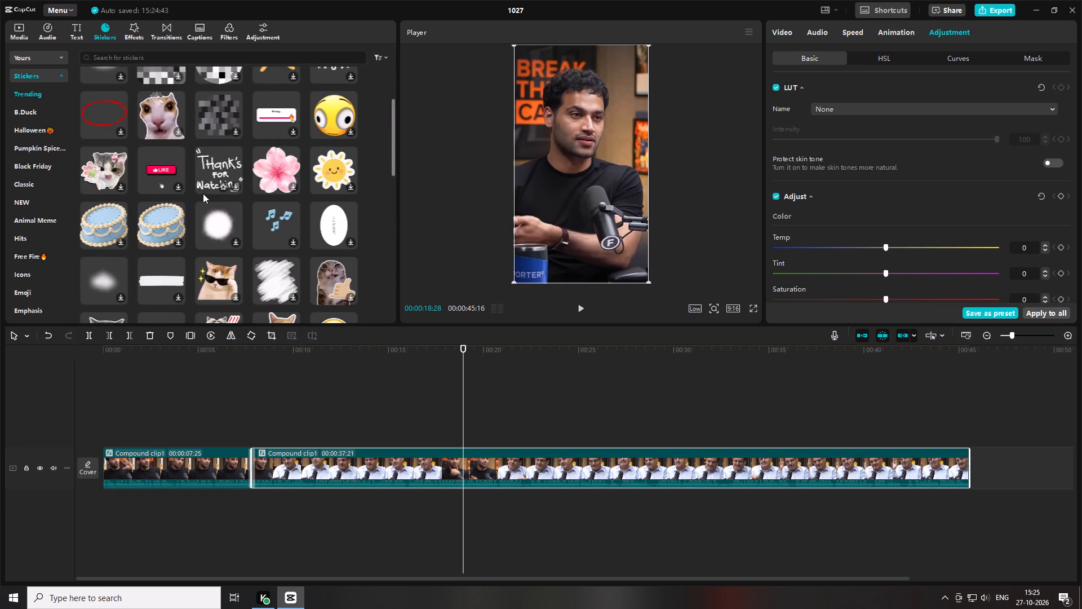
scroll(163, 130, up, 1)
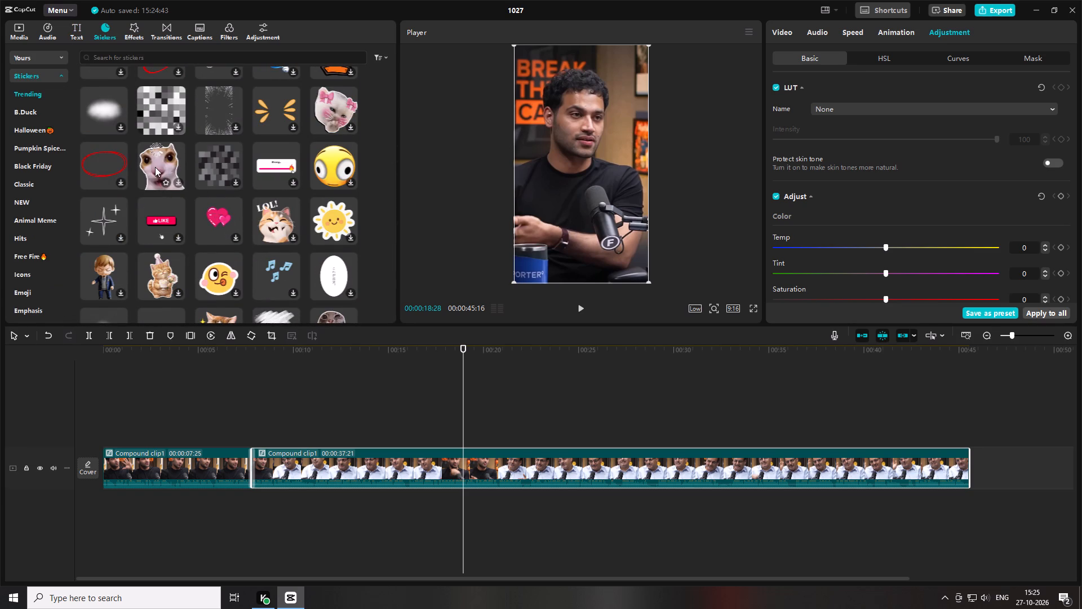
scroll(156, 280, down, 6)
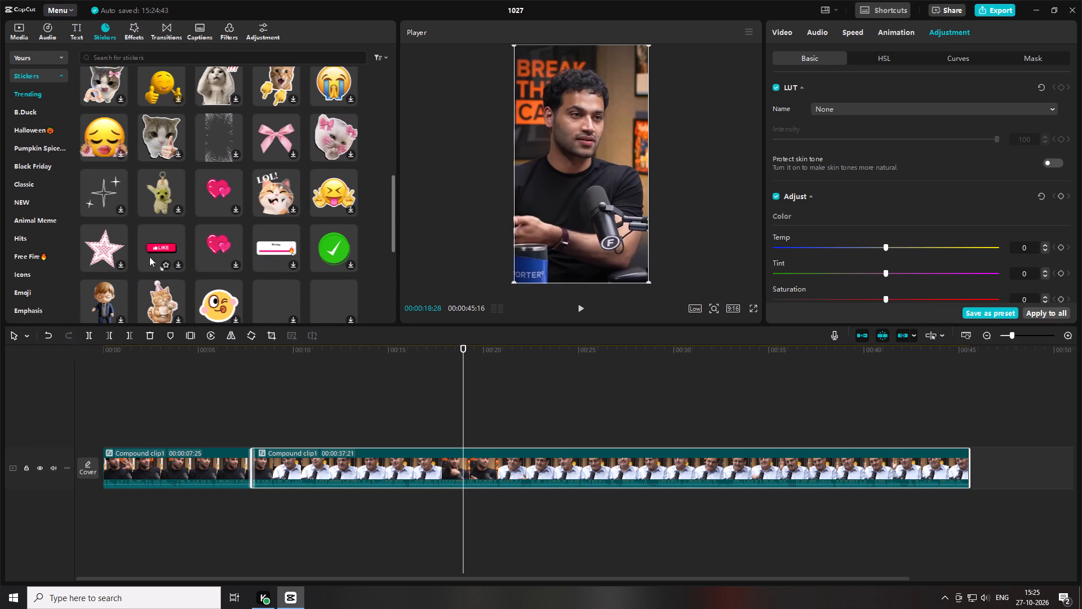
scroll(170, 294, down, 6)
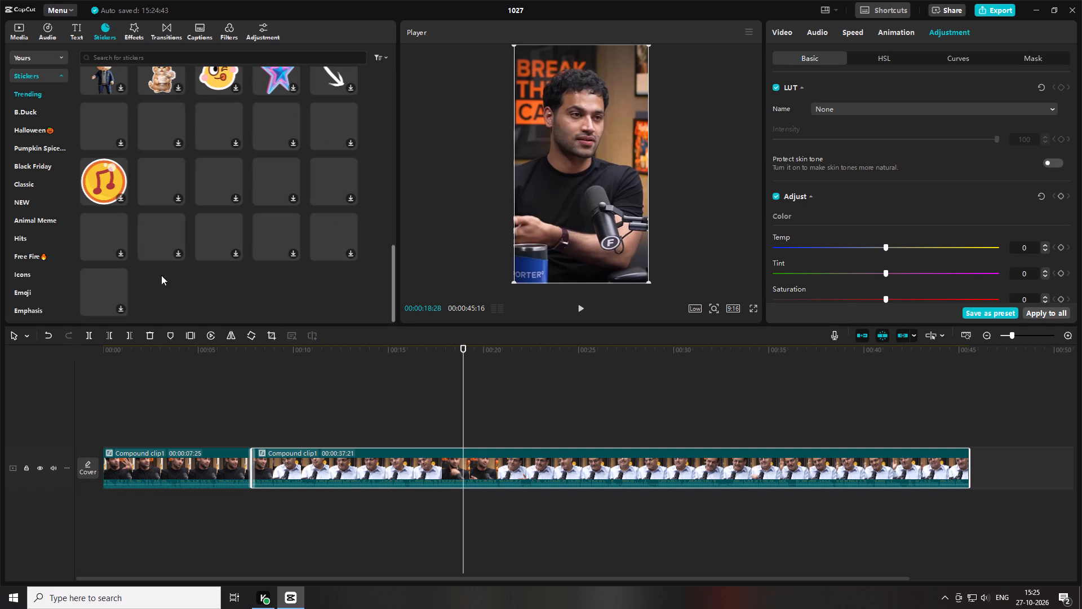
click(41, 121)
click(39, 116)
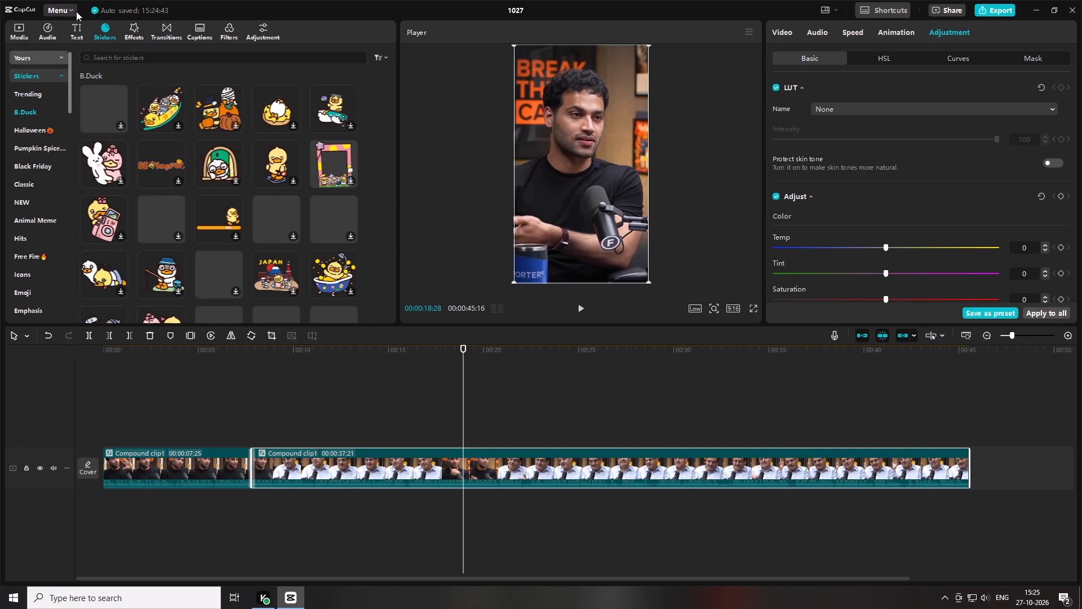
Preview the Click (small button sound) sound effect and open the ASMR sound effects.
click(74, 25)
click(41, 30)
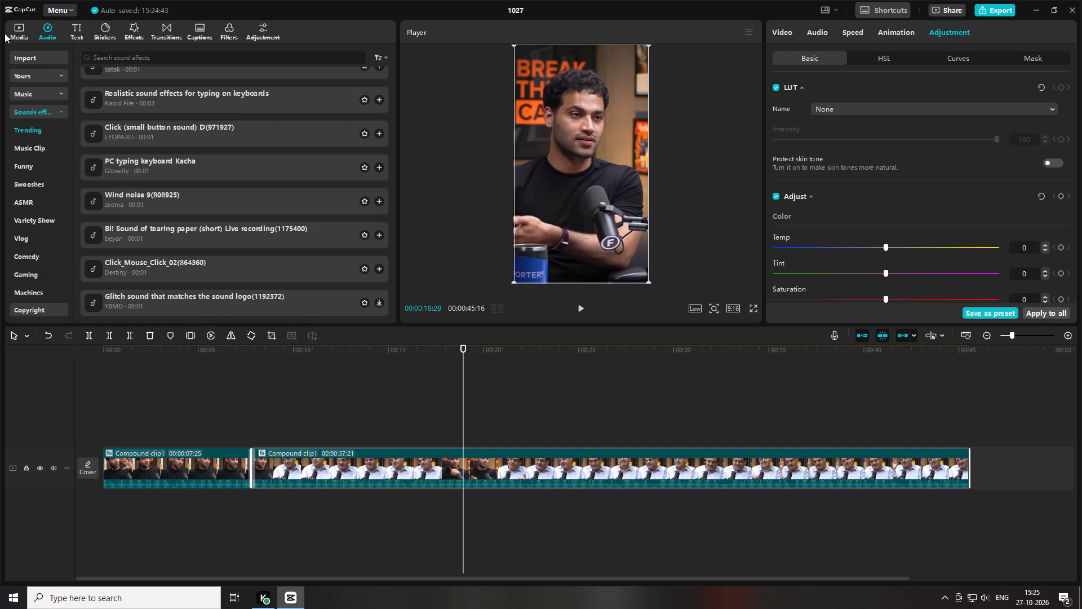
click(124, 144)
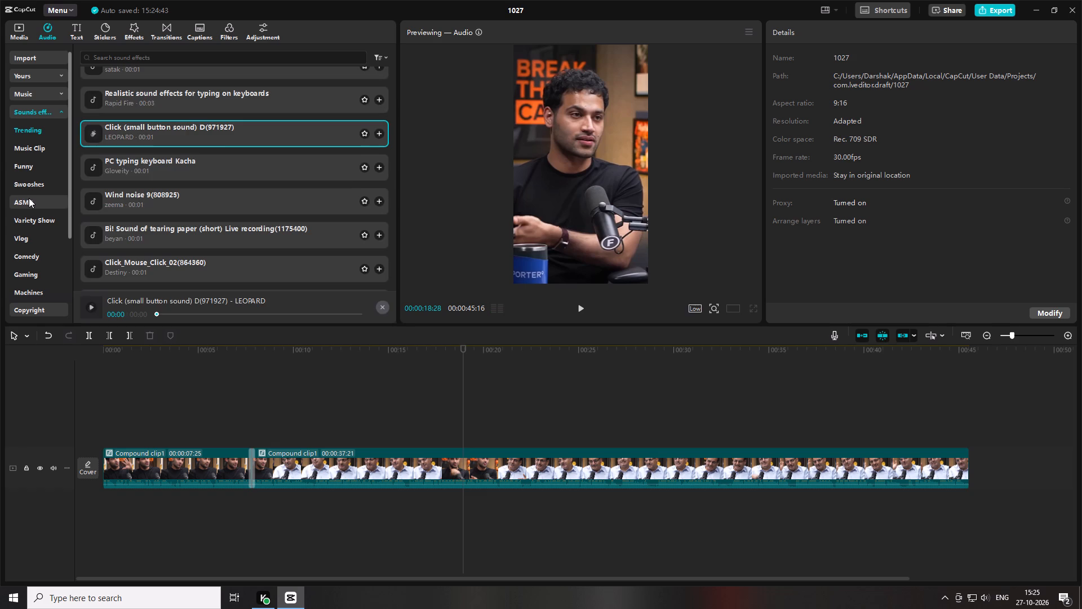
click(28, 198)
Preview the Sunray Flare transition and look through the rest of the sunlight transition search results.
click(158, 31)
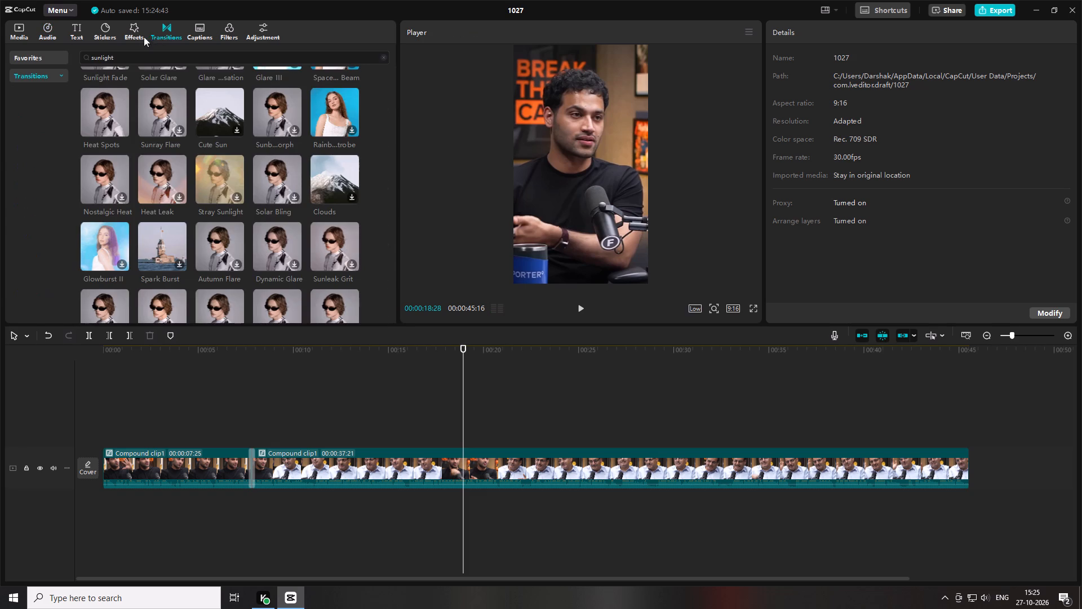
click(154, 122)
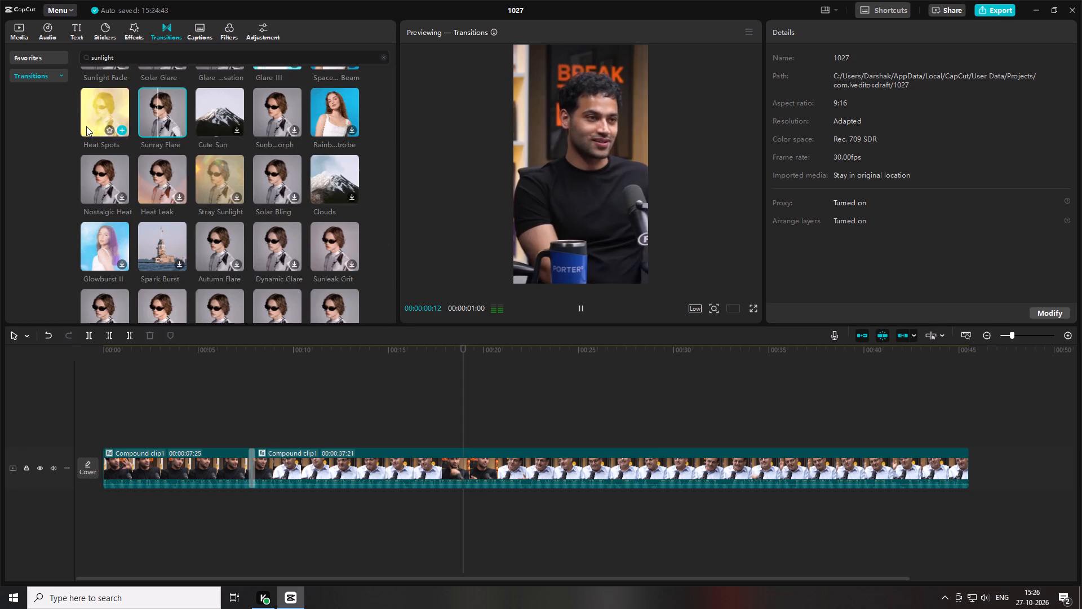
drag(97, 140, 229, 320)
click(584, 314)
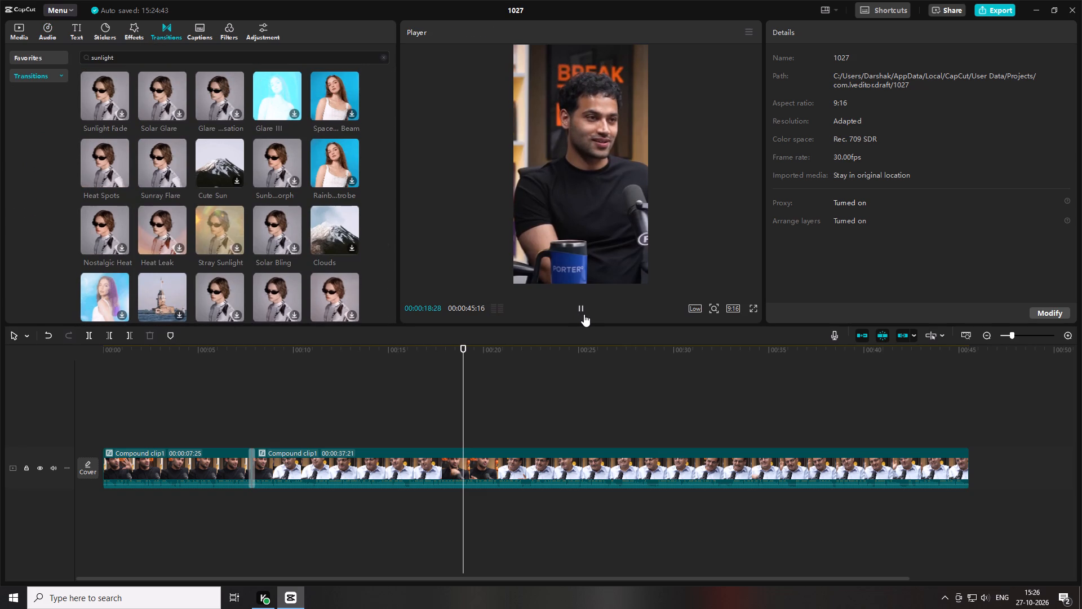
click(584, 314)
scroll(166, 242, down, 9)
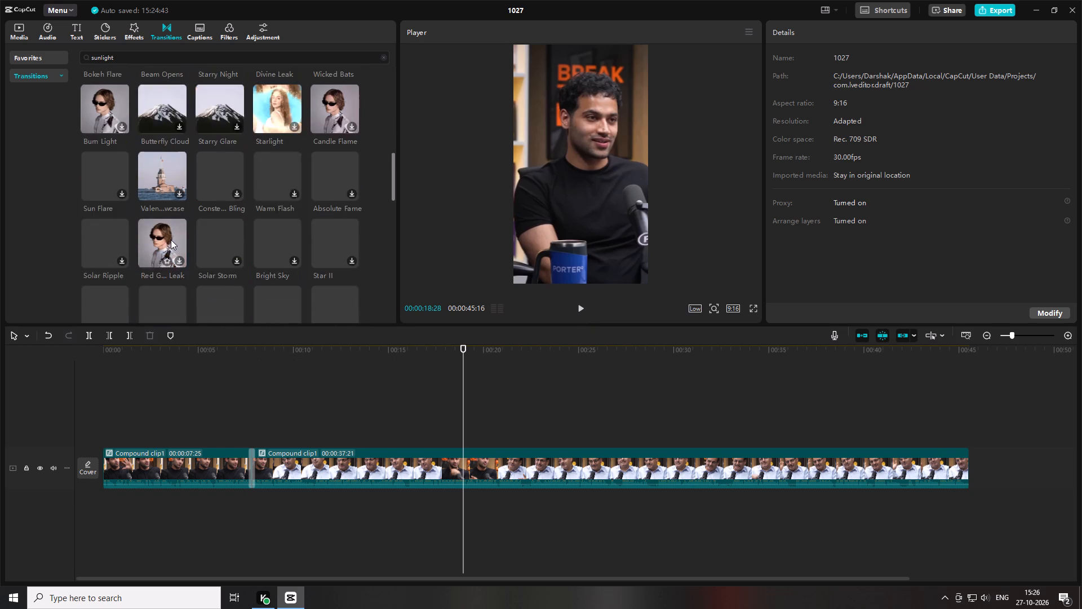
scroll(178, 235, down, 16)
scroll(194, 223, down, 8)
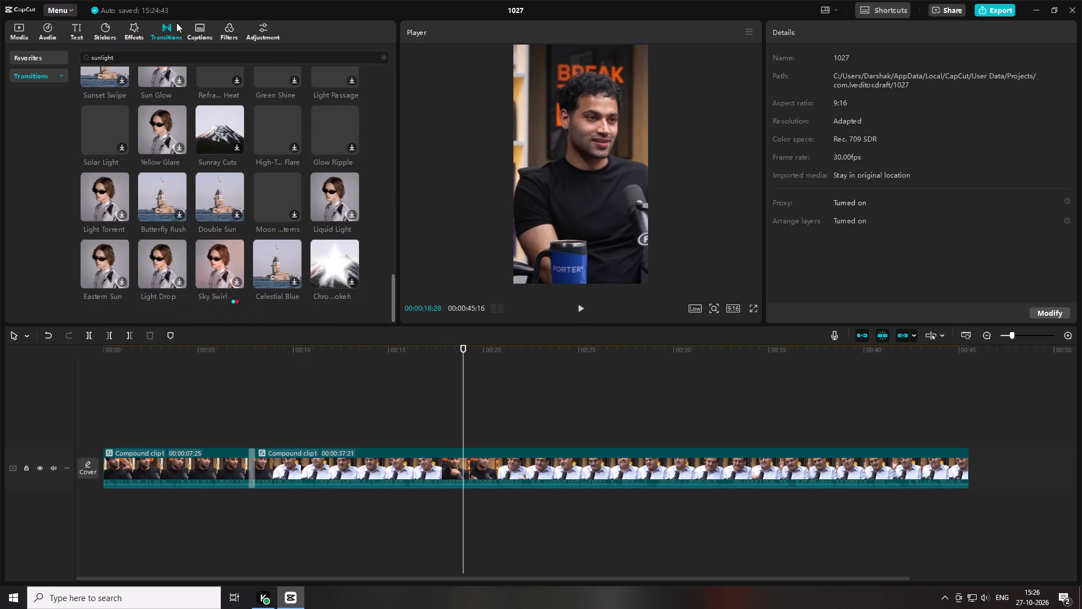
Browse the Trending video effects.
click(133, 28)
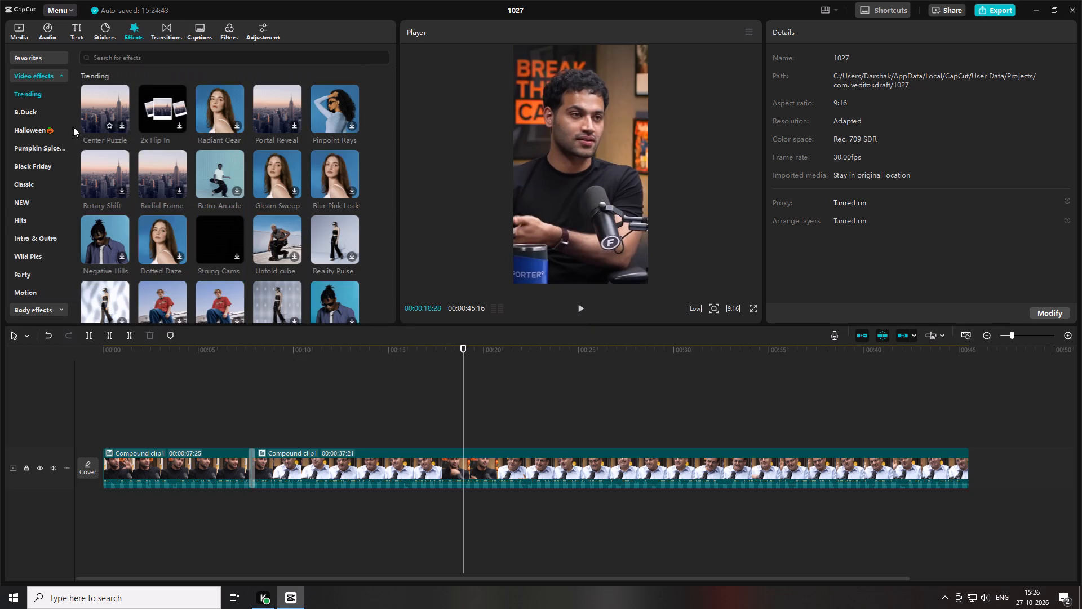
scroll(147, 152, down, 9)
scroll(299, 205, down, 8)
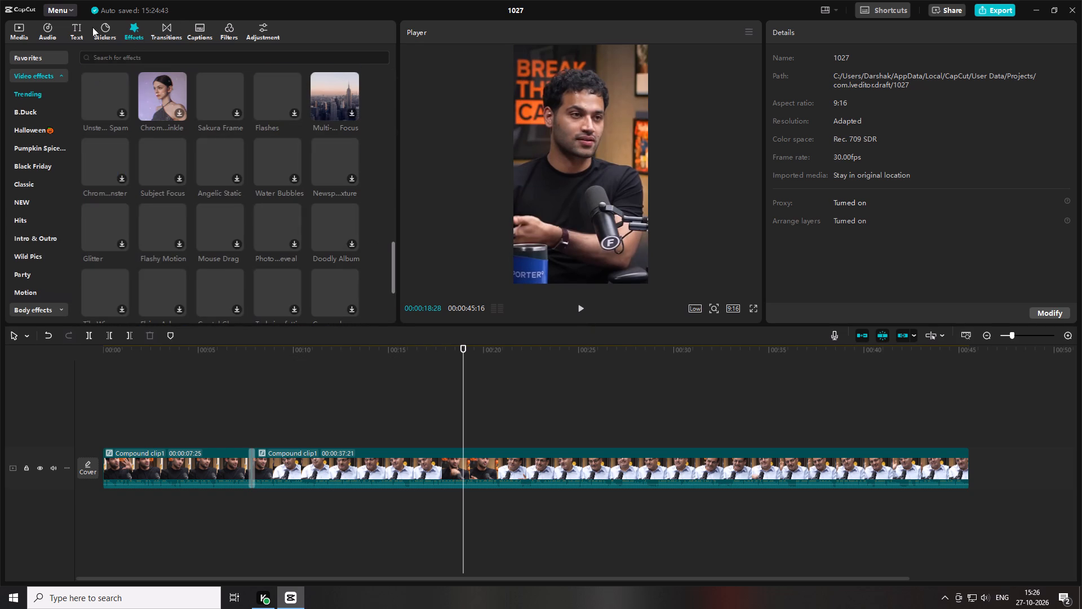
Look through the auto captions options and the Trending, B.Duck, Classic and NEW text templates for a suitable title.
click(97, 28)
click(70, 29)
click(36, 33)
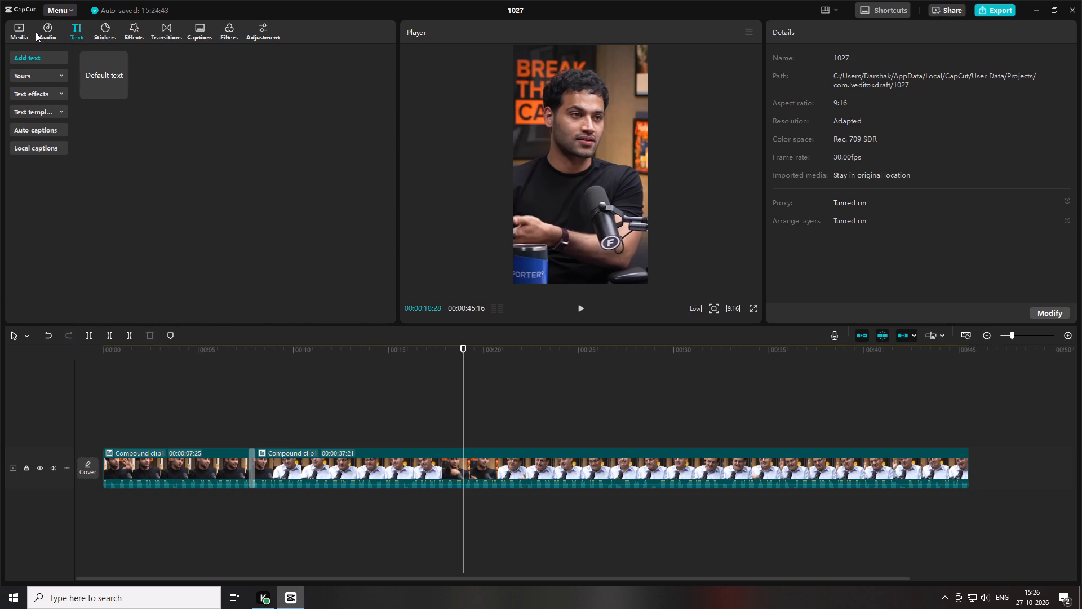
click(45, 135)
click(41, 153)
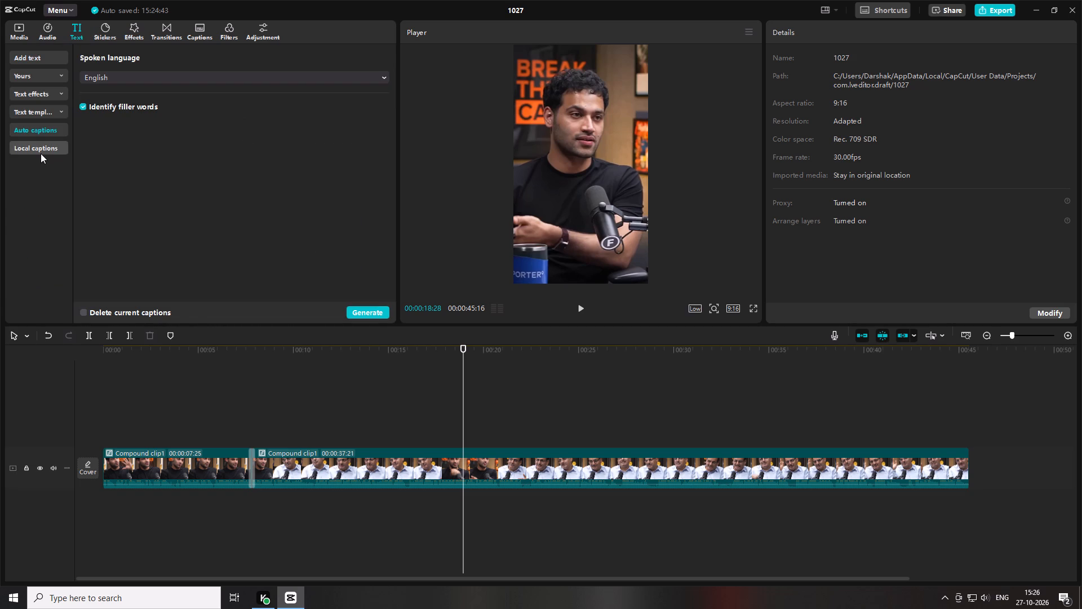
click(47, 112)
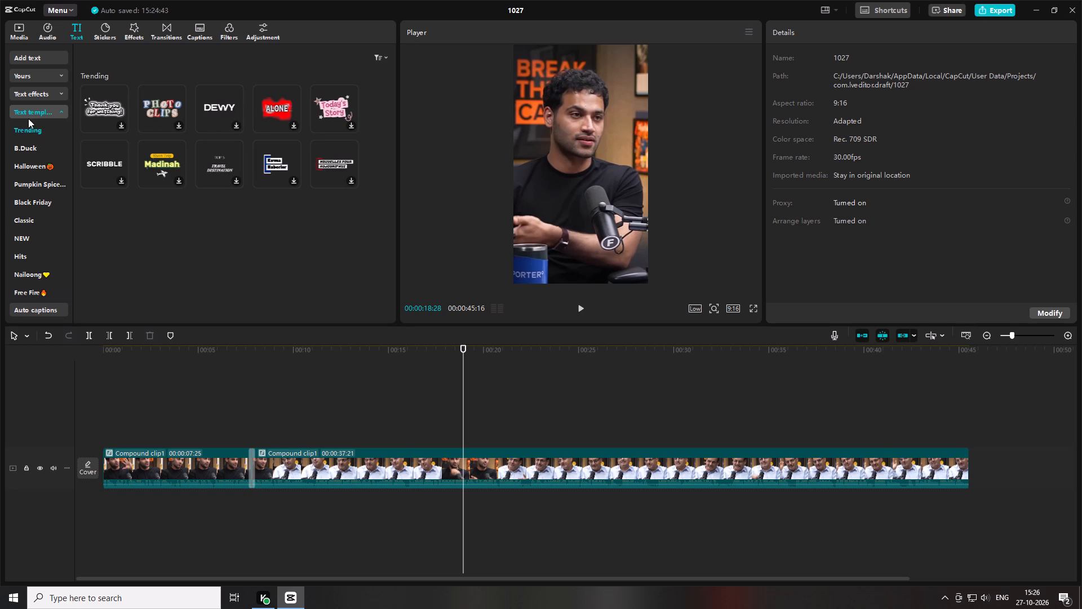
click(36, 135)
click(36, 143)
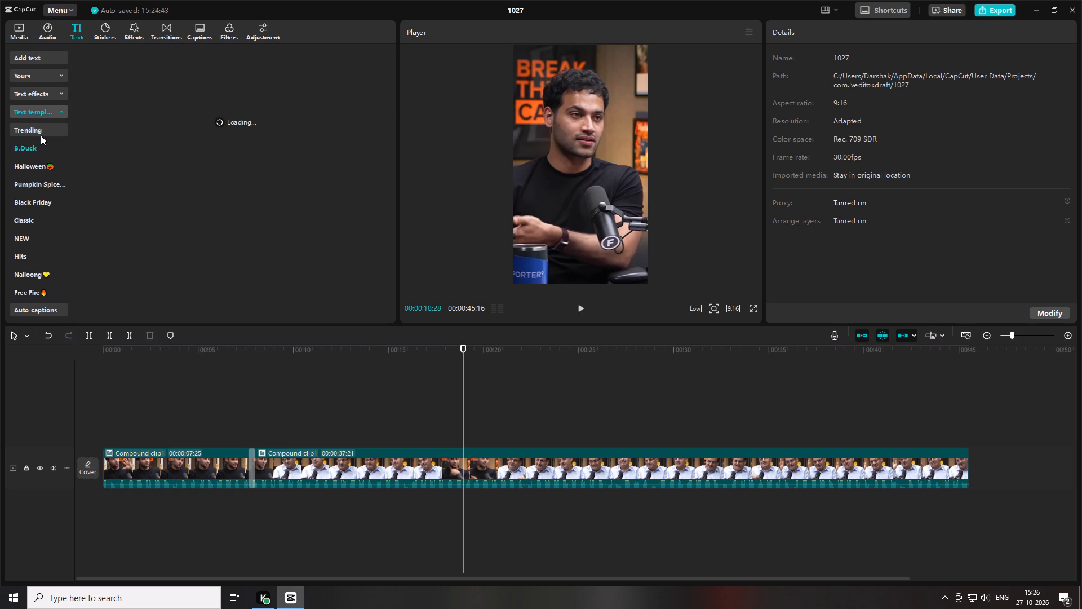
click(37, 144)
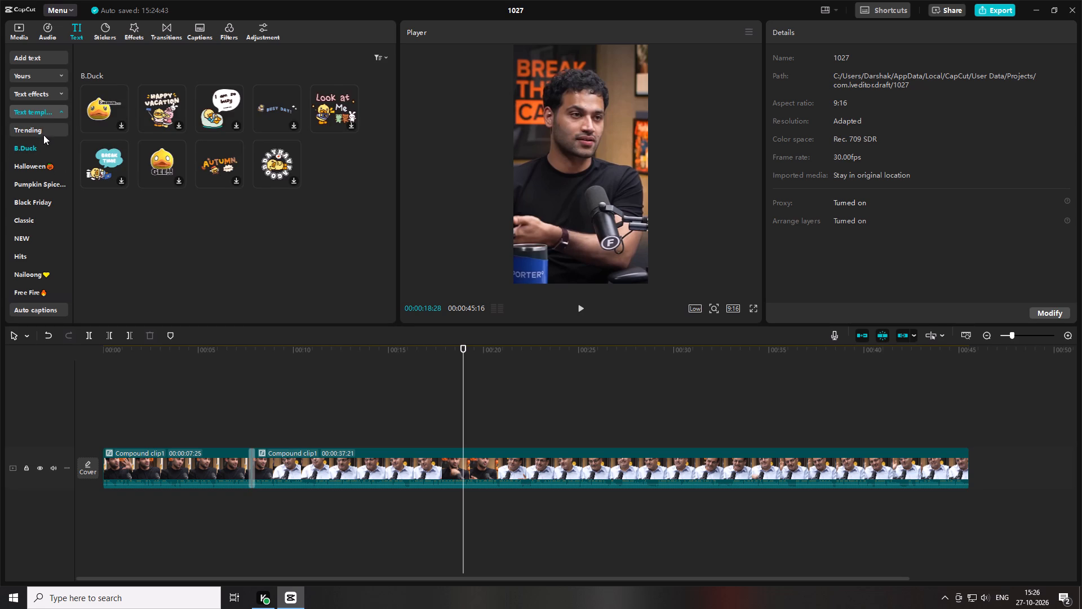
click(42, 135)
click(48, 116)
click(48, 116)
click(41, 145)
click(35, 155)
click(47, 227)
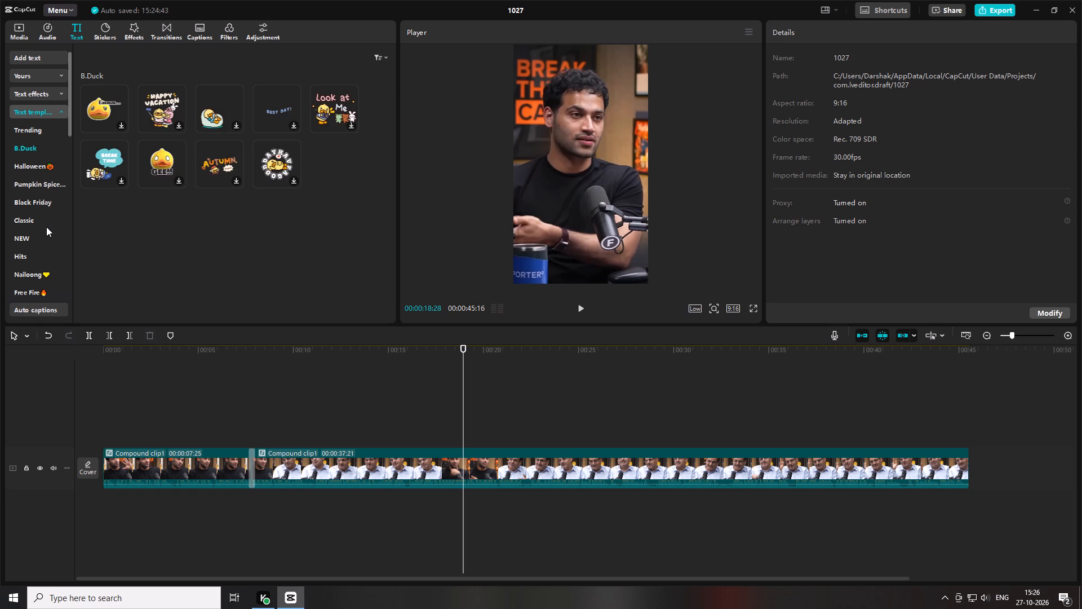
click(46, 222)
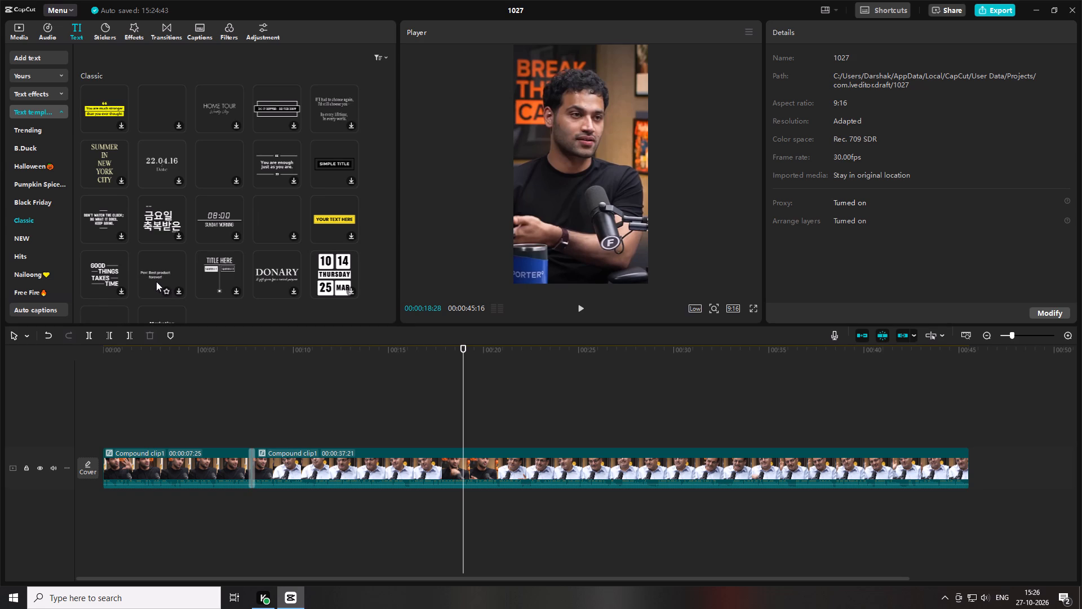
scroll(129, 262, down, 7)
scroll(185, 235, down, 8)
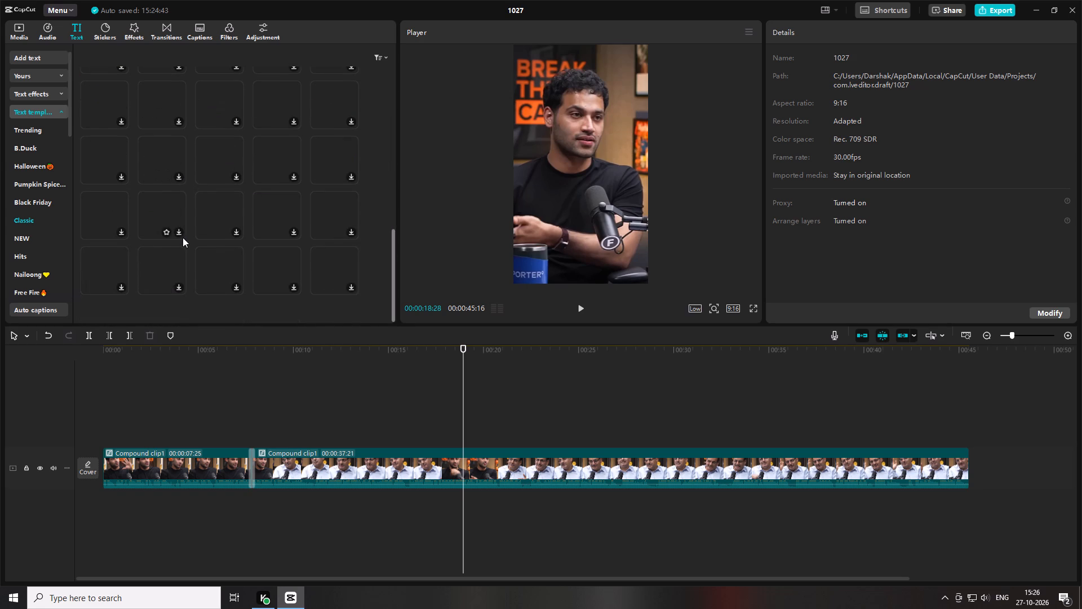
scroll(292, 175, up, 1)
scroll(259, 174, down, 6)
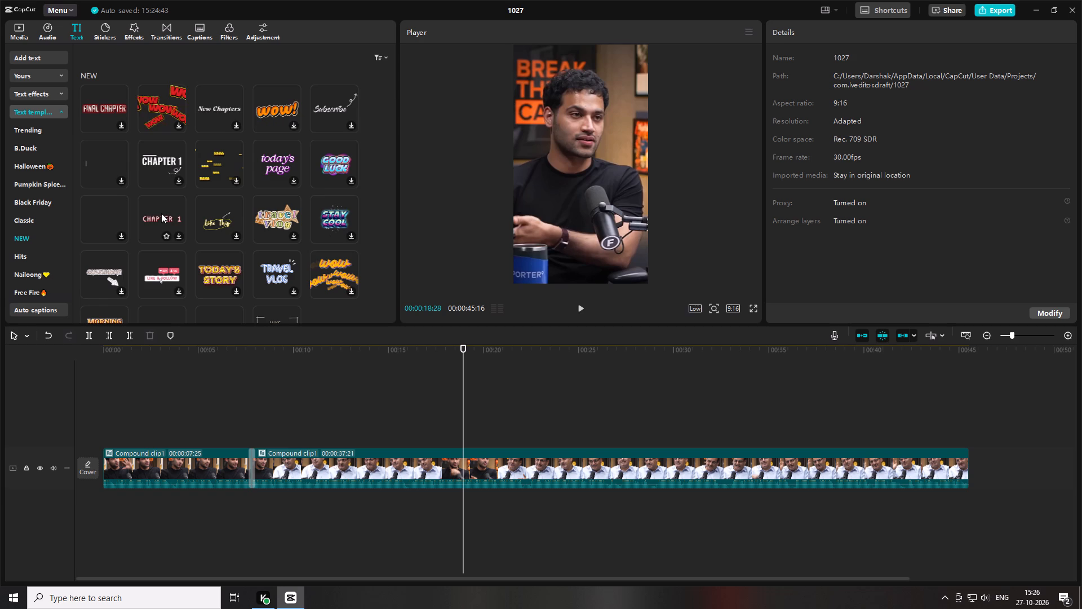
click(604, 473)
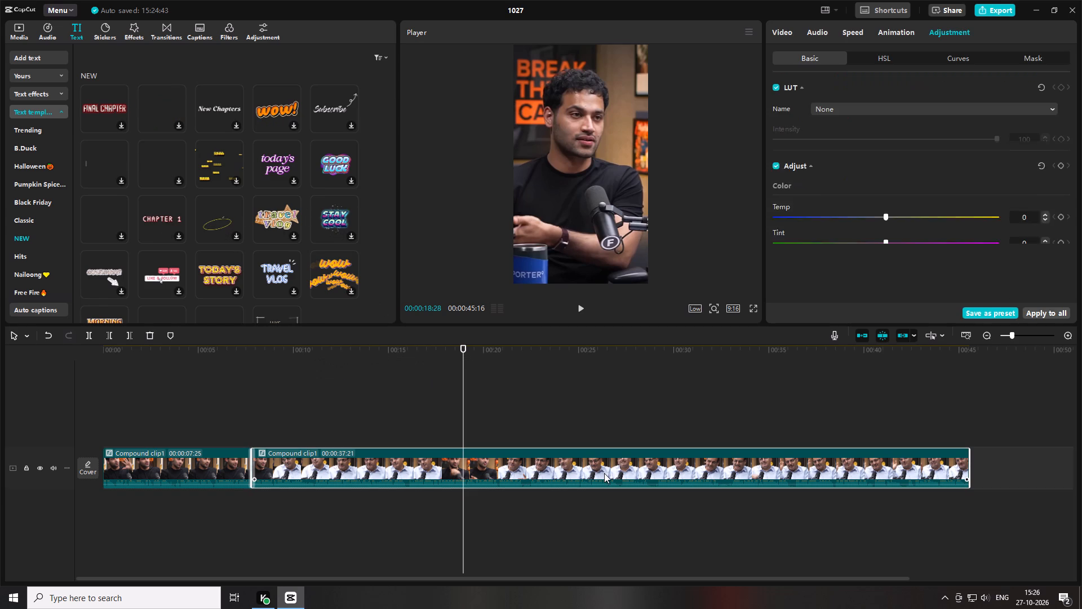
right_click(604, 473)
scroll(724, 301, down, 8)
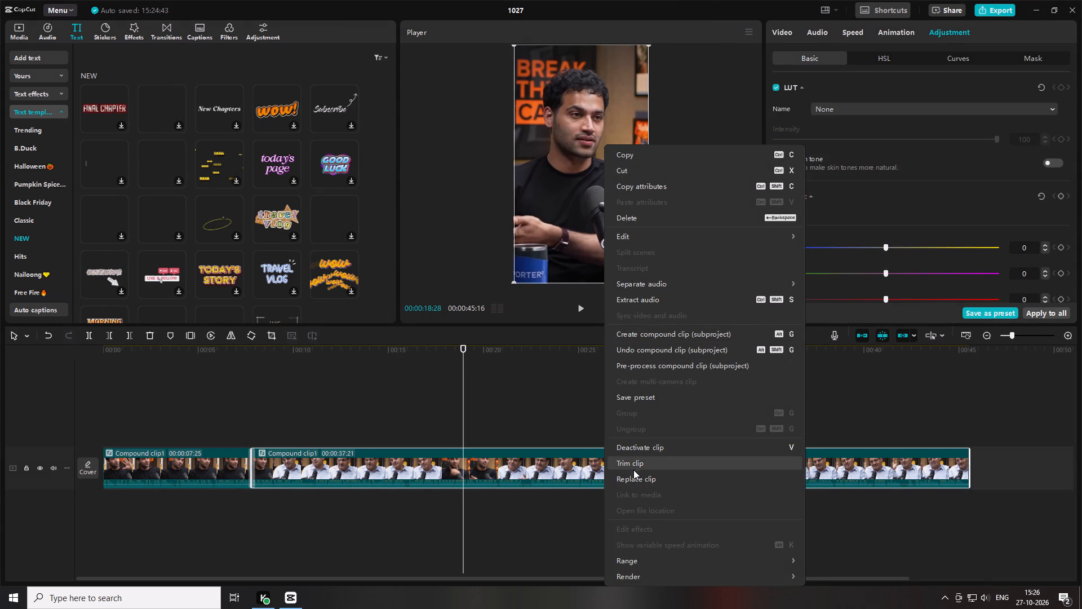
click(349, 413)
Browse the Free Fire and Icons text template categories for a suitable title.
scroll(21, 262, down, 7)
scroll(41, 219, up, 4)
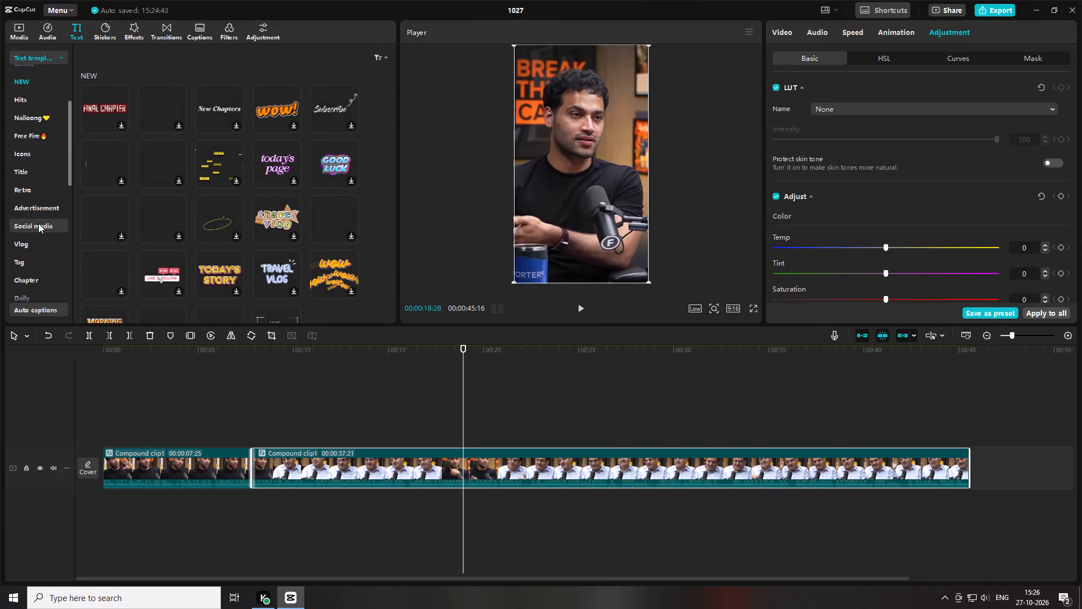
click(40, 133)
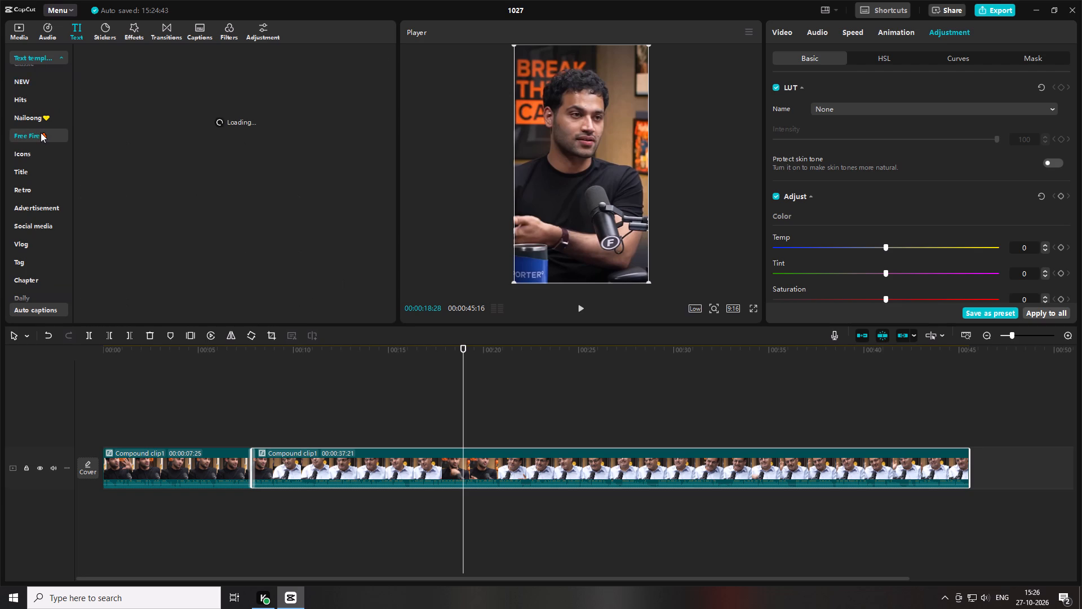
drag(274, 129, 277, 122)
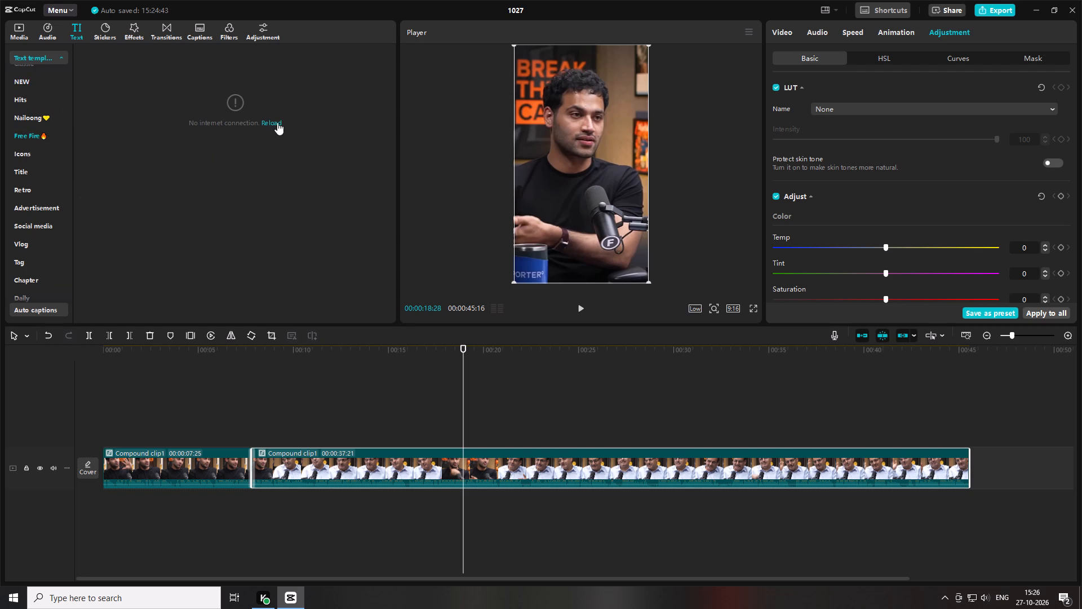
drag(277, 122, 277, 123)
triple_click(278, 118)
click(38, 156)
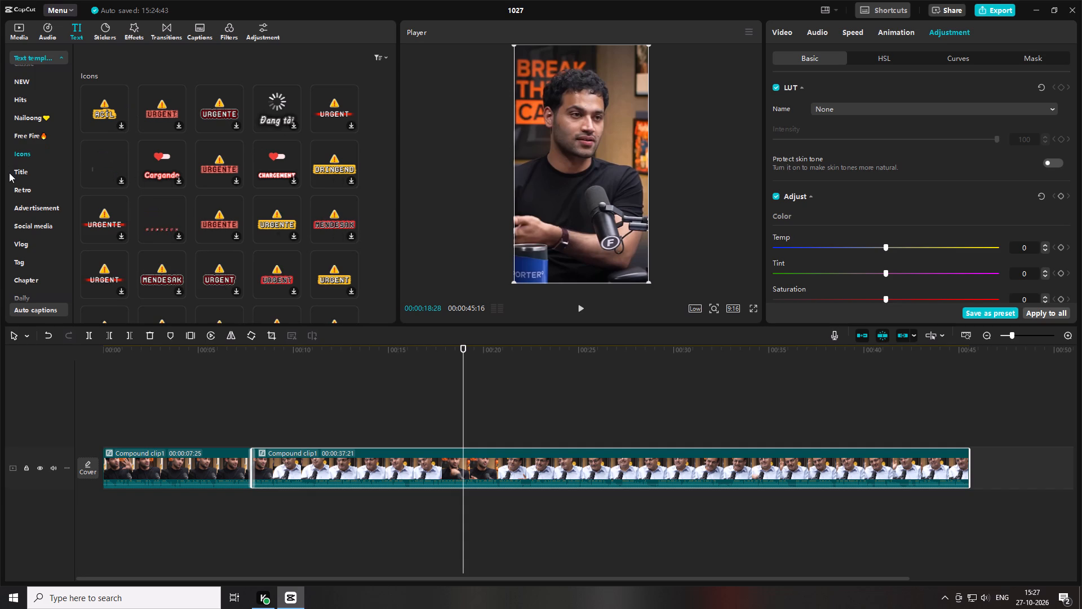
scroll(241, 180, down, 8)
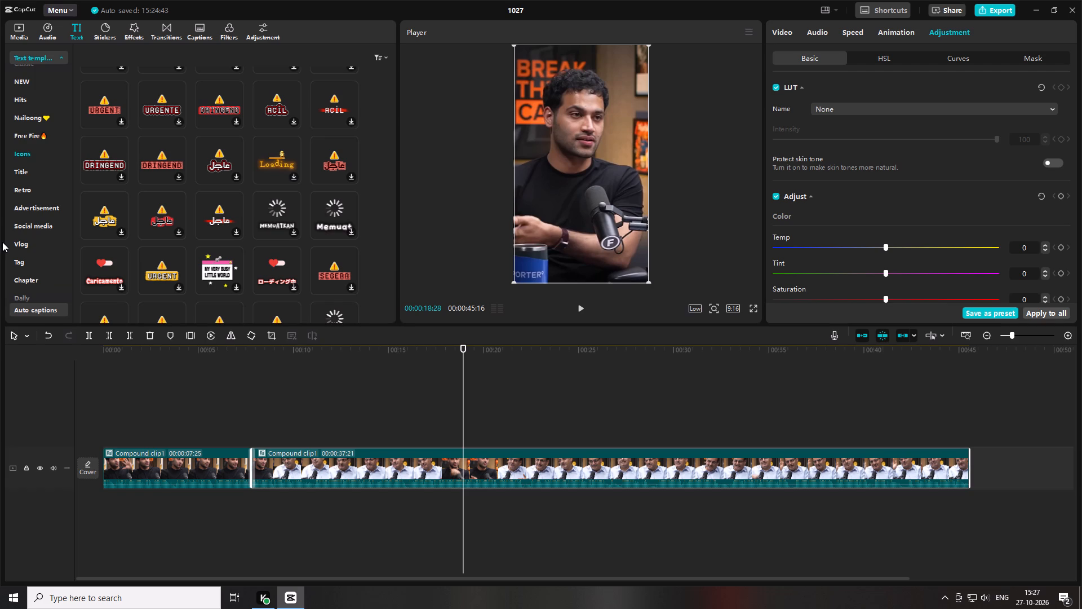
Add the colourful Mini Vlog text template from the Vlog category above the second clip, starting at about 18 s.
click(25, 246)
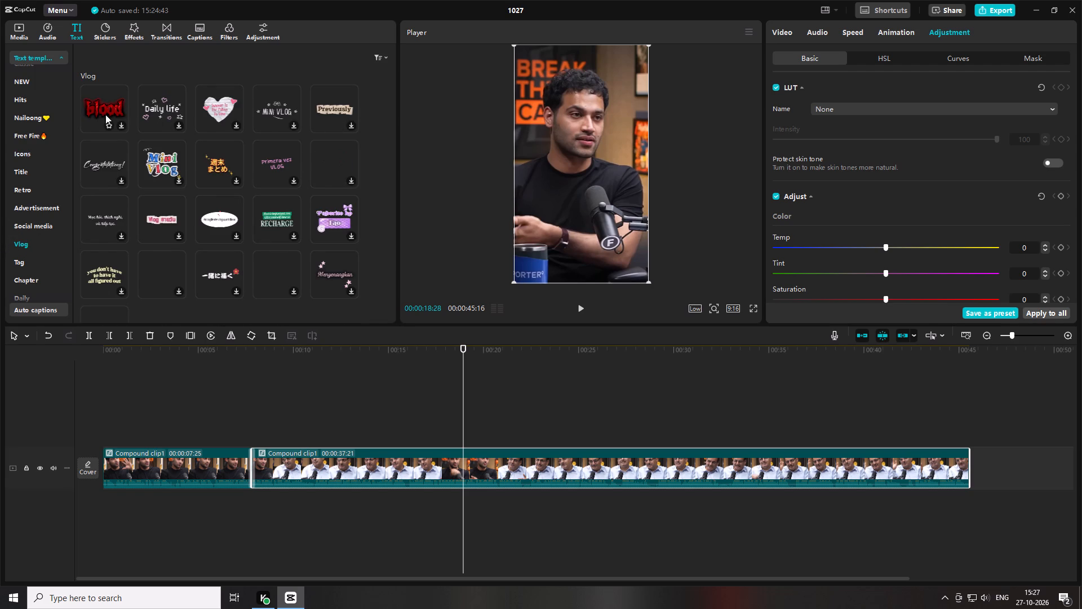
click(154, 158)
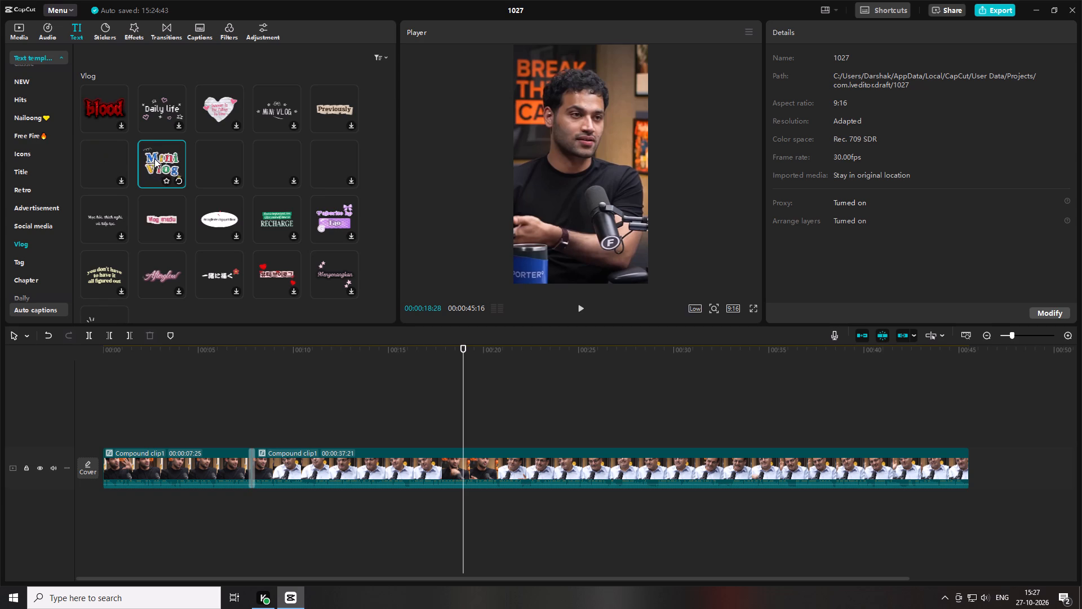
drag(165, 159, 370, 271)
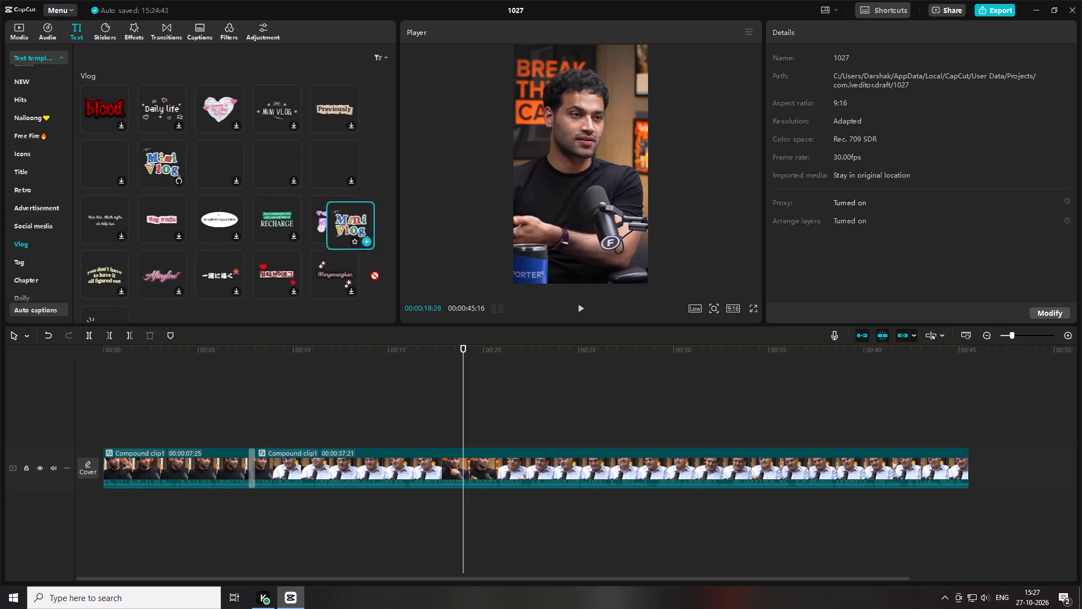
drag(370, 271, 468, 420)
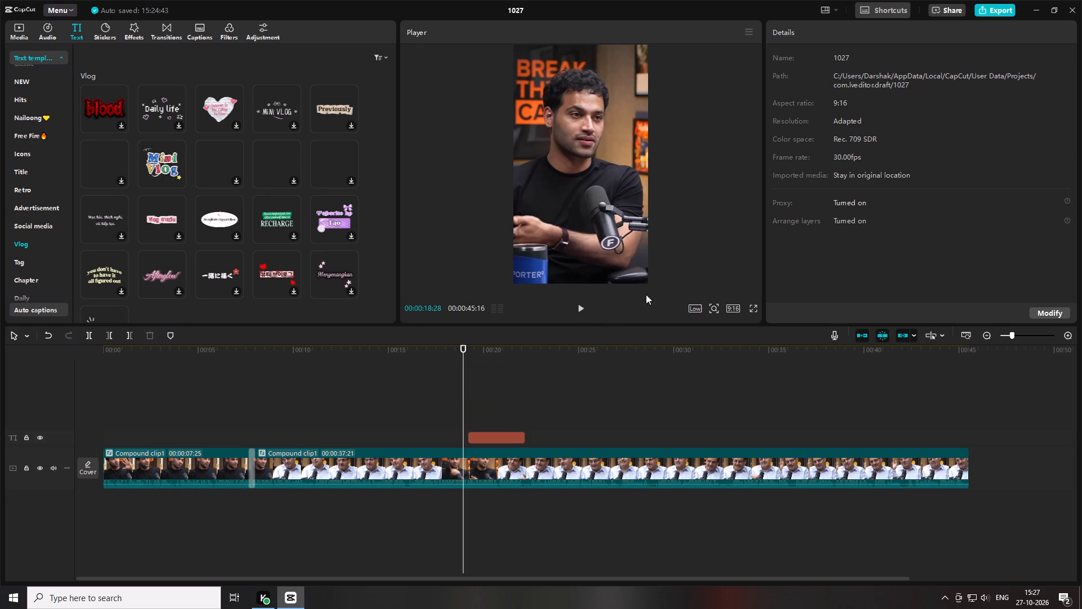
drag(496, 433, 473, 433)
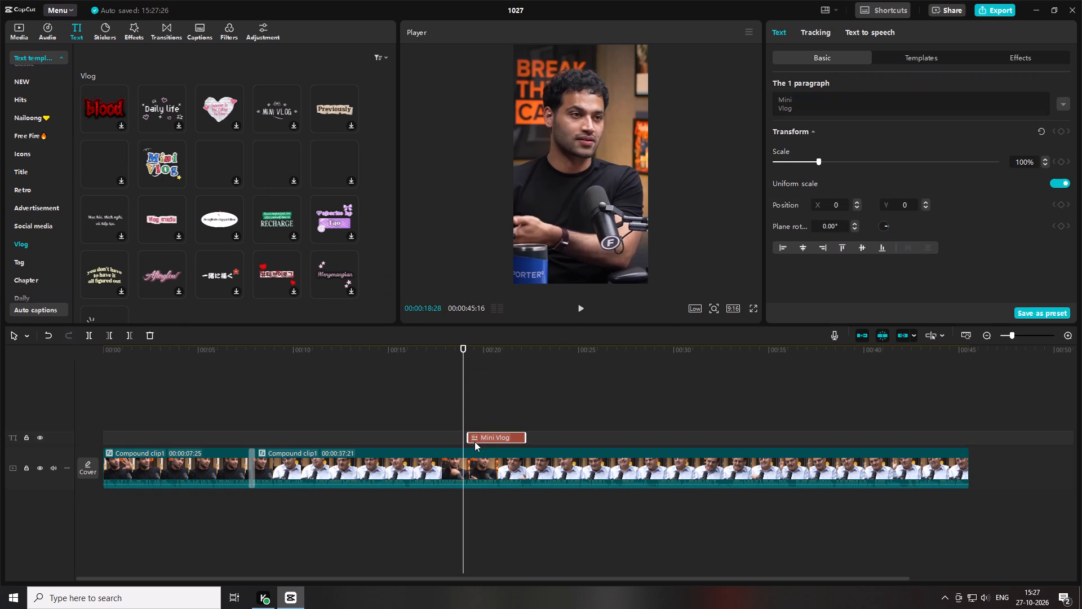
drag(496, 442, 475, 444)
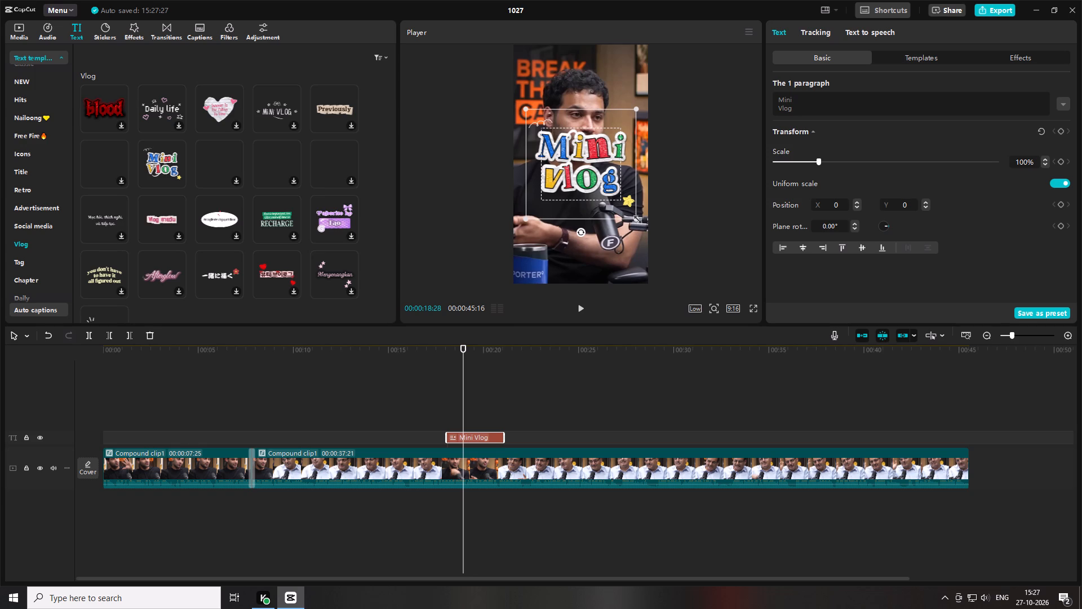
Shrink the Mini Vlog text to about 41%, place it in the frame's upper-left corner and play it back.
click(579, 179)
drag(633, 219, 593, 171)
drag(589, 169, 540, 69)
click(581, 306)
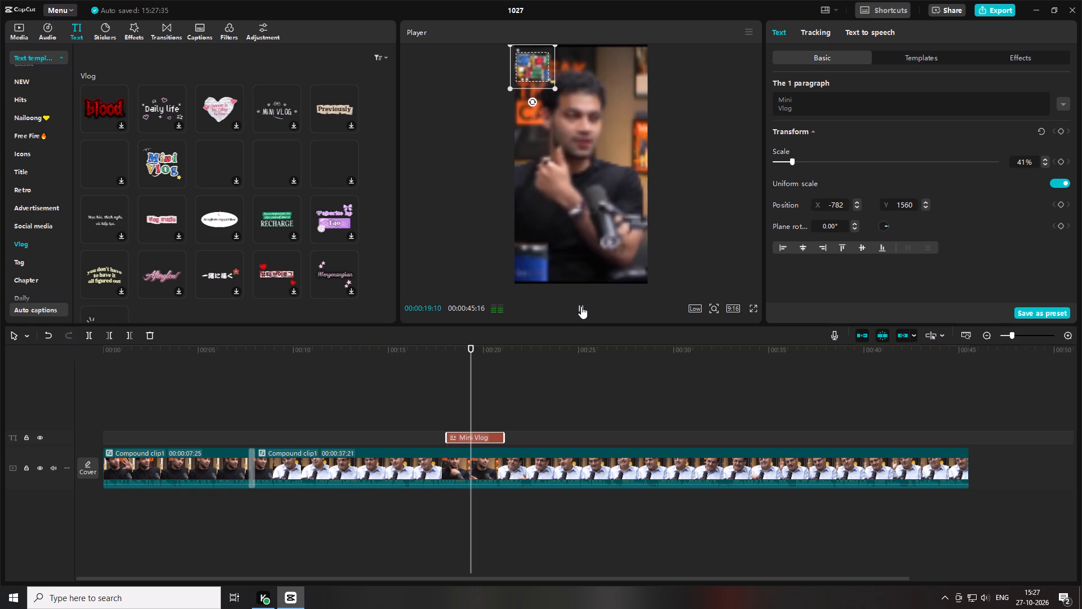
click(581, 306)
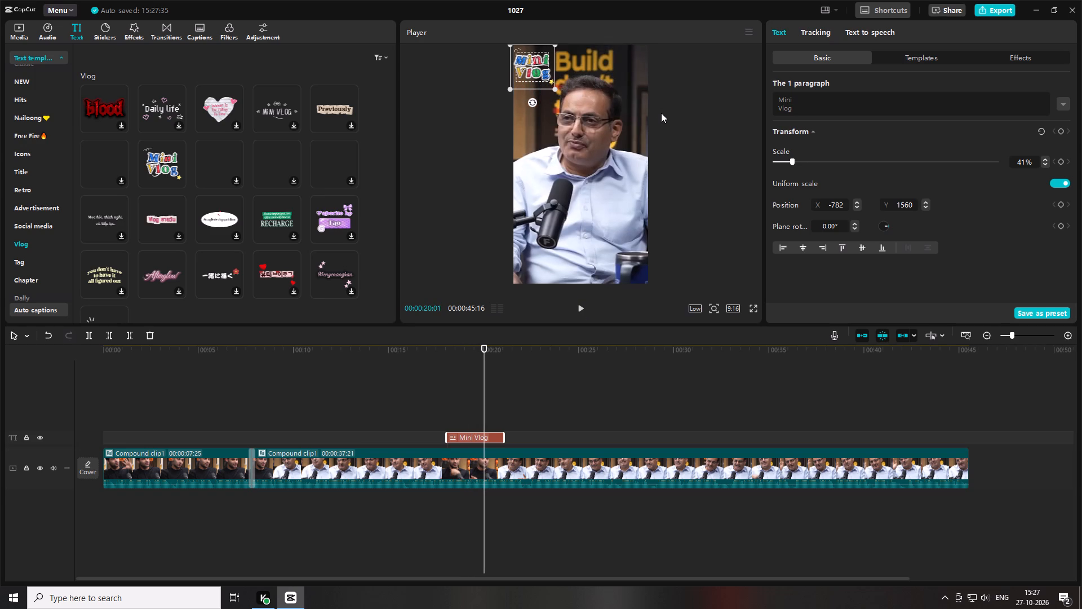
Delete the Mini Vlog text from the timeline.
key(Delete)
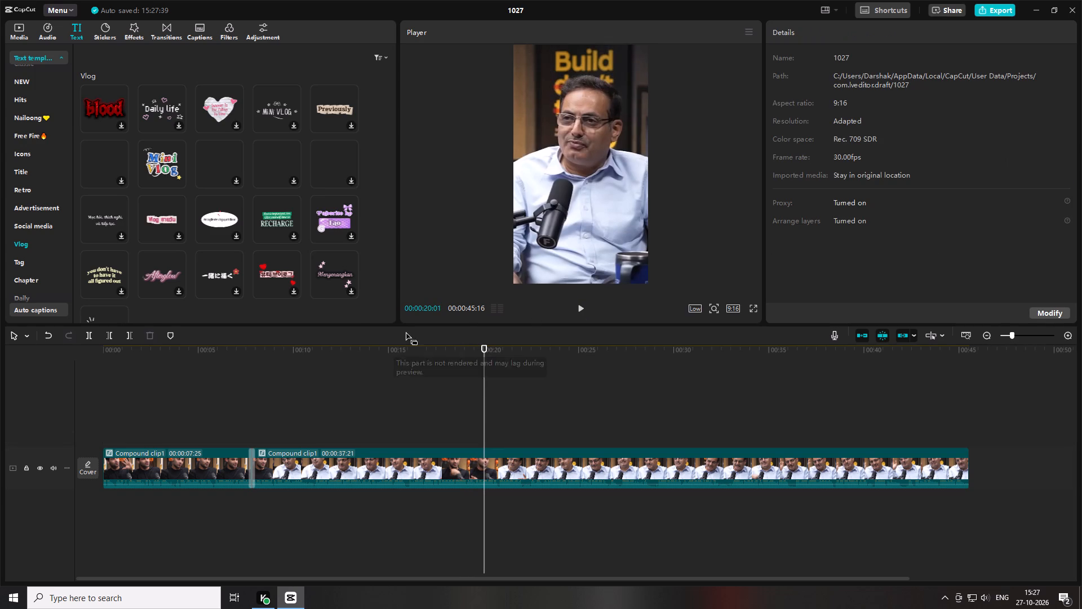
Add the bold single-line THE END template from the Outro category above the second clip at about 20 s and preview it.
scroll(133, 224, down, 9)
scroll(28, 275, down, 9)
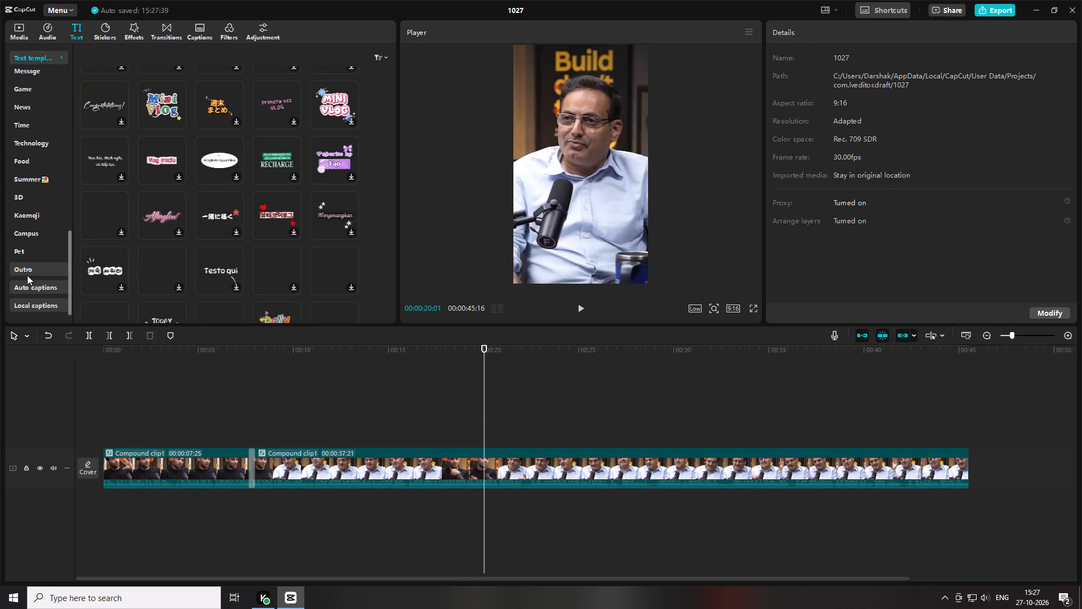
click(28, 274)
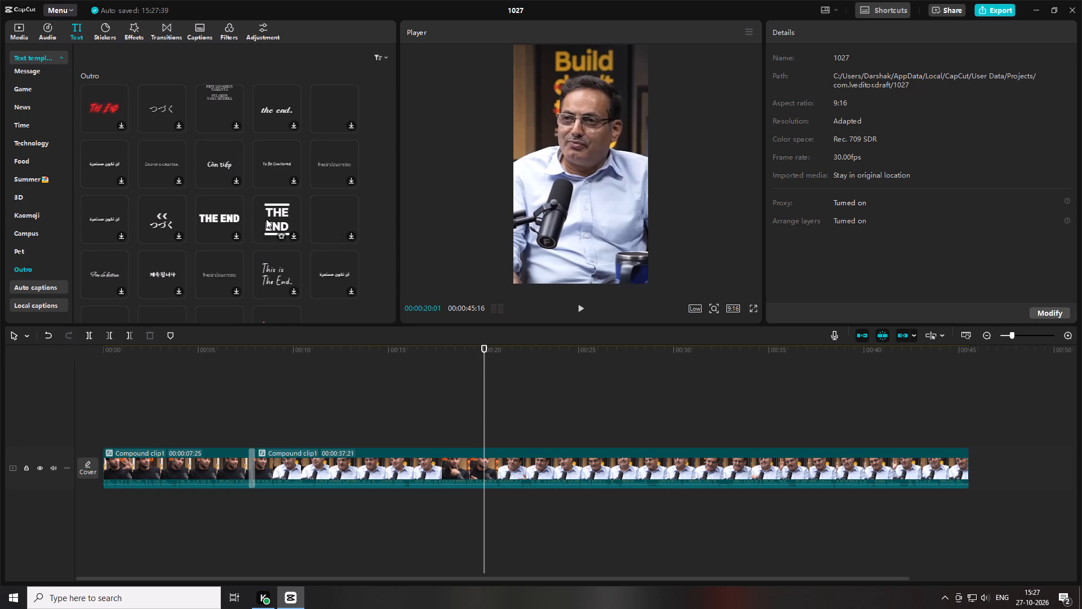
click(220, 210)
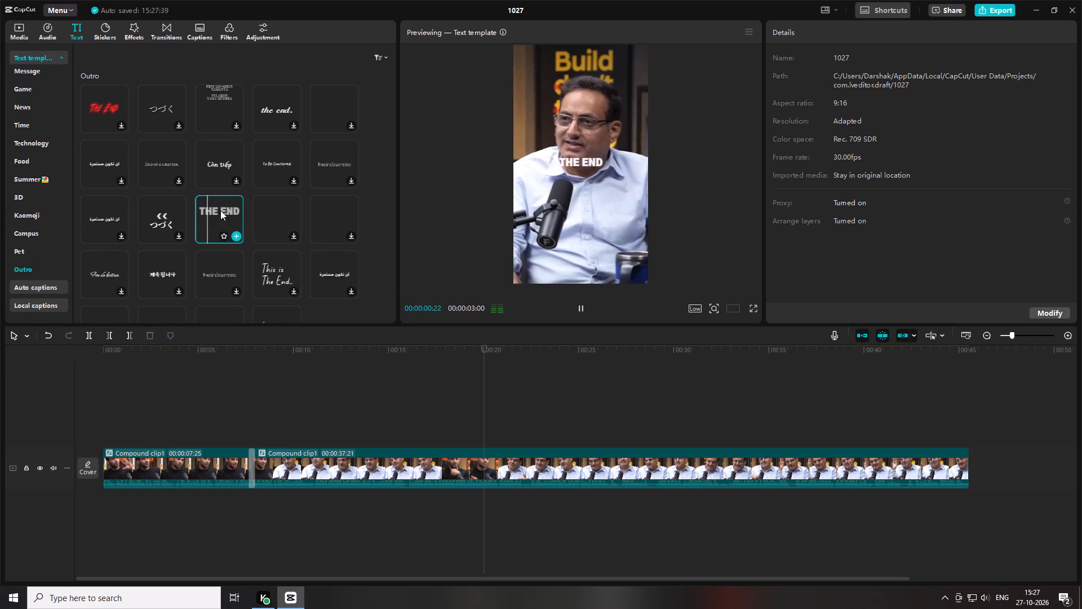
drag(219, 224, 290, 247)
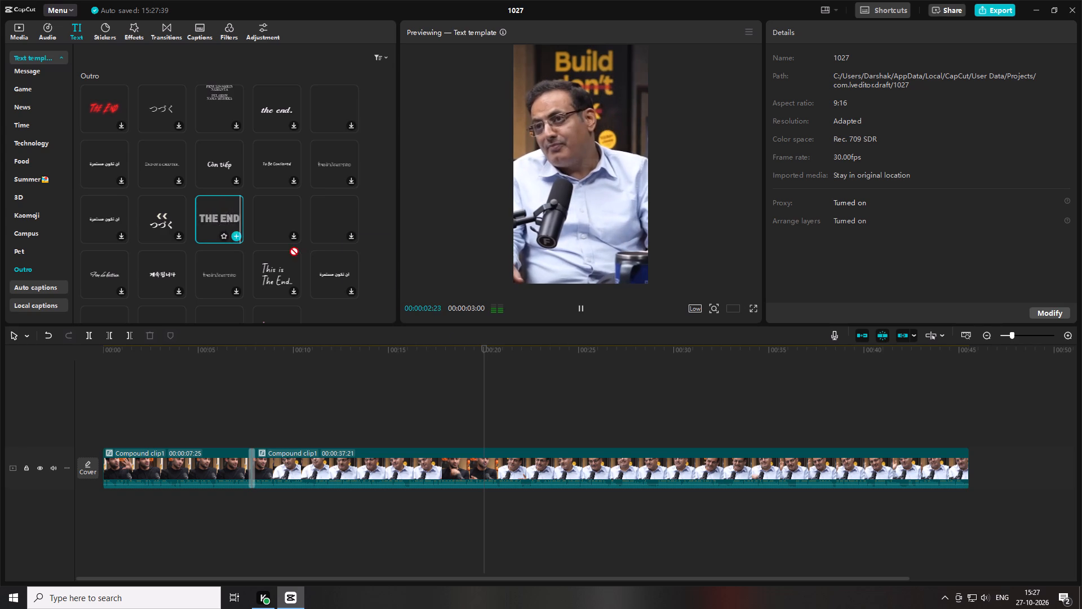
drag(290, 247, 484, 434)
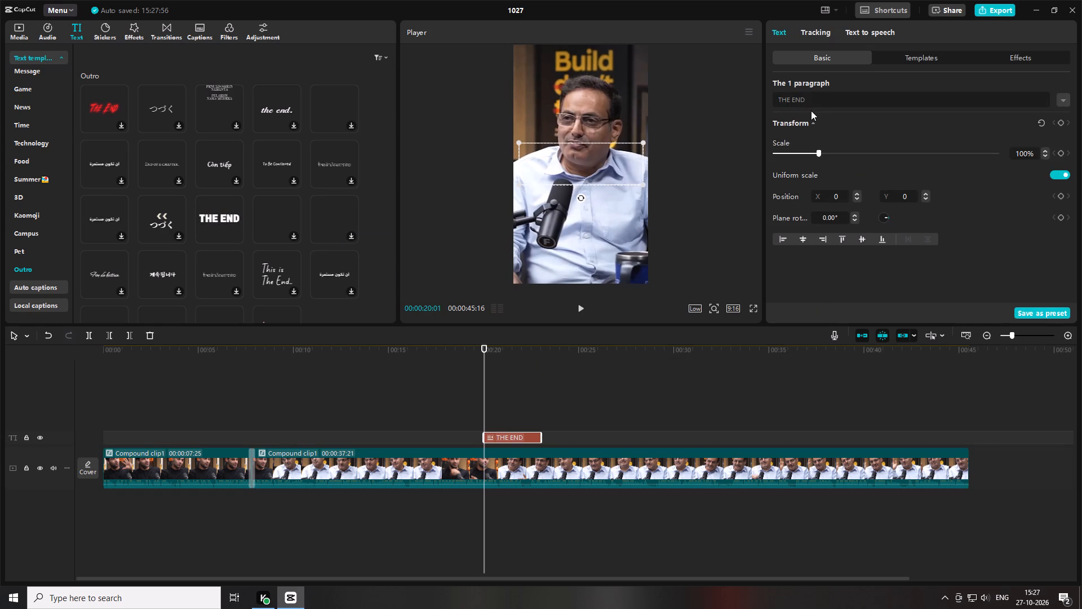
click(573, 311)
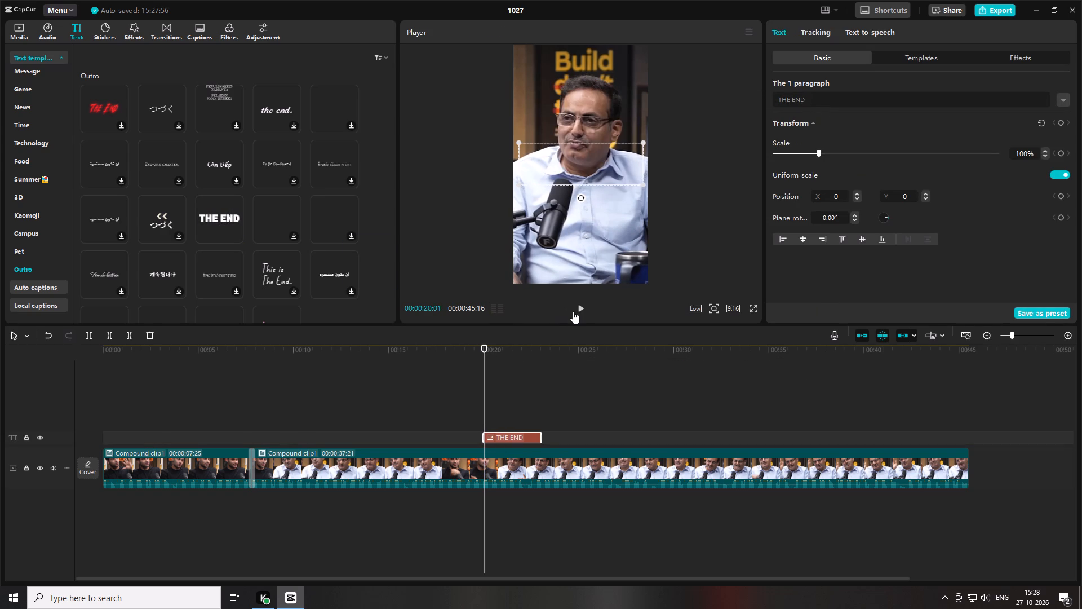
click(579, 312)
click(579, 312)
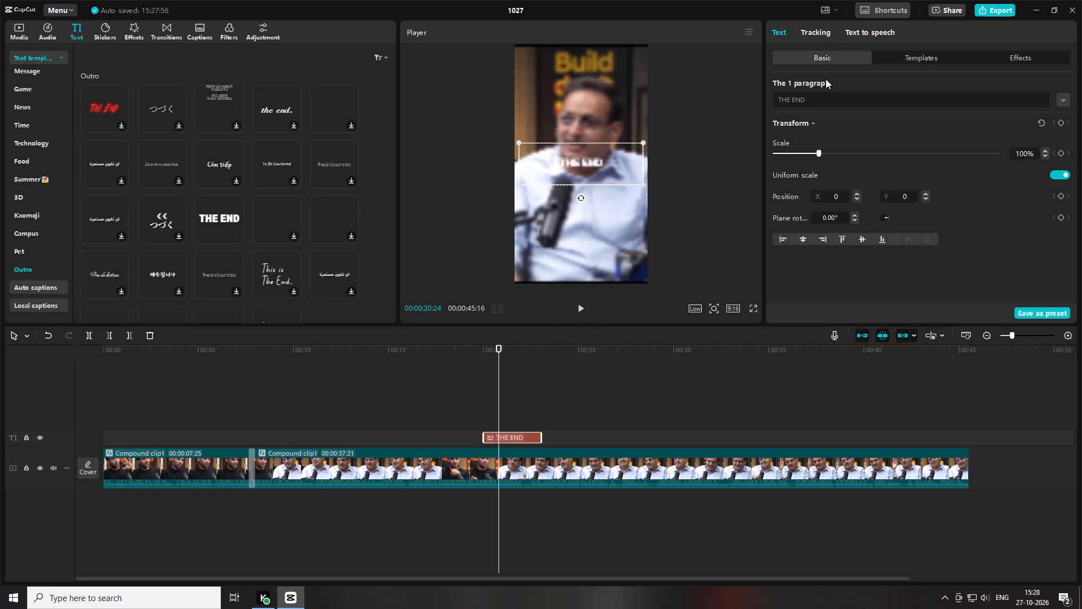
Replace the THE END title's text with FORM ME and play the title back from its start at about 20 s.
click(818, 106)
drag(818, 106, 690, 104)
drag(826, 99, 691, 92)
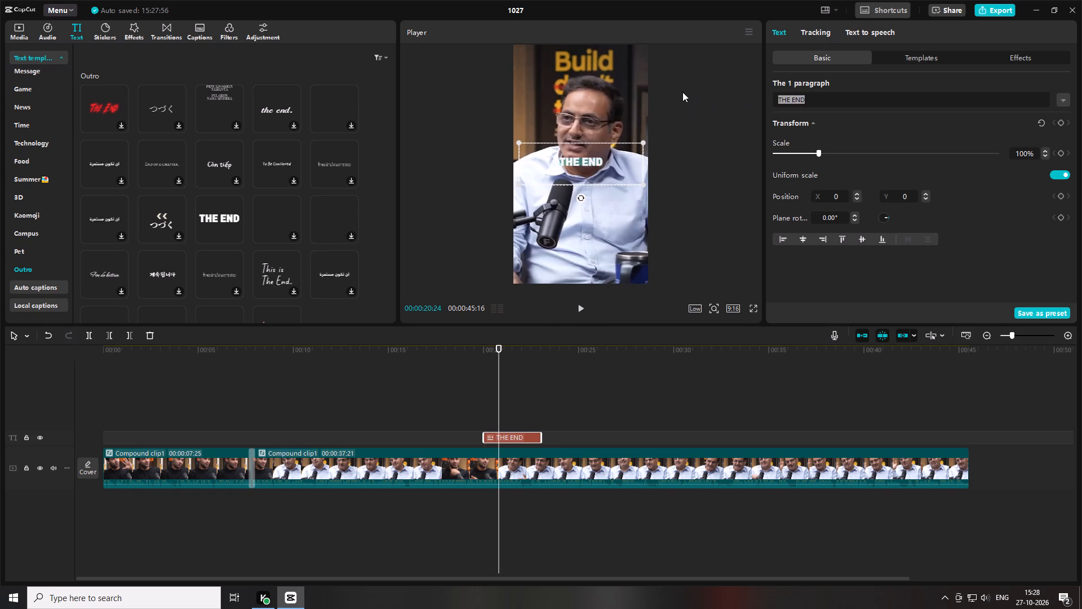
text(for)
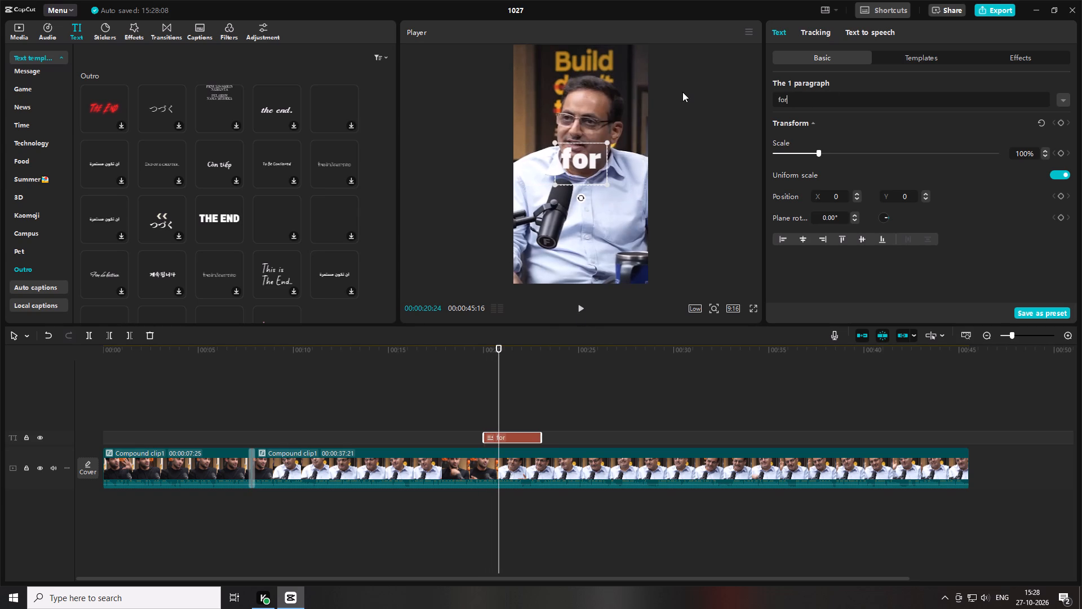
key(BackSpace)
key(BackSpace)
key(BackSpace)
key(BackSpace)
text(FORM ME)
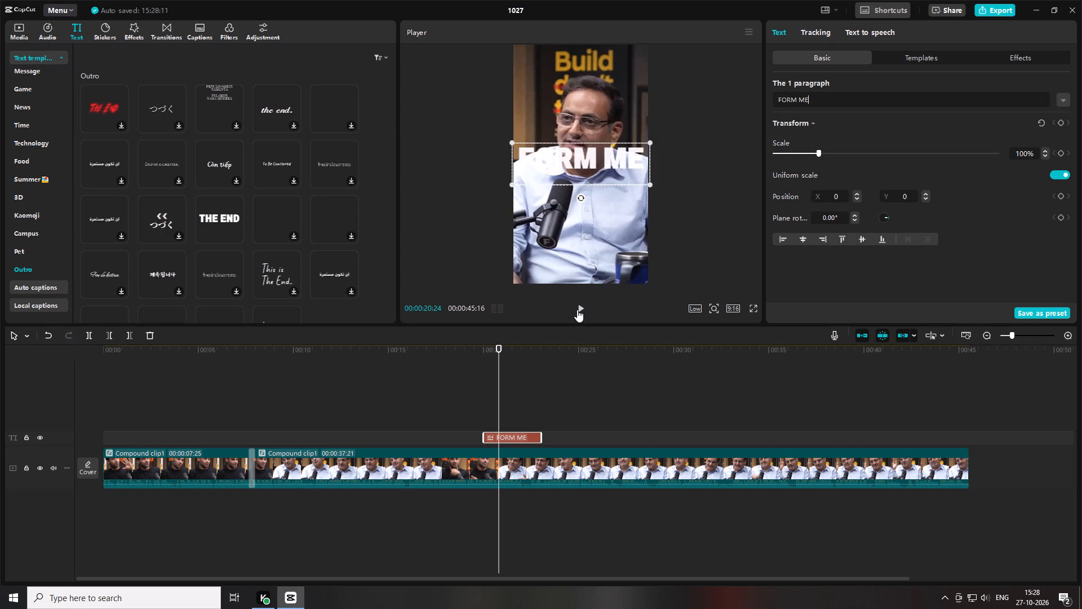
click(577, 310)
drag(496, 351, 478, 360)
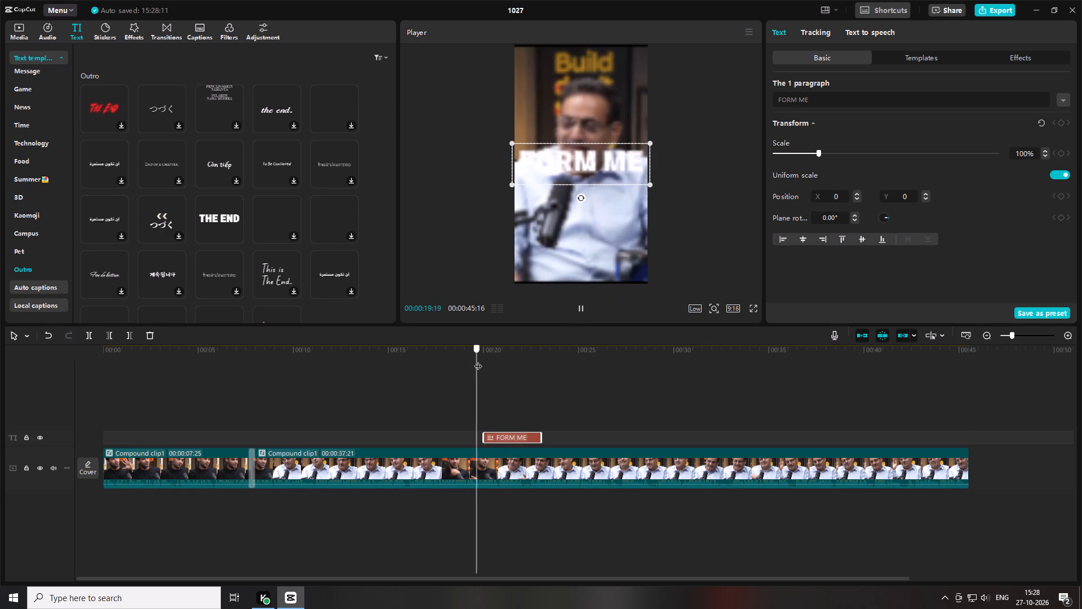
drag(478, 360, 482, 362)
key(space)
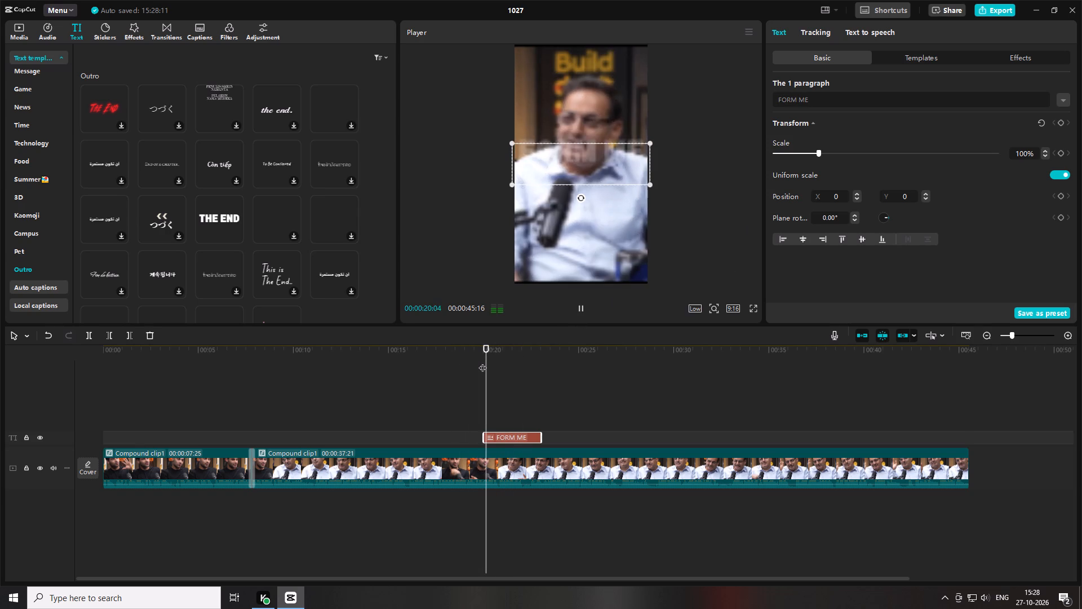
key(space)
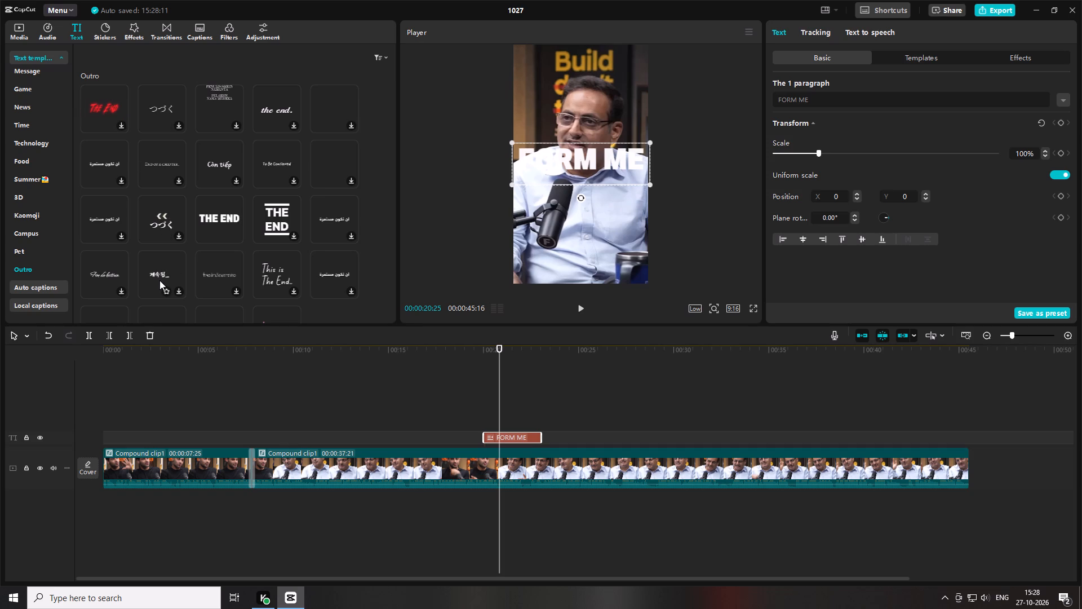
Move the FORM ME title to the very start of the timeline, above the first clip, and preview it.
scroll(199, 279, down, 2)
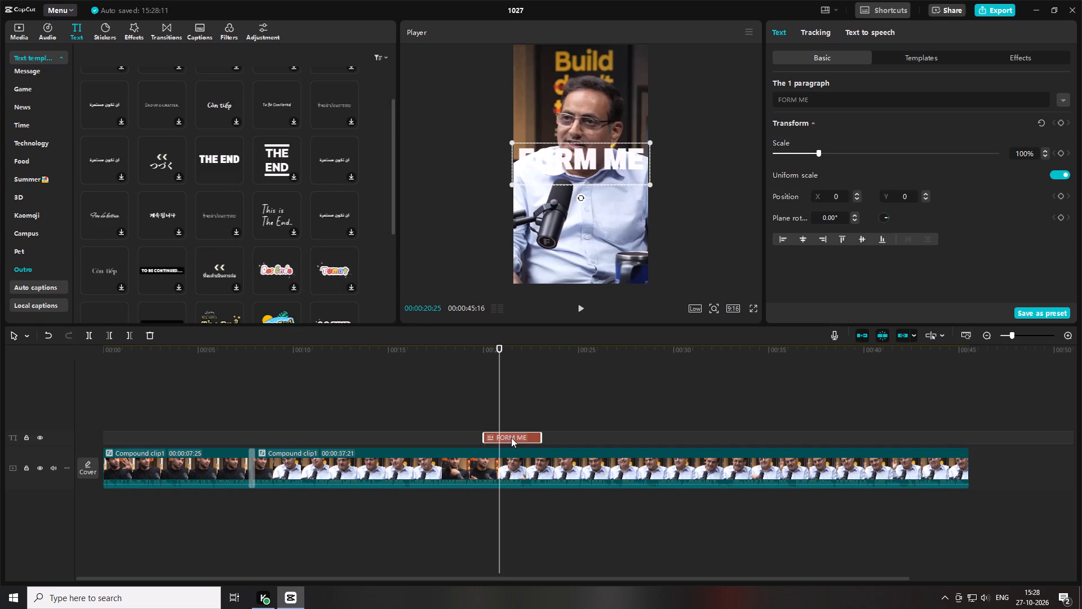
drag(511, 438, 108, 434)
drag(160, 352, 0, 351)
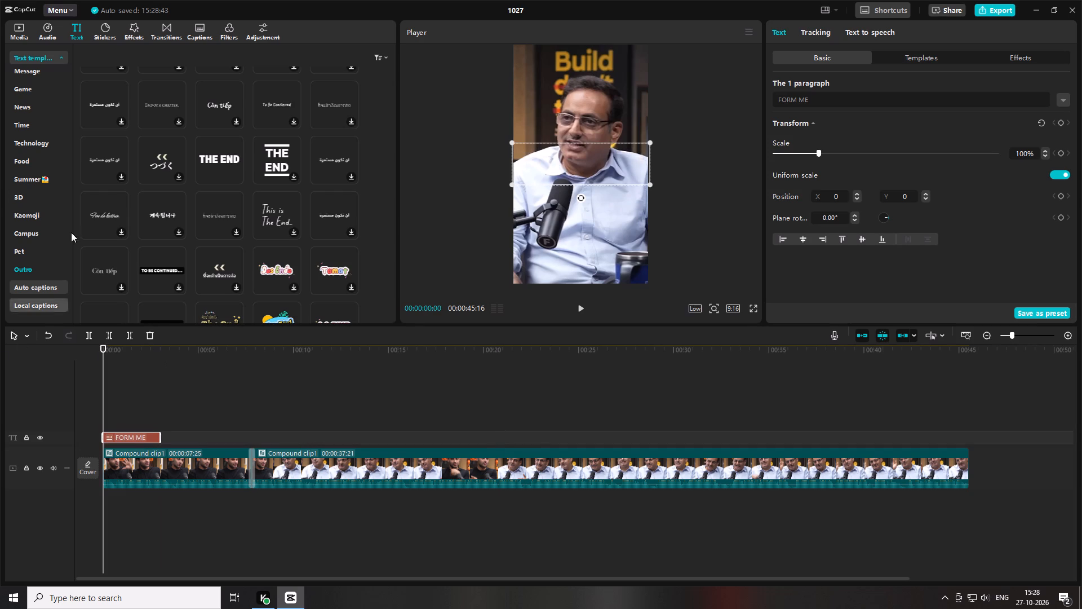
click(15, 35)
key(space)
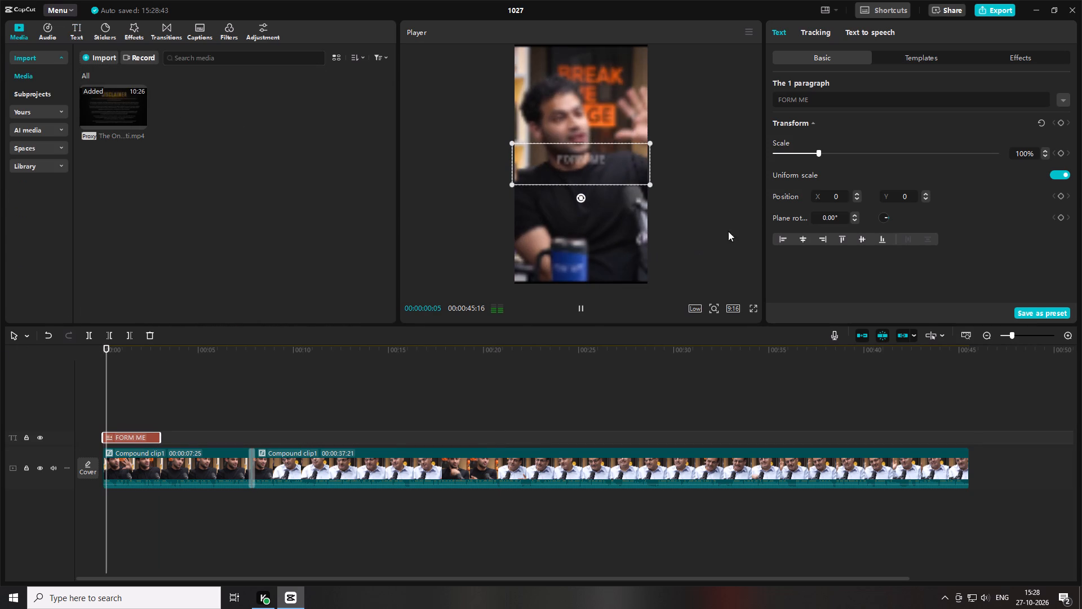
key(space)
Change the title's text to TOP 10 in capital letters.
drag(821, 101, 629, 92)
text(top)
key(space)
key(BackSpace)
key(BackSpace)
key(BackSpace)
key(BackSpace)
key(BackSpace)
key(BackSpace)
key(BackSpace)
key(BackSpace)
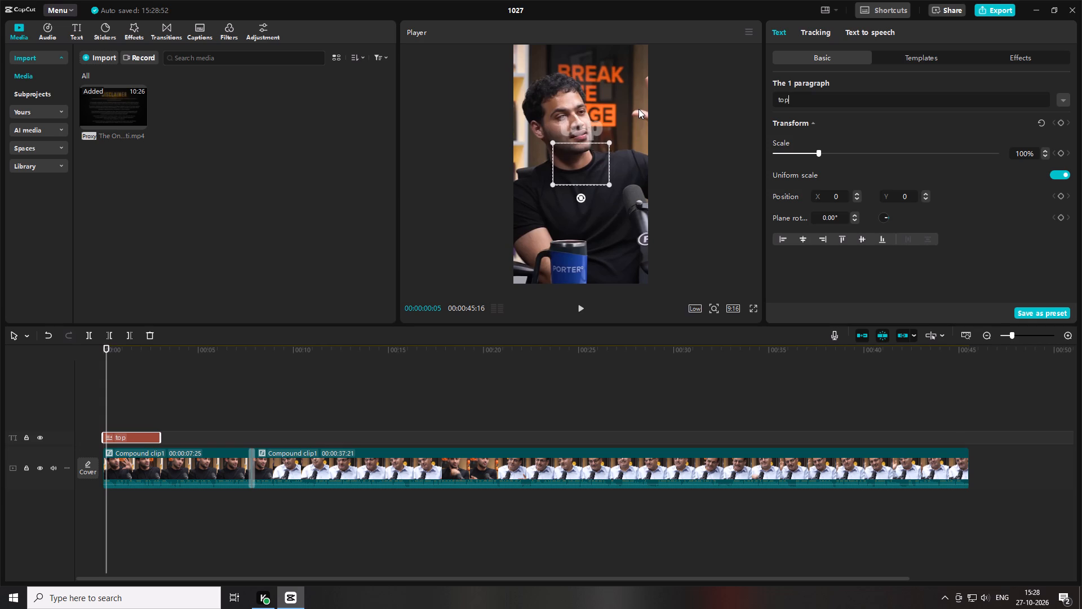
text(TOP)
key(space)
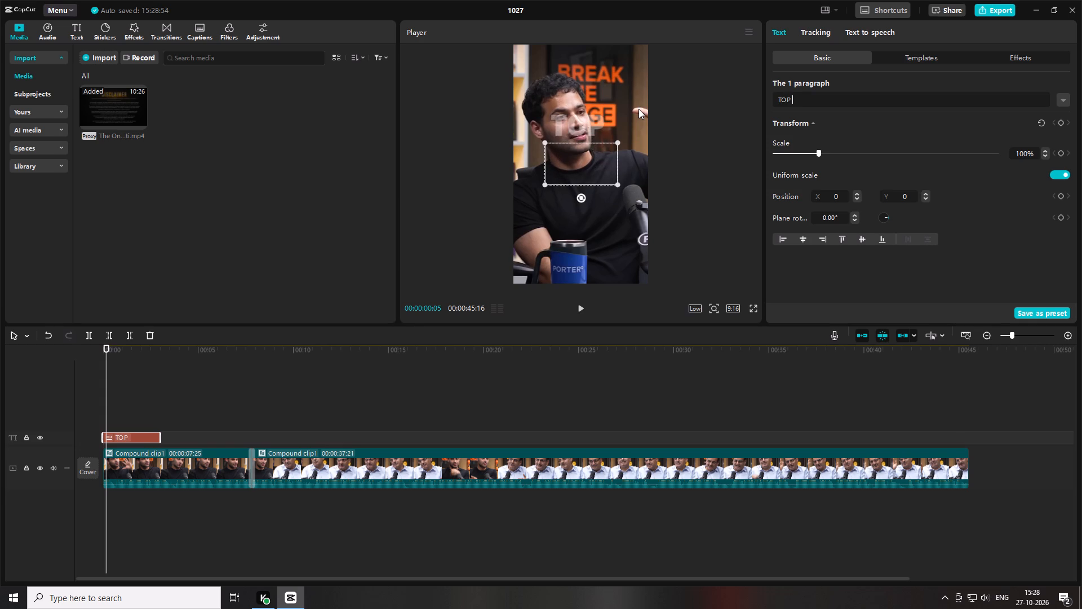
text(10)
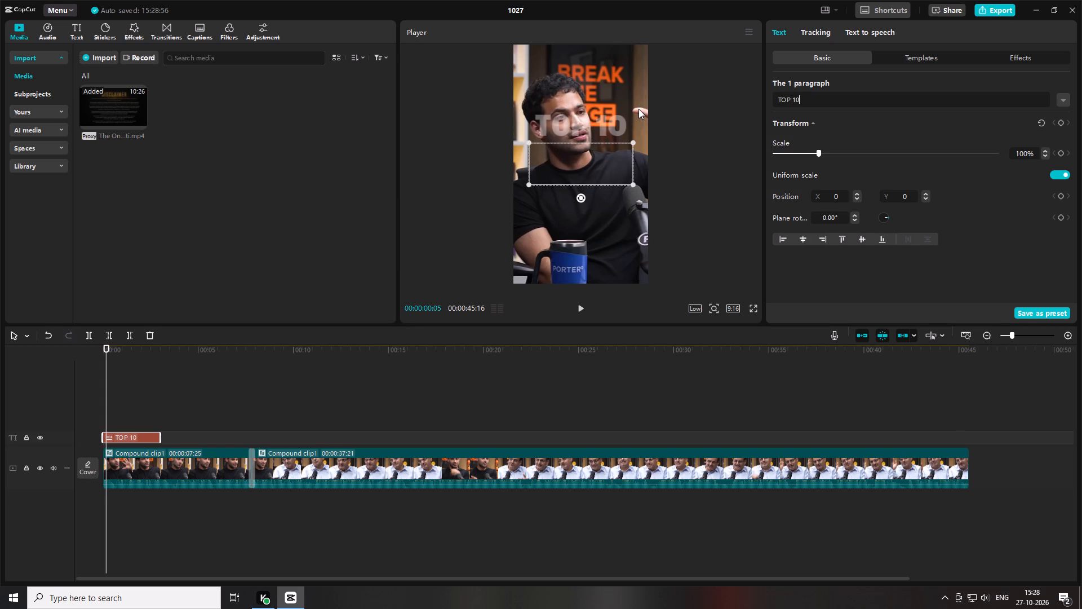
Play the opening of the video from the start to check the TOP 10 title's entrance animation.
drag(1010, 336, 1016, 337)
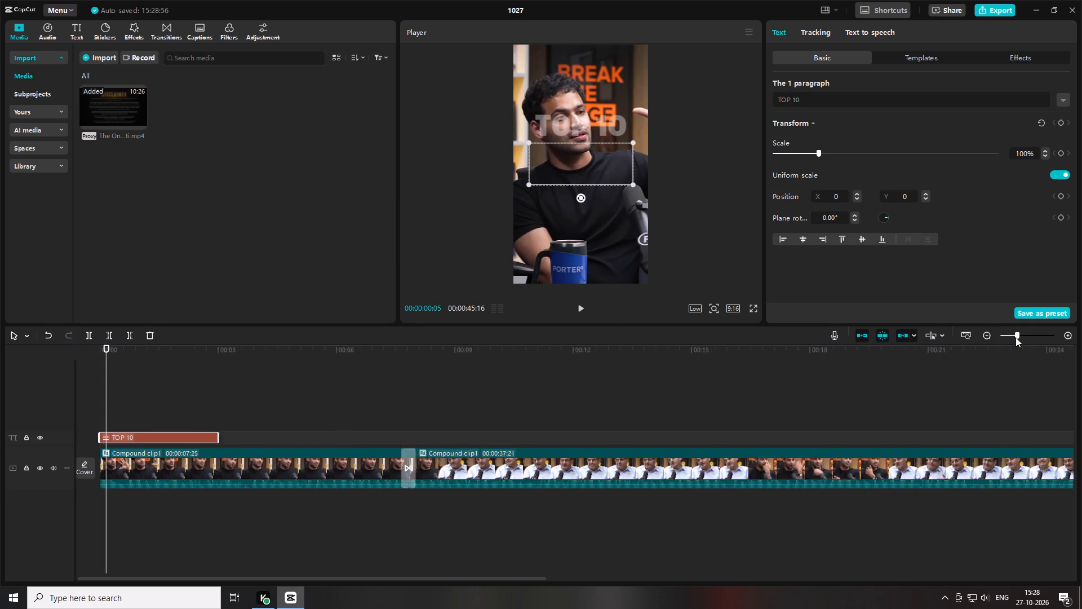
drag(1016, 337, 1019, 338)
click(170, 416)
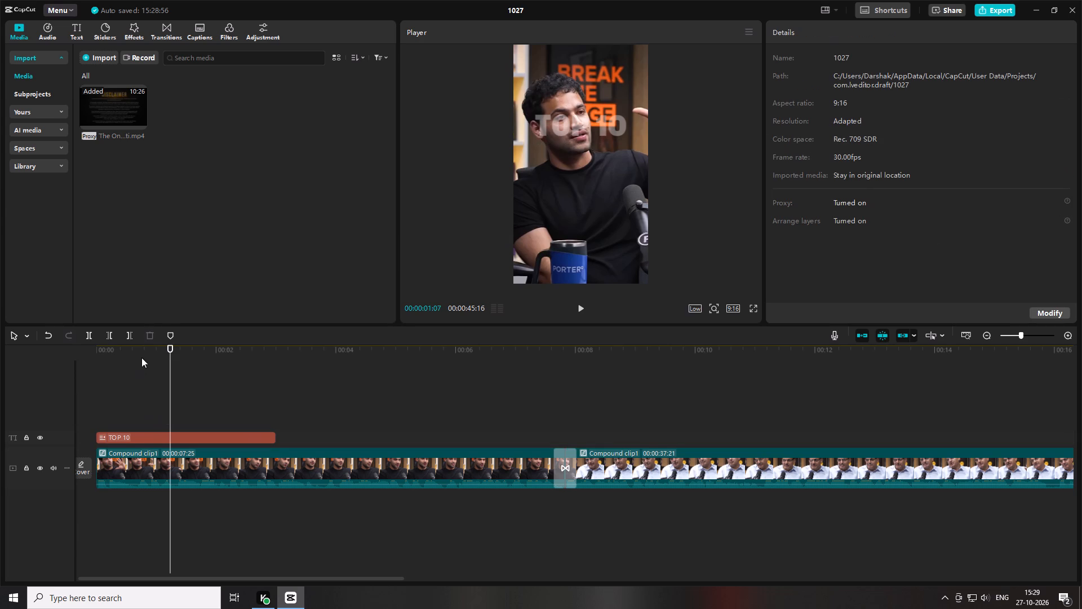
drag(150, 347, 0, 374)
key(space)
key(space)
click(157, 383)
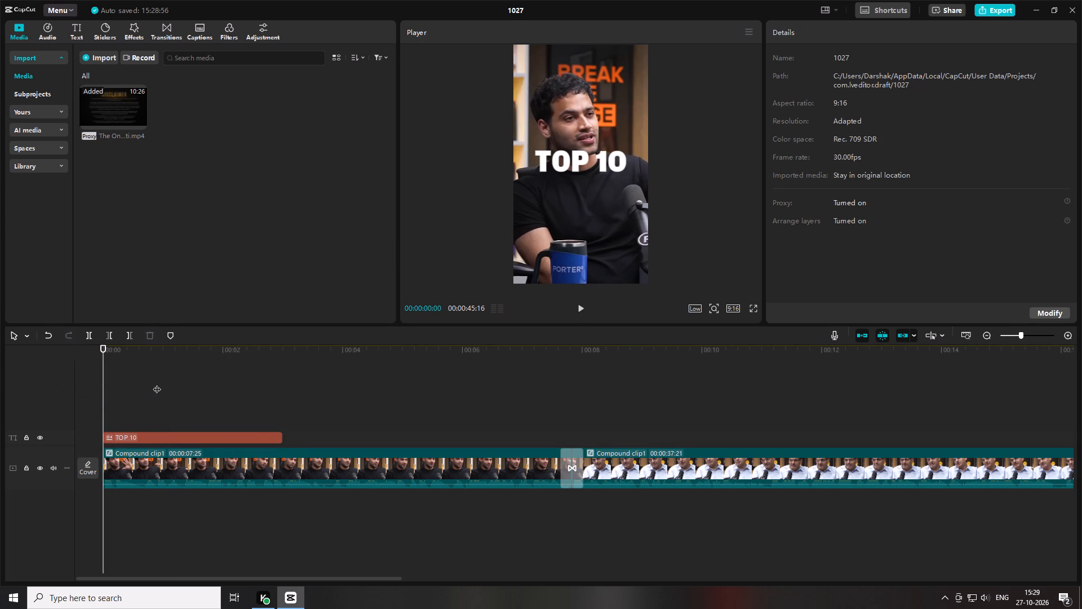
click(148, 425)
click(131, 438)
drag(149, 360, 23, 360)
key(space)
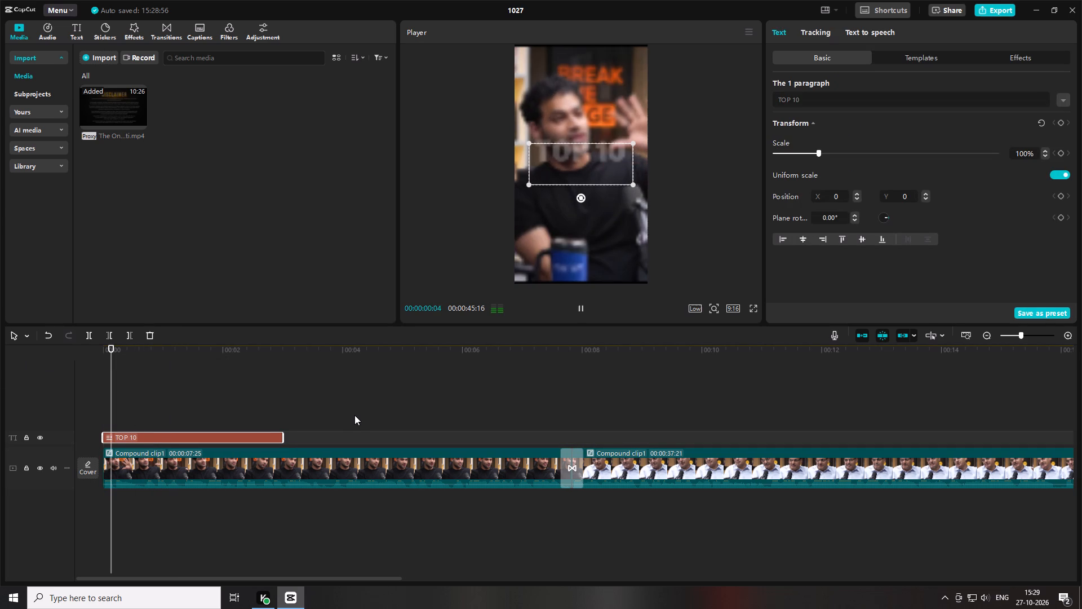
key(space)
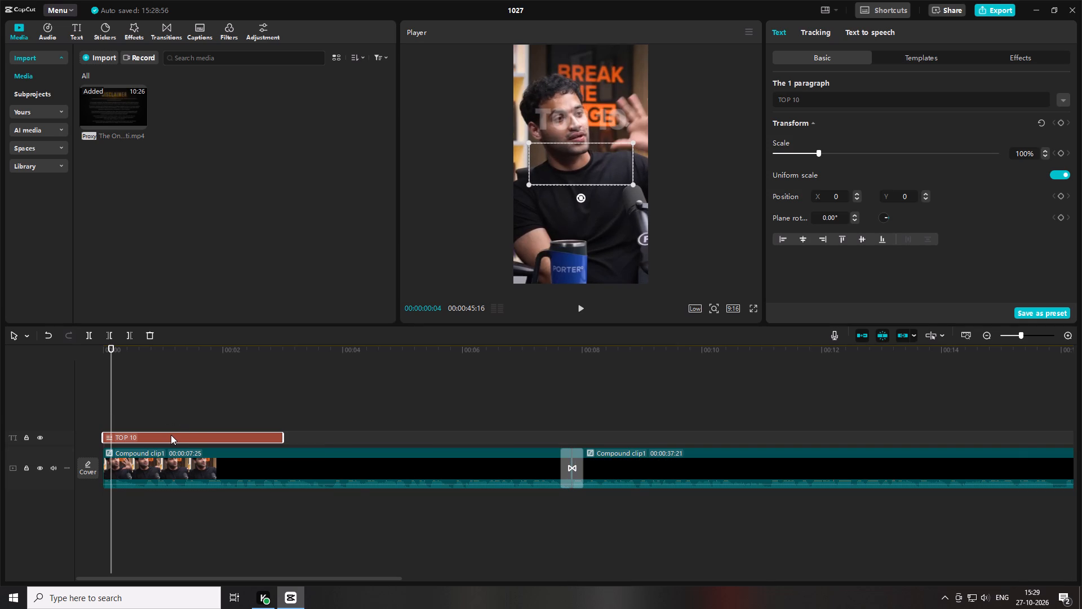
key(space)
key(space)
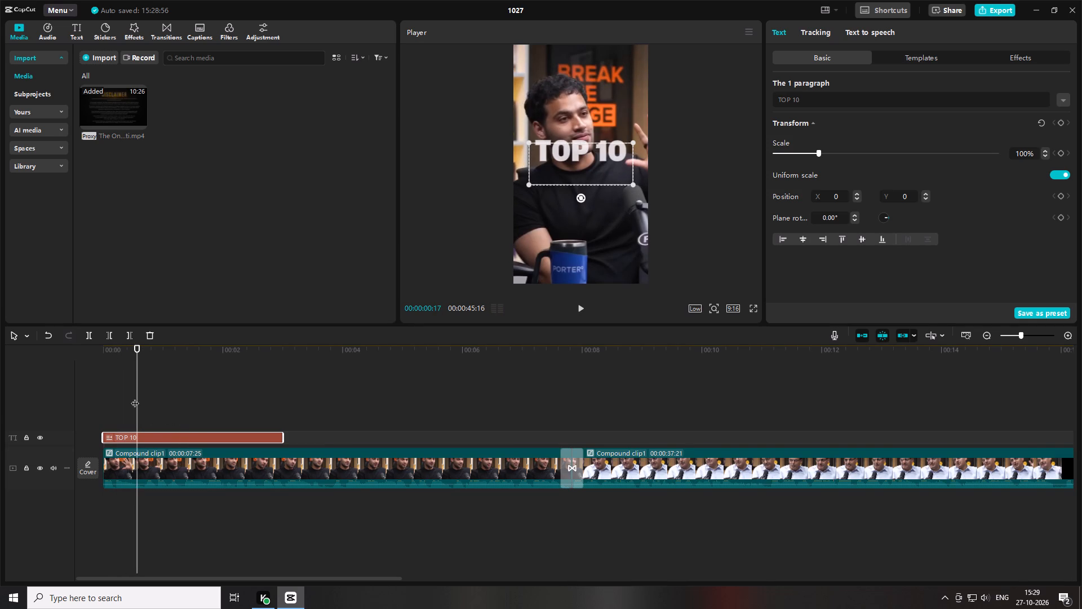
drag(138, 367, 34, 360)
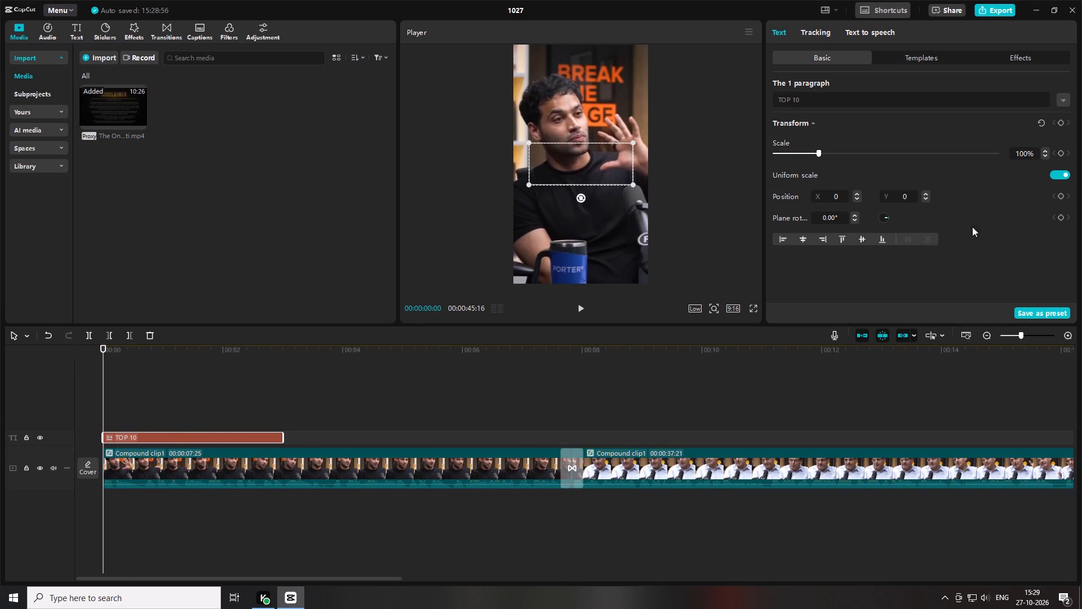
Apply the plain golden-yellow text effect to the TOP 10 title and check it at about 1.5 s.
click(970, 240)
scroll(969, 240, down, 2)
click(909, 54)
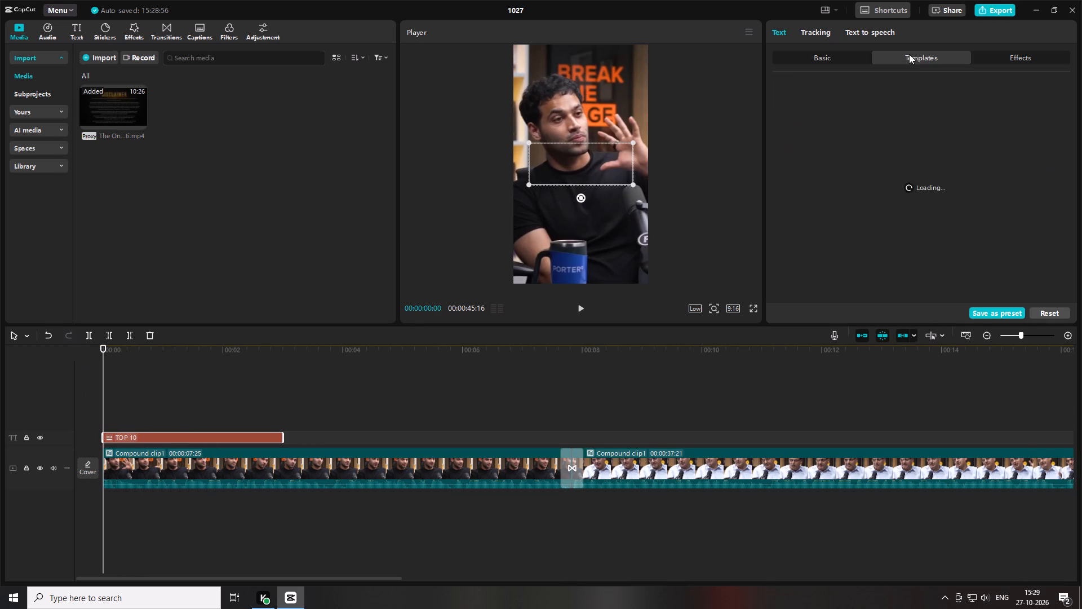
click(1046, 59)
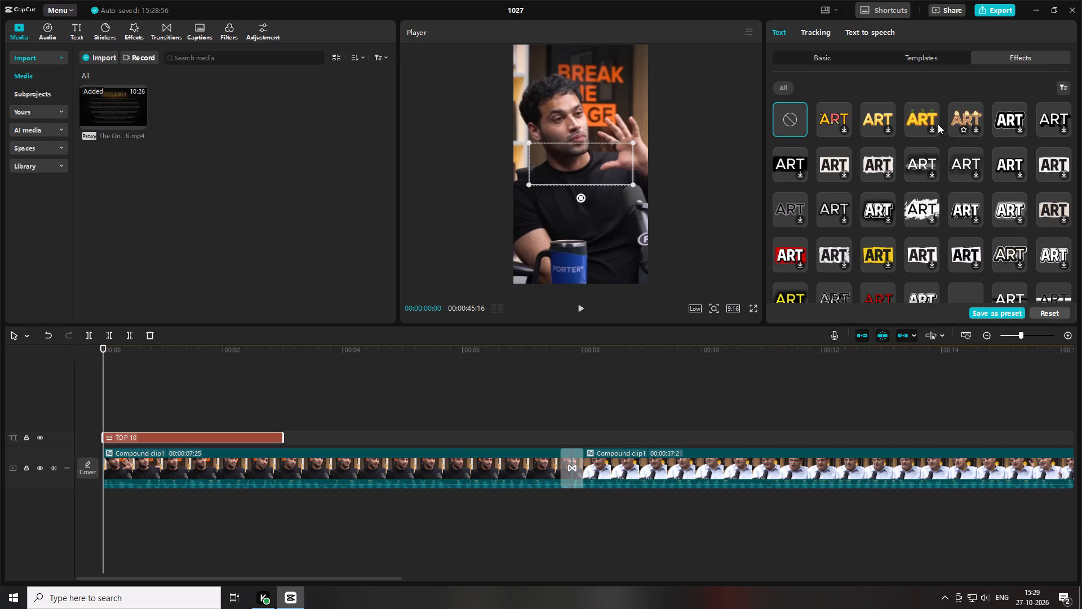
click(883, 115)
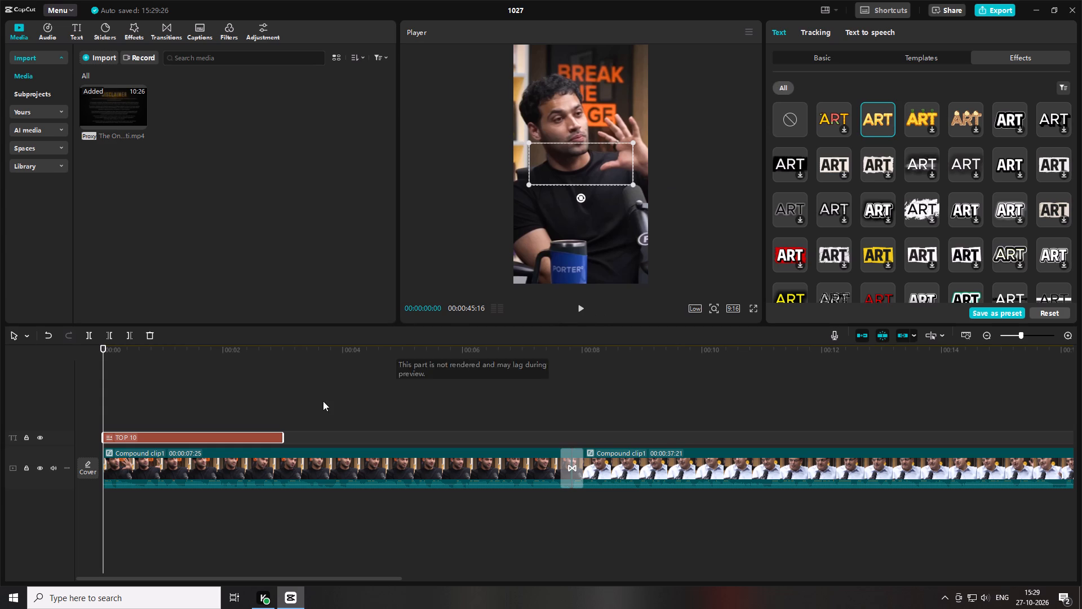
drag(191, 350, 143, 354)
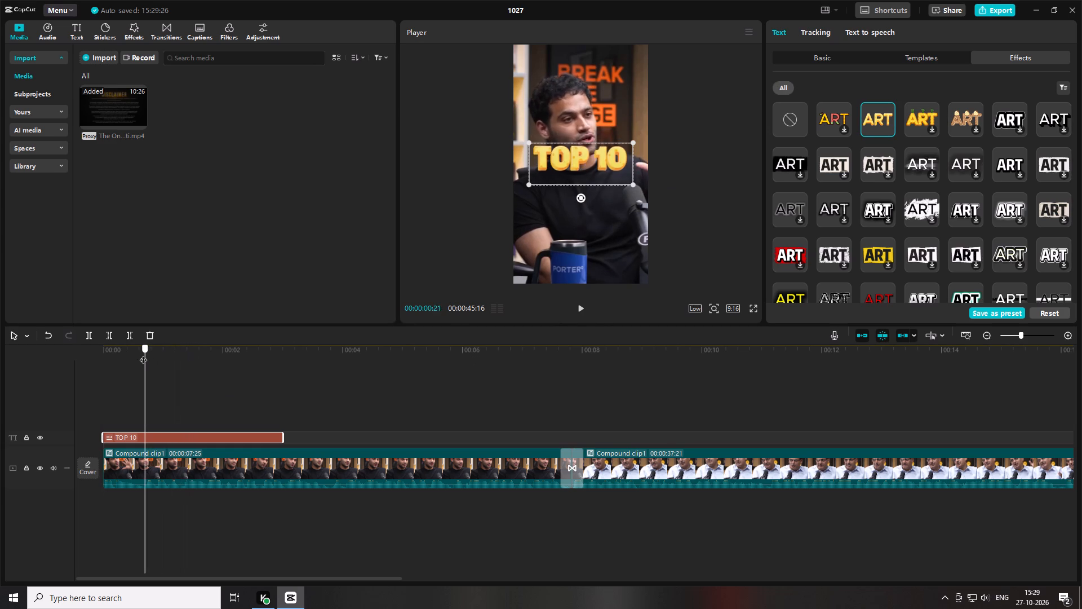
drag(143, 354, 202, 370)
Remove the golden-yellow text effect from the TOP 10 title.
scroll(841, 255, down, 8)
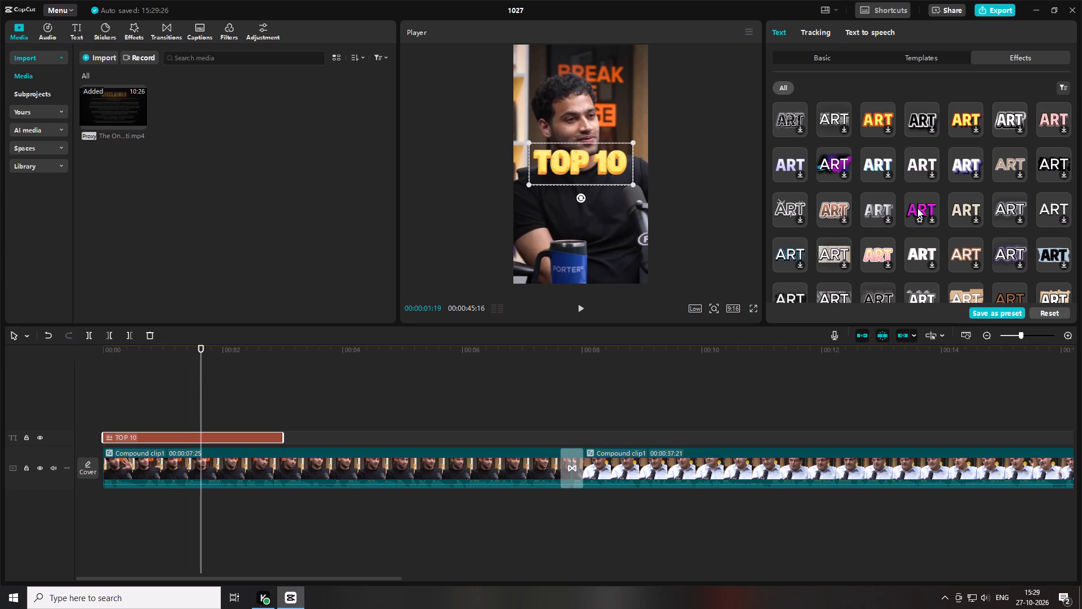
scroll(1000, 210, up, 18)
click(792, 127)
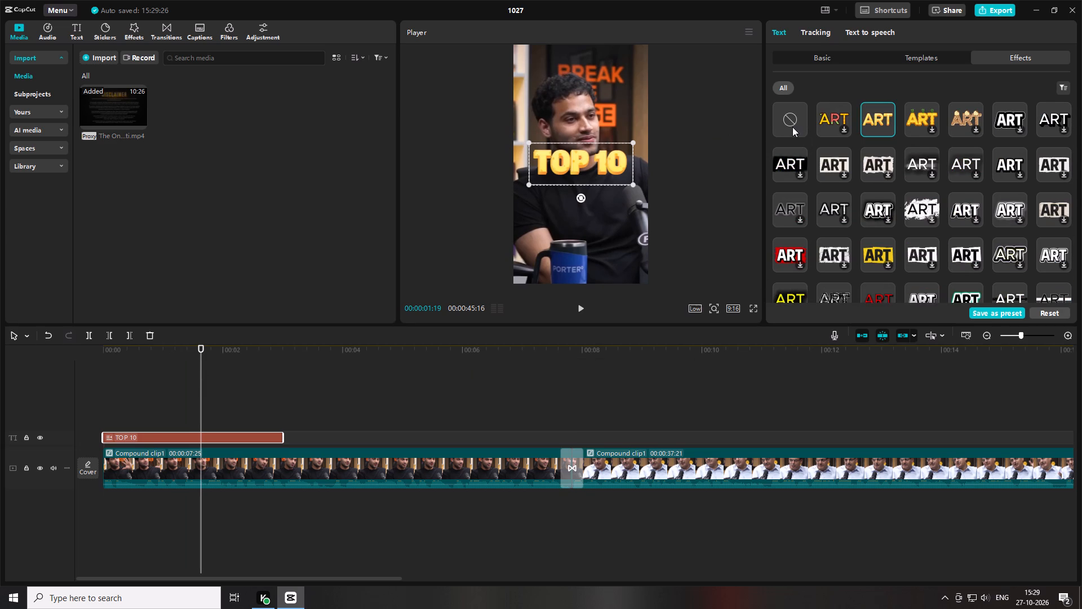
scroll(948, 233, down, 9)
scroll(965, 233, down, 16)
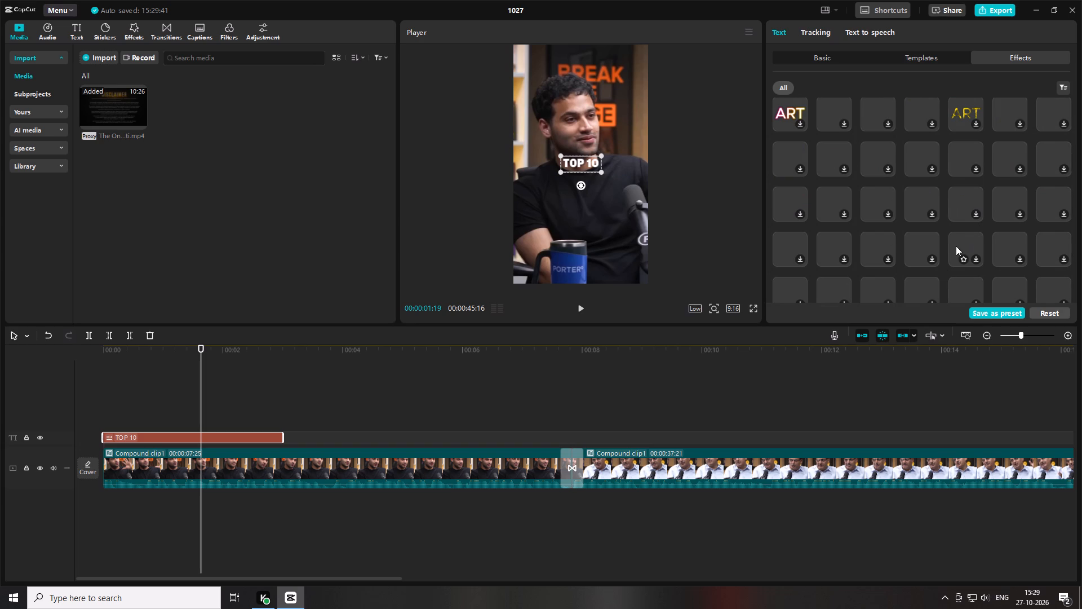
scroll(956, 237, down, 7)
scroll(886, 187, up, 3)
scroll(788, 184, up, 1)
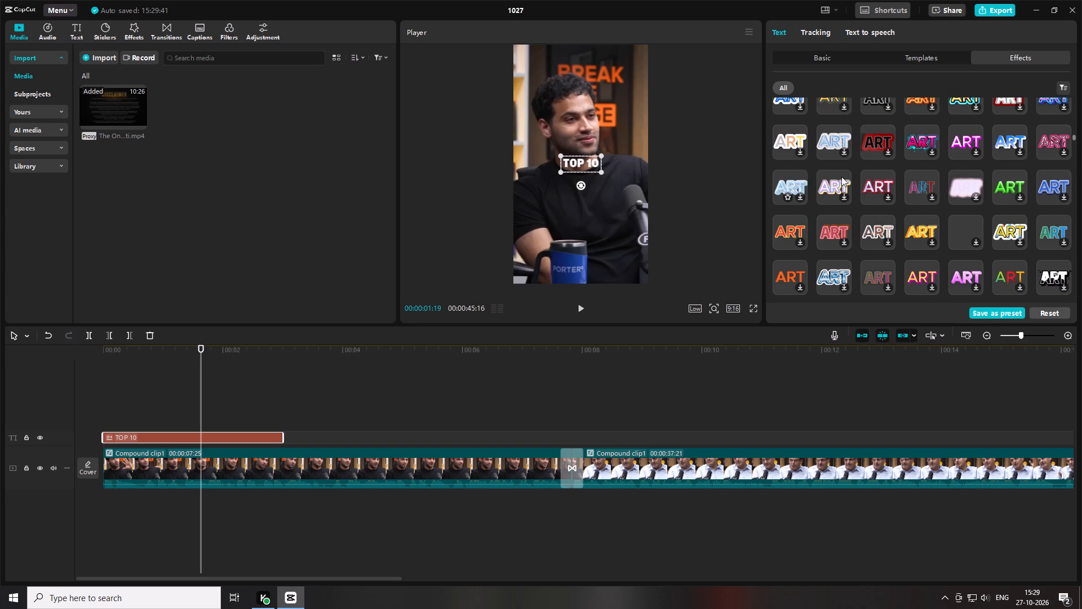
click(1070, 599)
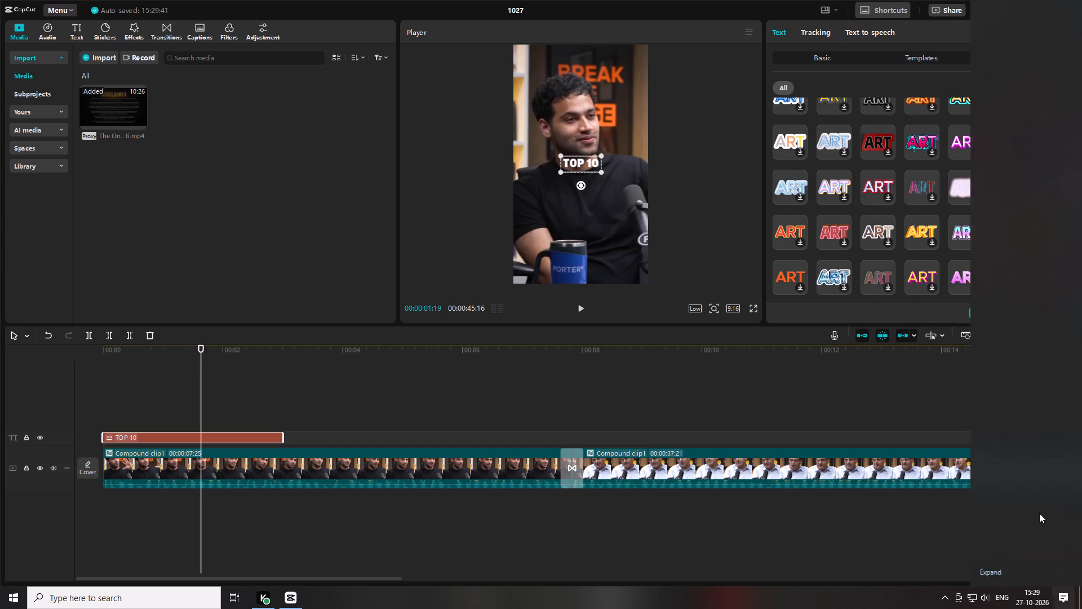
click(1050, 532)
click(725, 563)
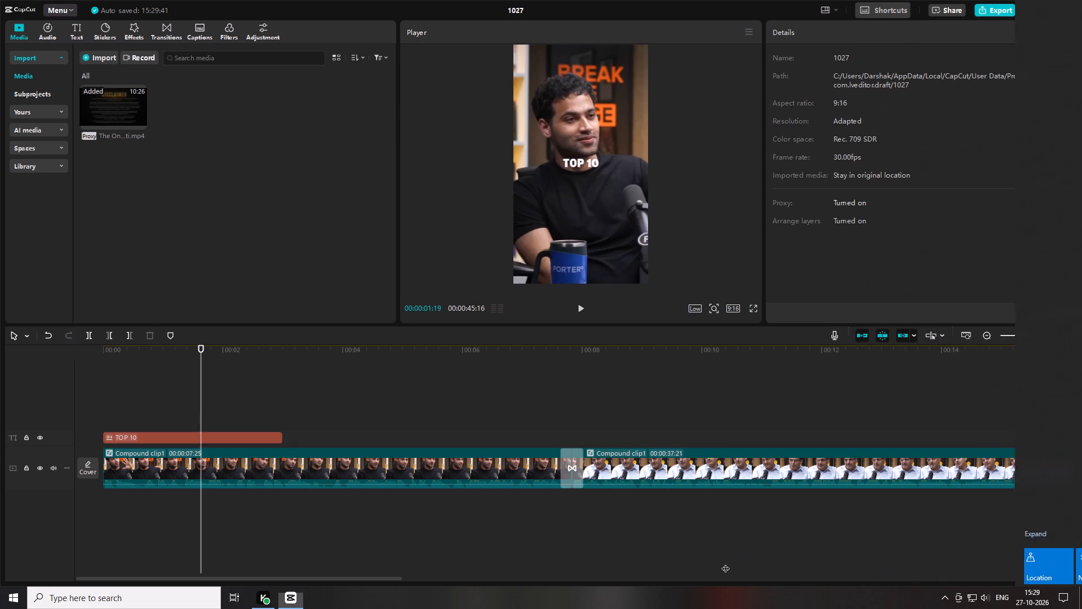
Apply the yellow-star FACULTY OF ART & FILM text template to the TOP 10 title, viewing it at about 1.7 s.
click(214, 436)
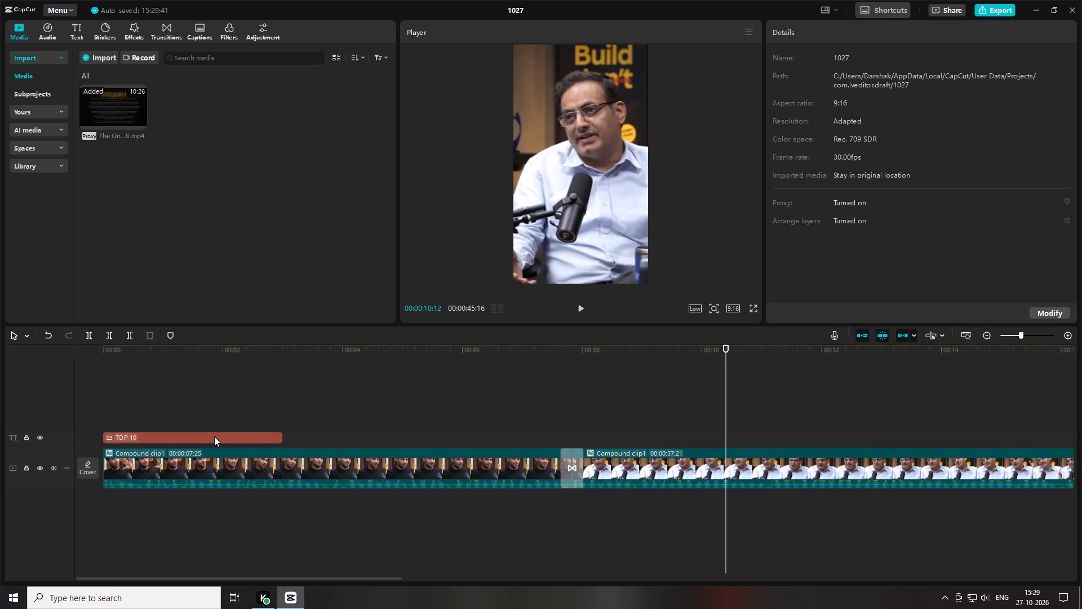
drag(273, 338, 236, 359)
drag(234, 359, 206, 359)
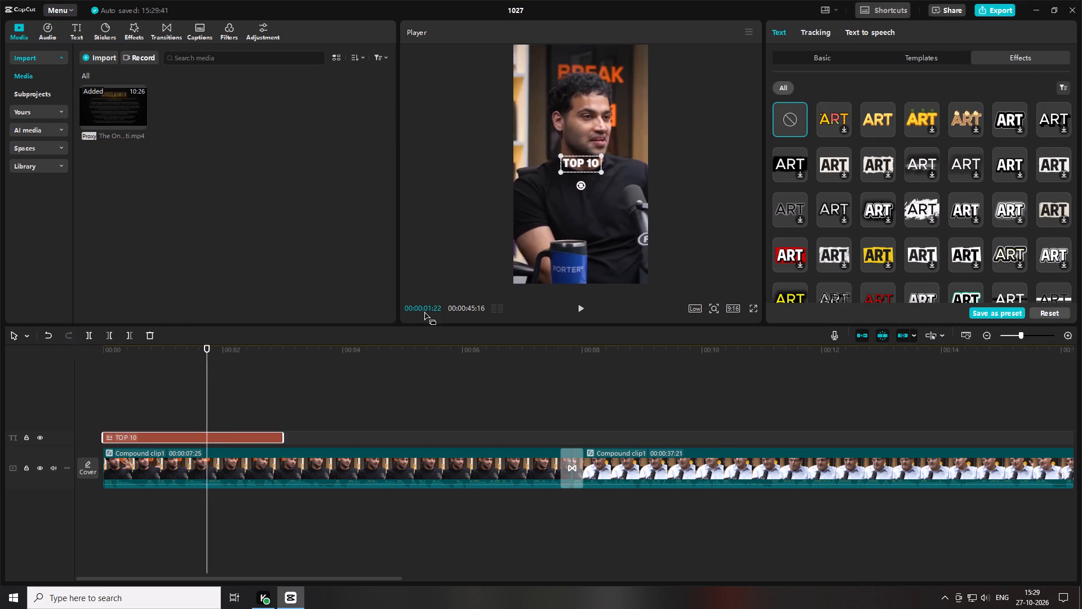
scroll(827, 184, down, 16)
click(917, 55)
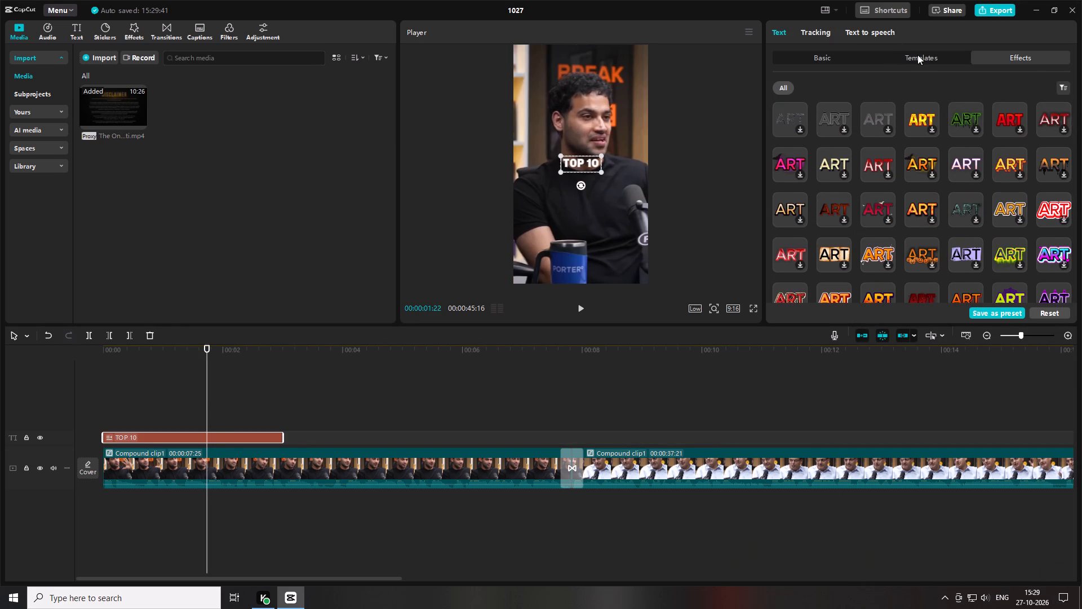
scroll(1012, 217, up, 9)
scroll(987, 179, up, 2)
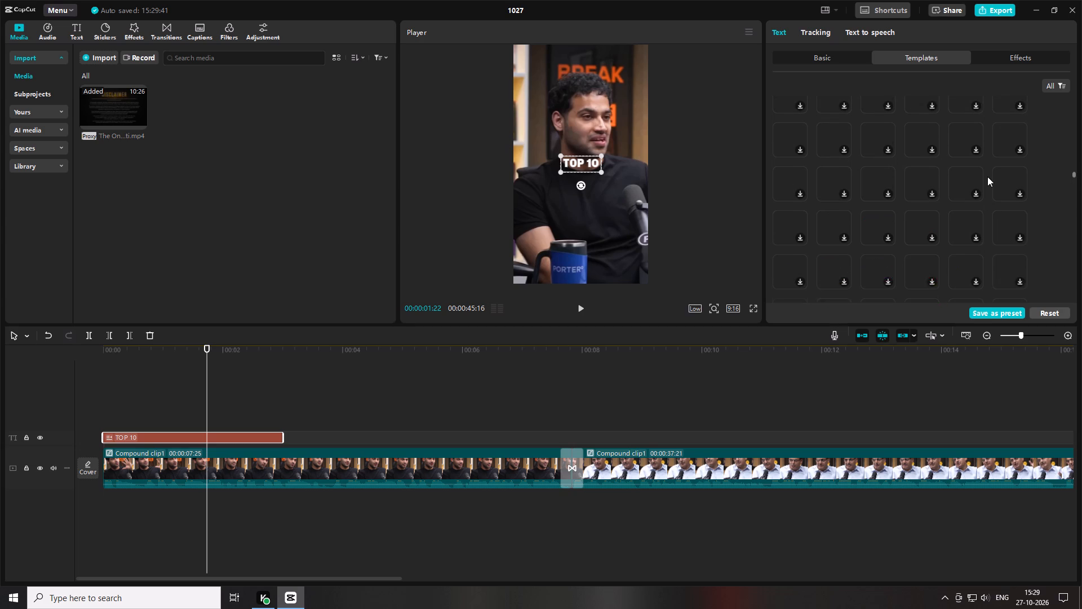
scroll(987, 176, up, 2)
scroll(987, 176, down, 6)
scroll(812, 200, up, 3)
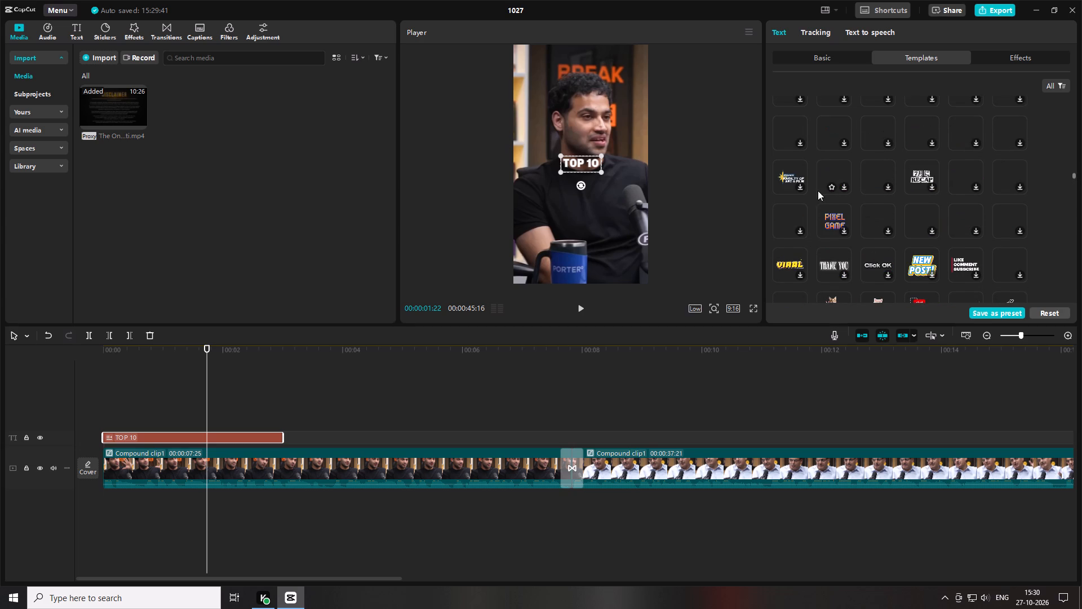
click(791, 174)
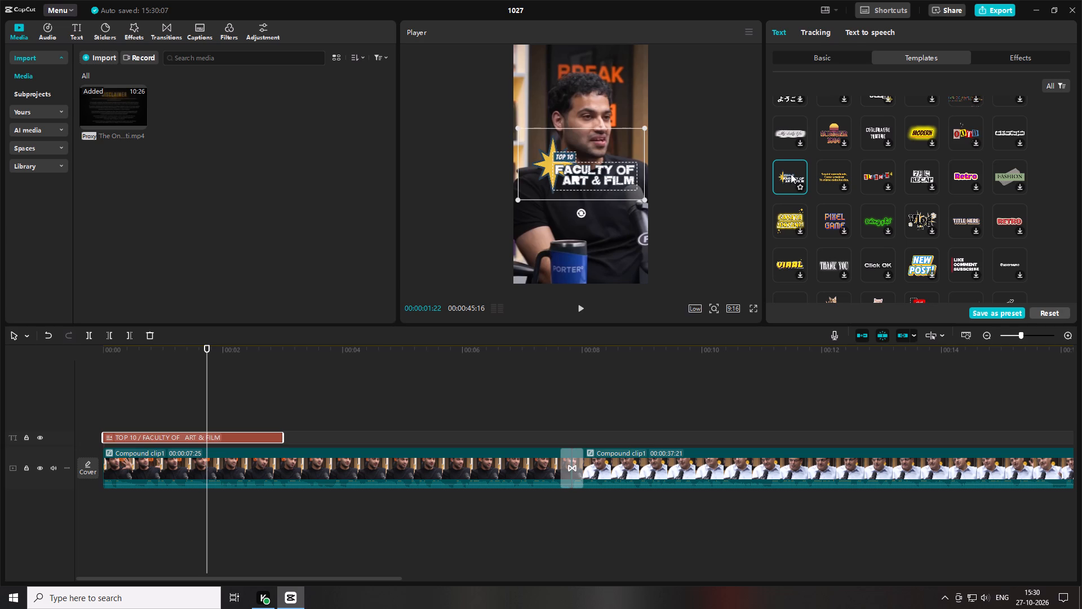
Delete the TOP 10 title from the timeline.
key(Delete)
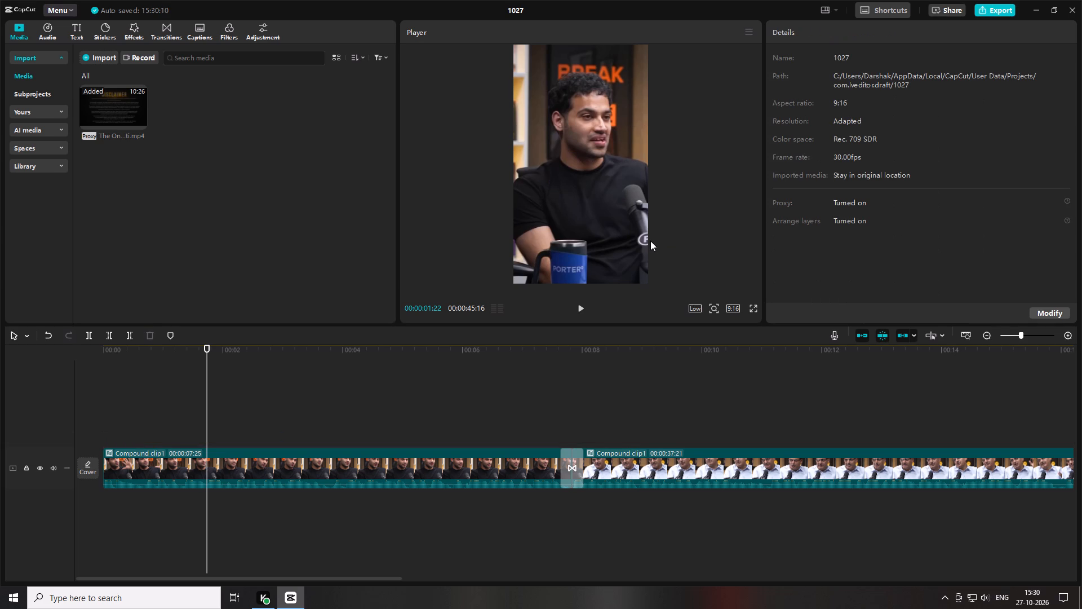
Add a default text above the first compound clip, starting at about 2.6 s.
click(75, 29)
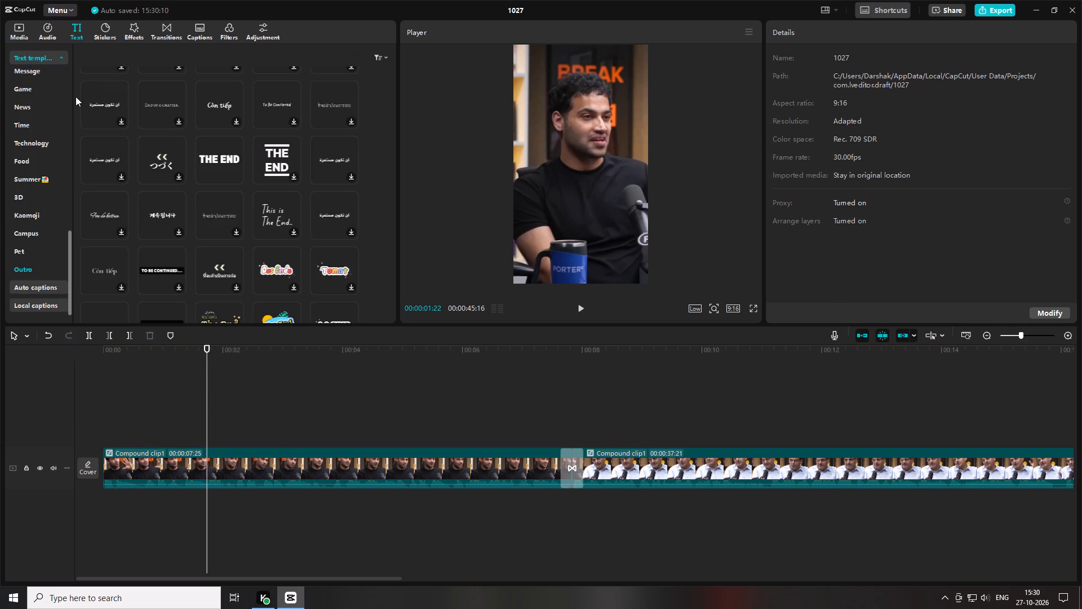
scroll(85, 94, up, 9)
scroll(36, 68, up, 19)
click(36, 52)
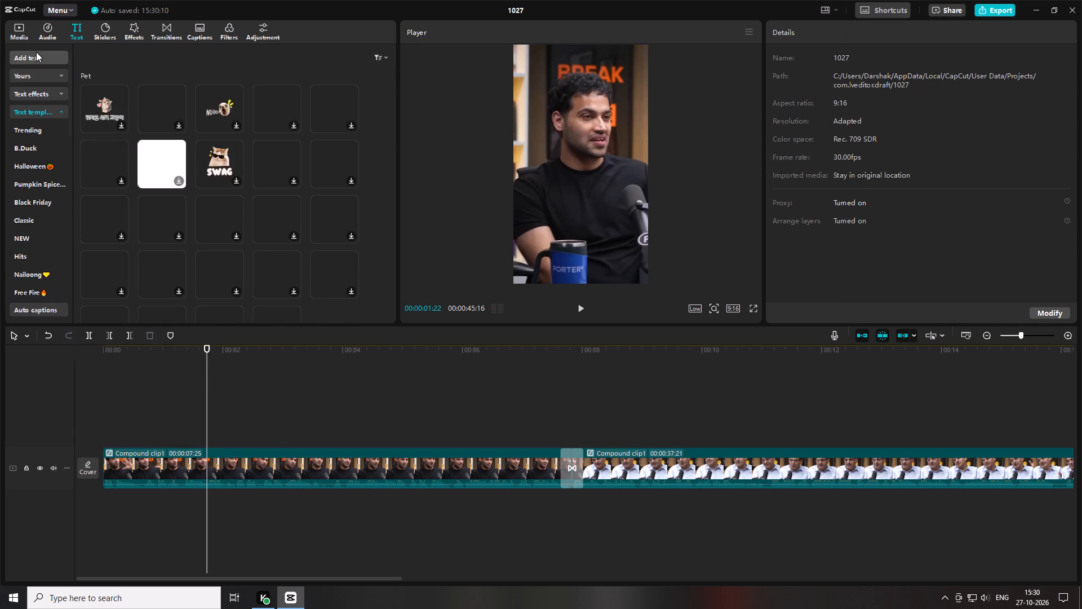
drag(101, 63, 111, 436)
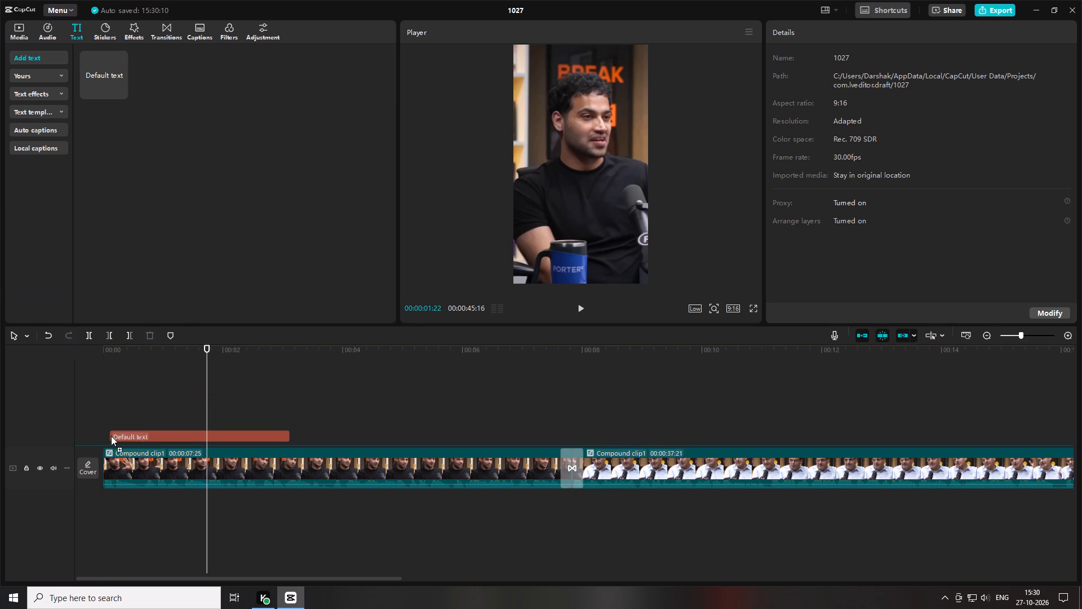
drag(111, 436, 260, 430)
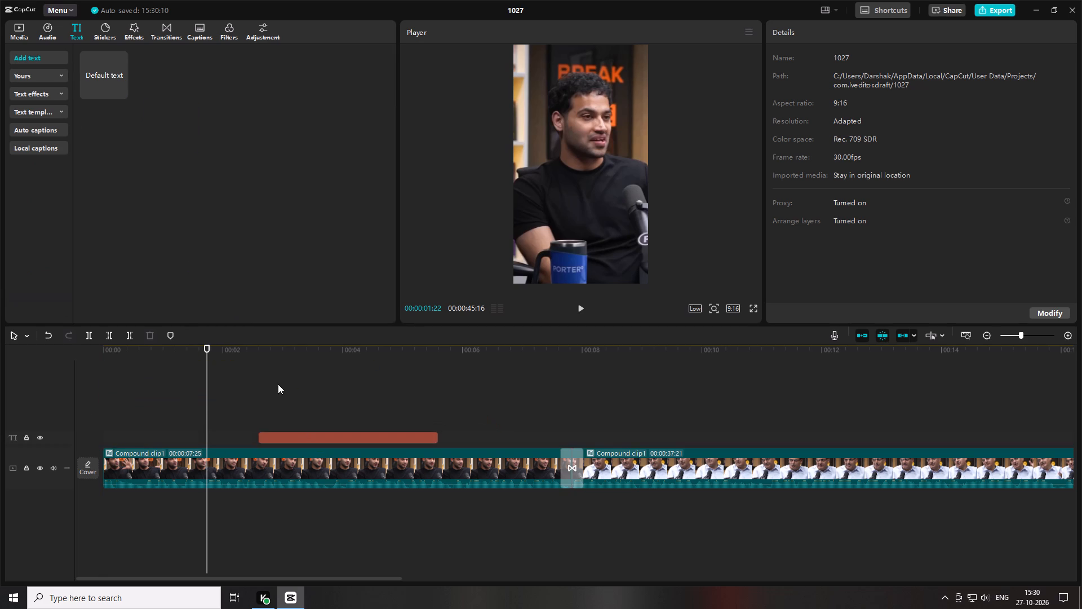
Delete the second compound clip, the one after the transition, from the timeline.
click(307, 347)
drag(633, 515, 649, 421)
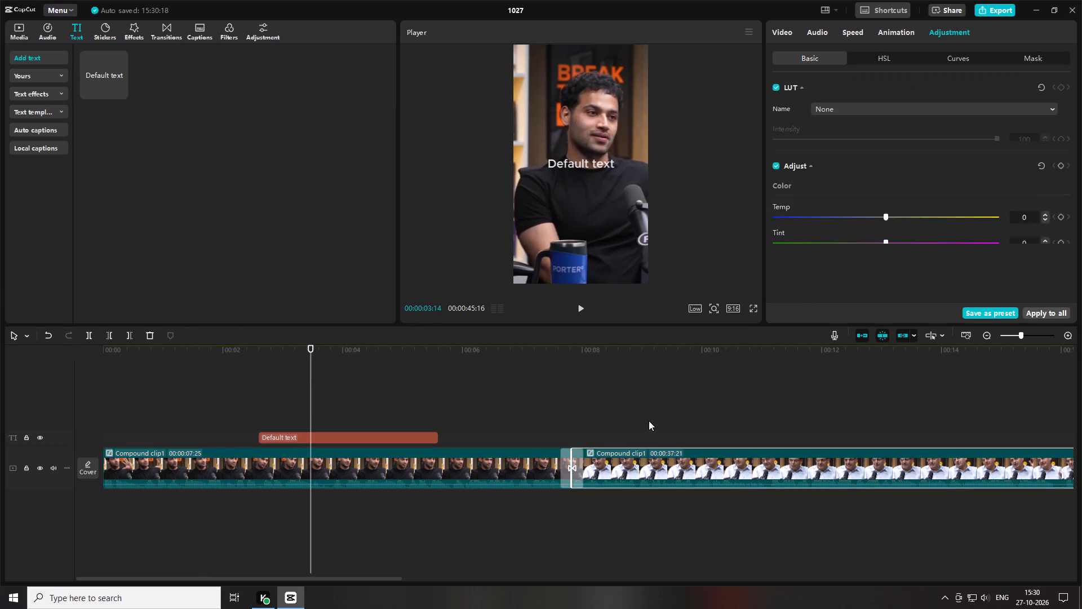
key(Delete)
Play the clip briefly from about 3.5 s to check the default text over the footage.
key(space)
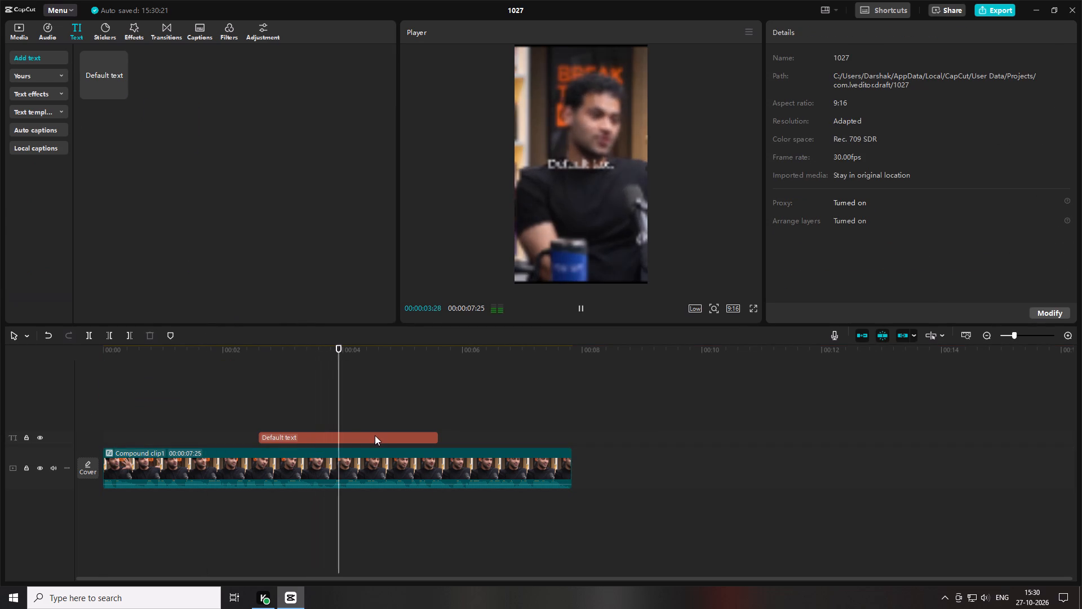
key(space)
Select the default text and set the player's preview quality to High.
click(379, 431)
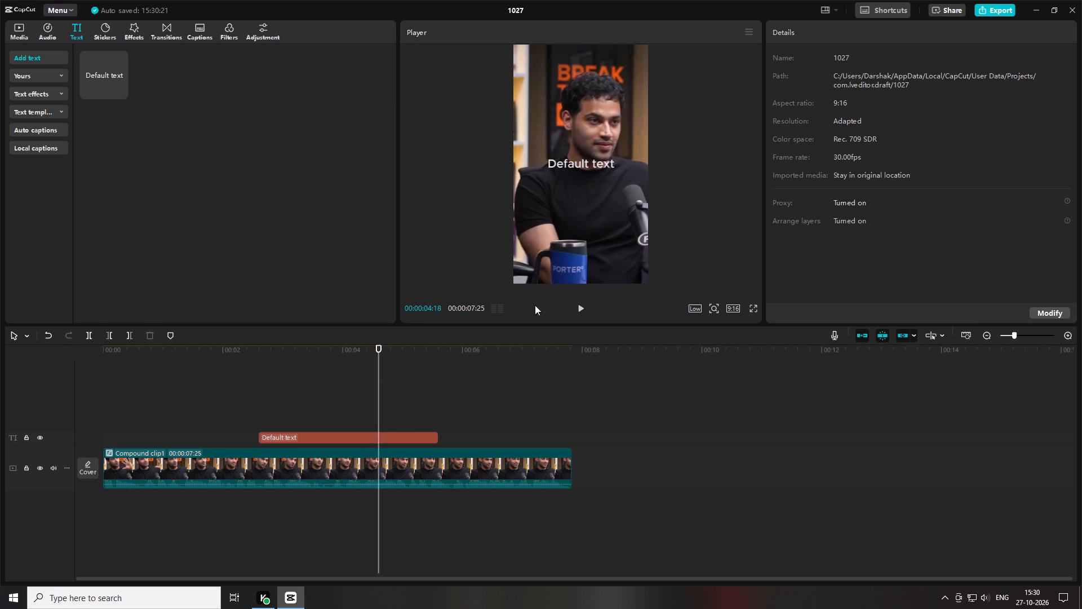
click(309, 436)
click(704, 307)
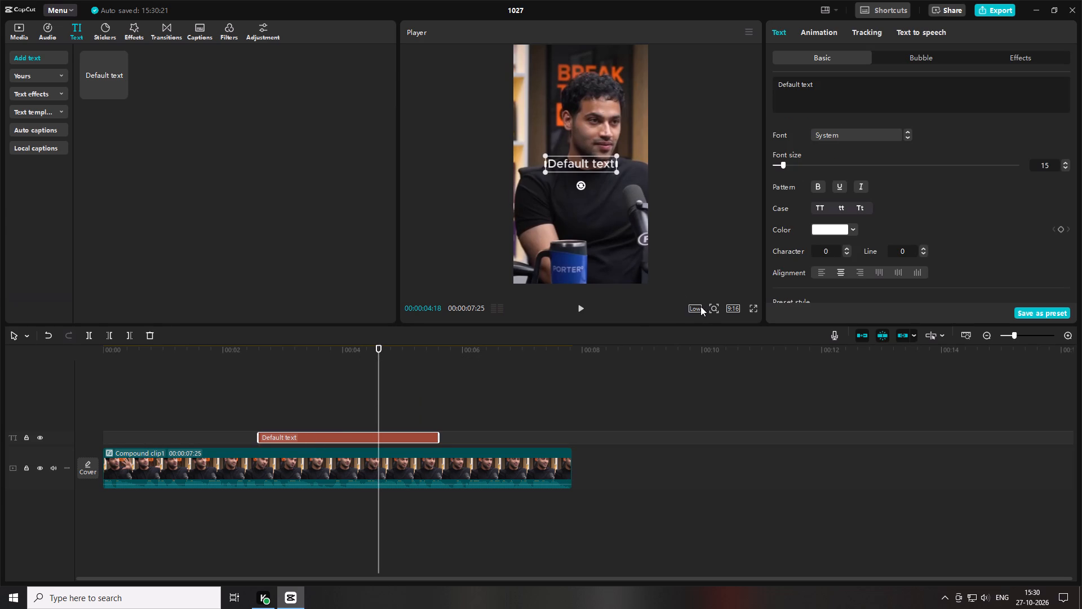
click(698, 306)
click(737, 323)
click(700, 308)
click(726, 356)
Replace the default text's wording with Hello.
drag(850, 97, 487, 80)
text(HE)
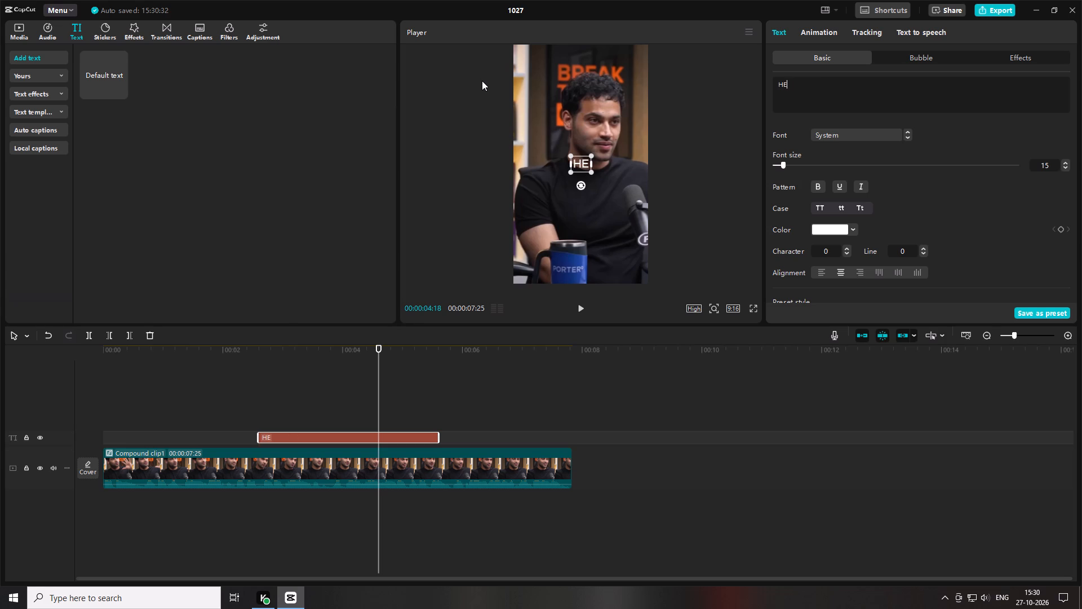
key(BackSpace)
key(BackSpace)
text(Hello)
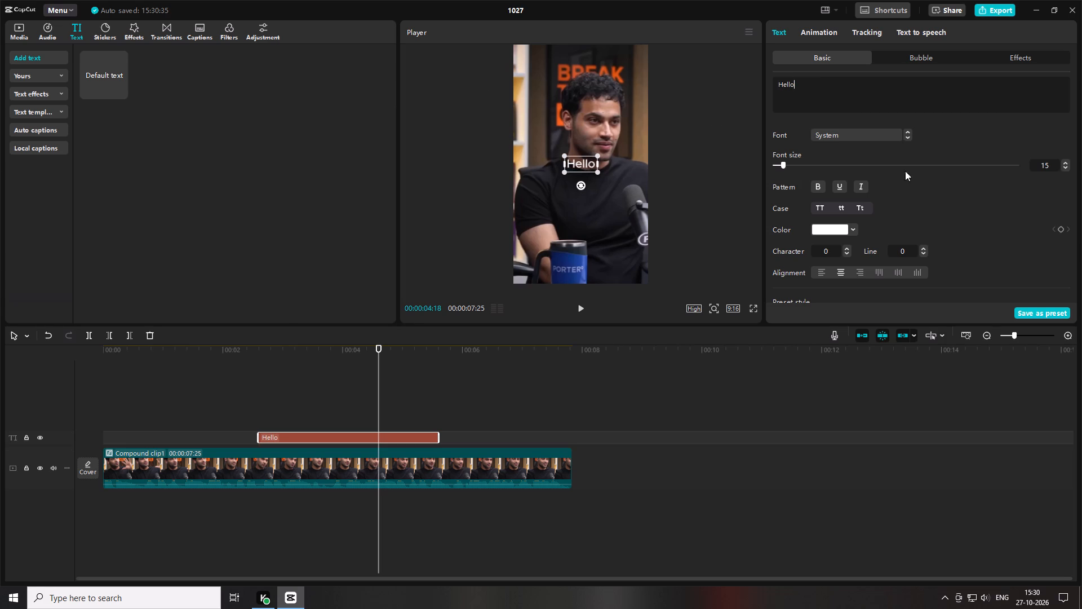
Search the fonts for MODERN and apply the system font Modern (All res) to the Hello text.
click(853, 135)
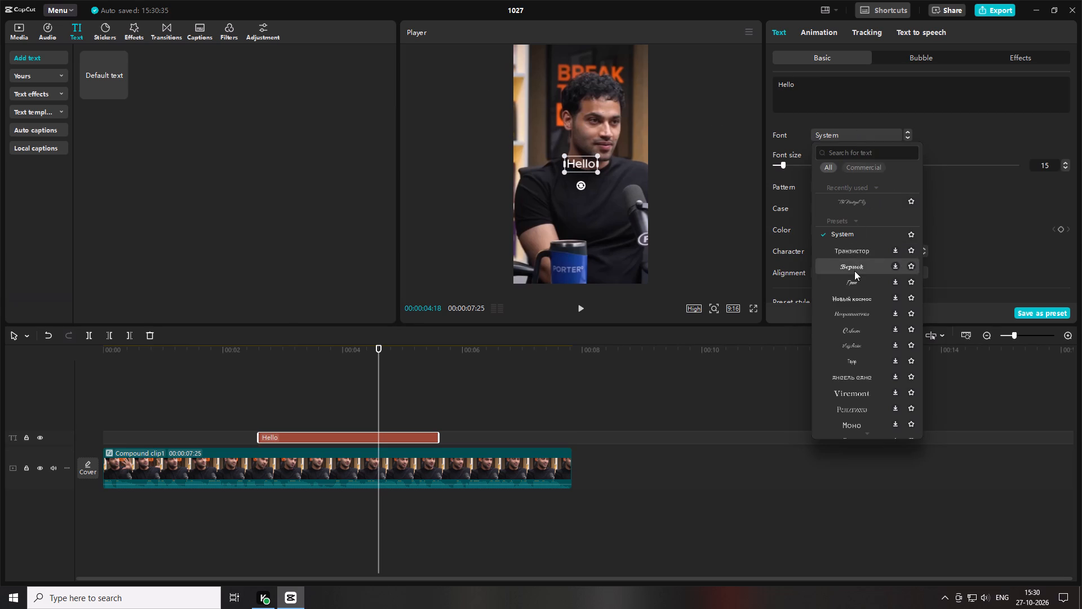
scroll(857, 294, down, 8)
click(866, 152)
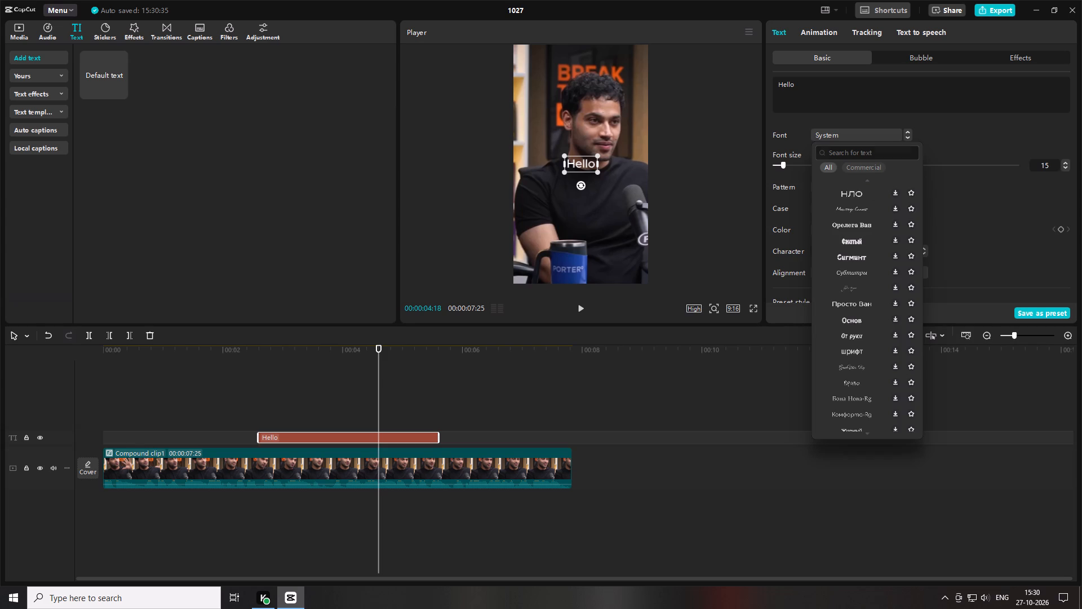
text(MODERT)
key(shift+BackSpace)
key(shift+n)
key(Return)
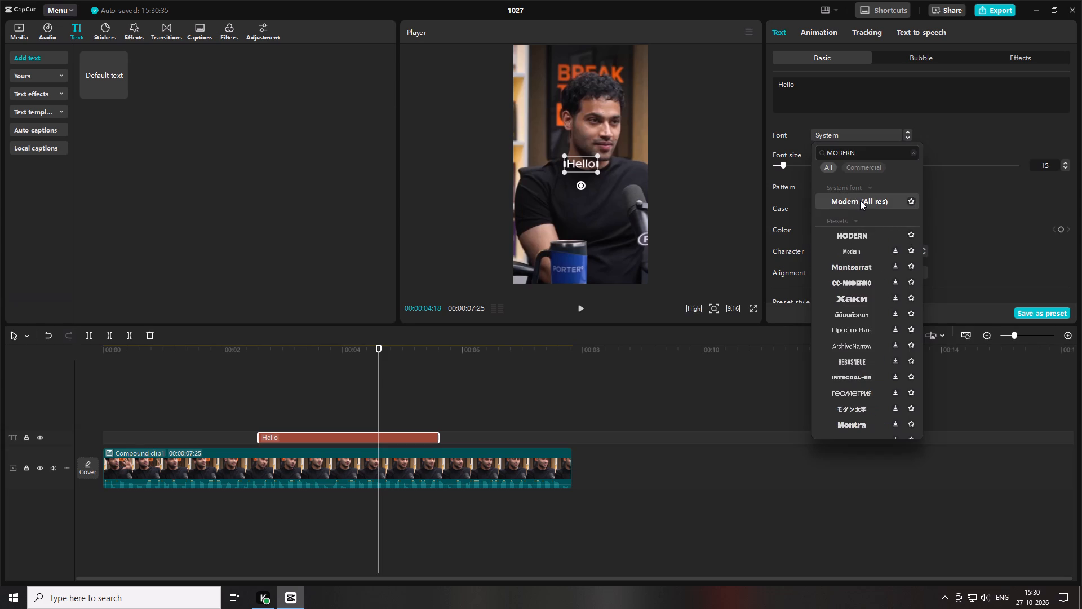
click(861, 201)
Search the fonts for modern and set the Hello text to the preset font ZY Modern.
click(859, 136)
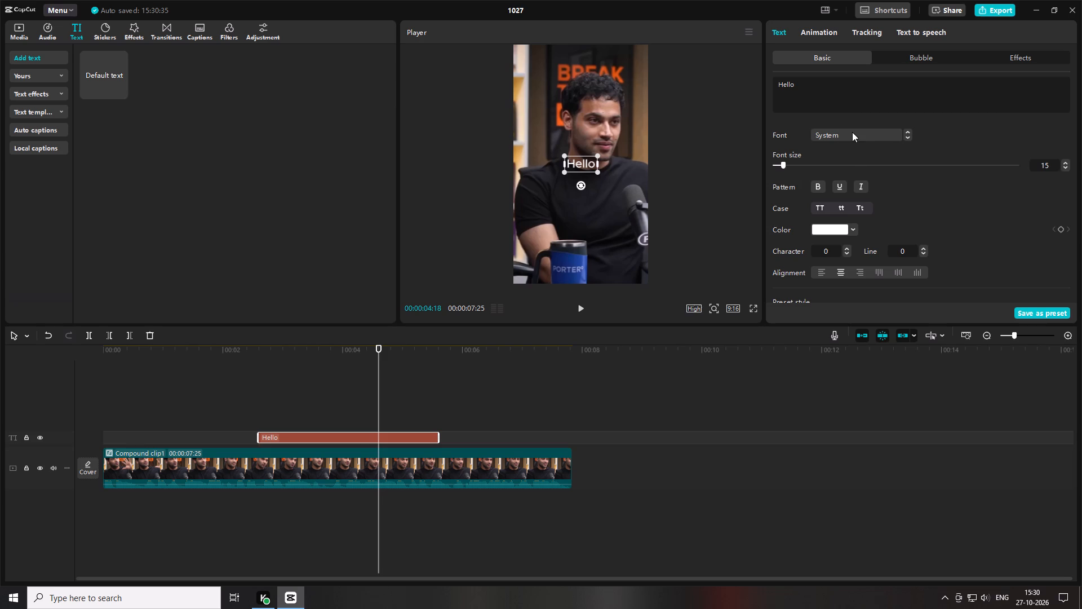
click(852, 132)
click(867, 135)
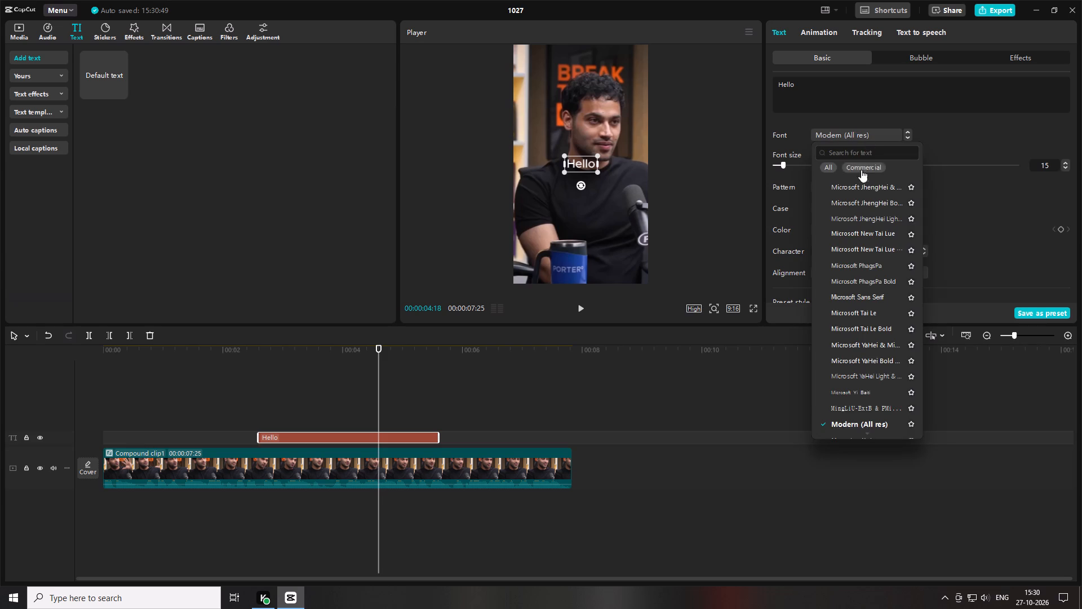
click(864, 150)
text(modern)
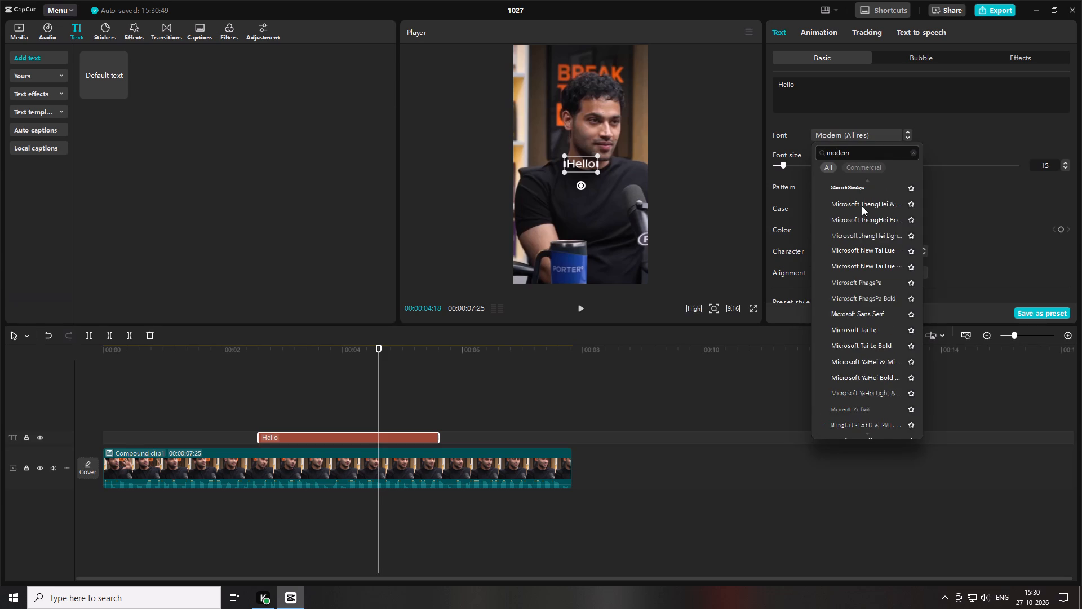
key(Return)
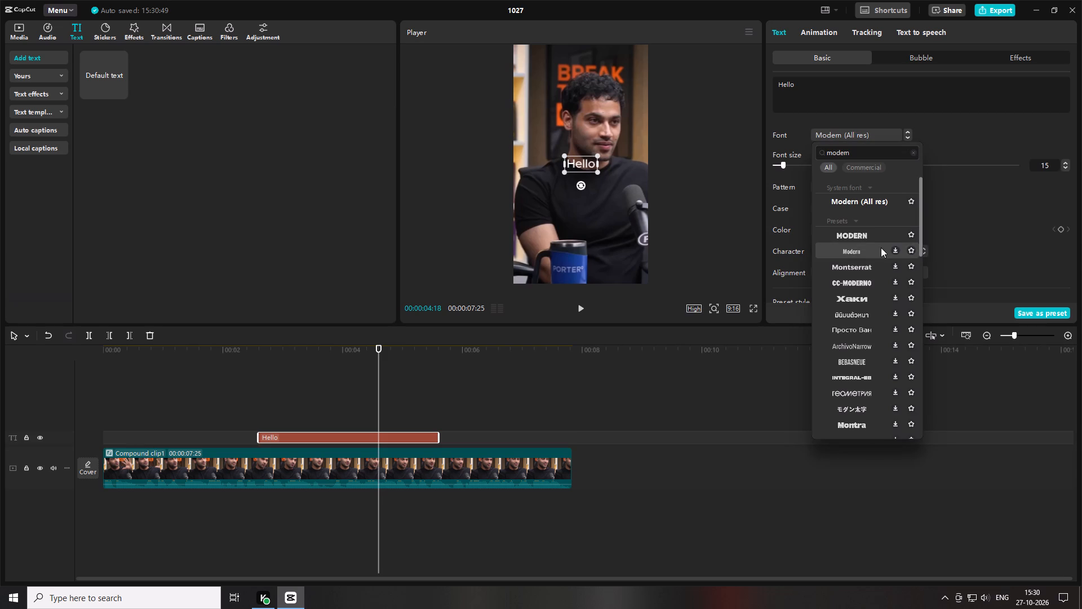
click(868, 233)
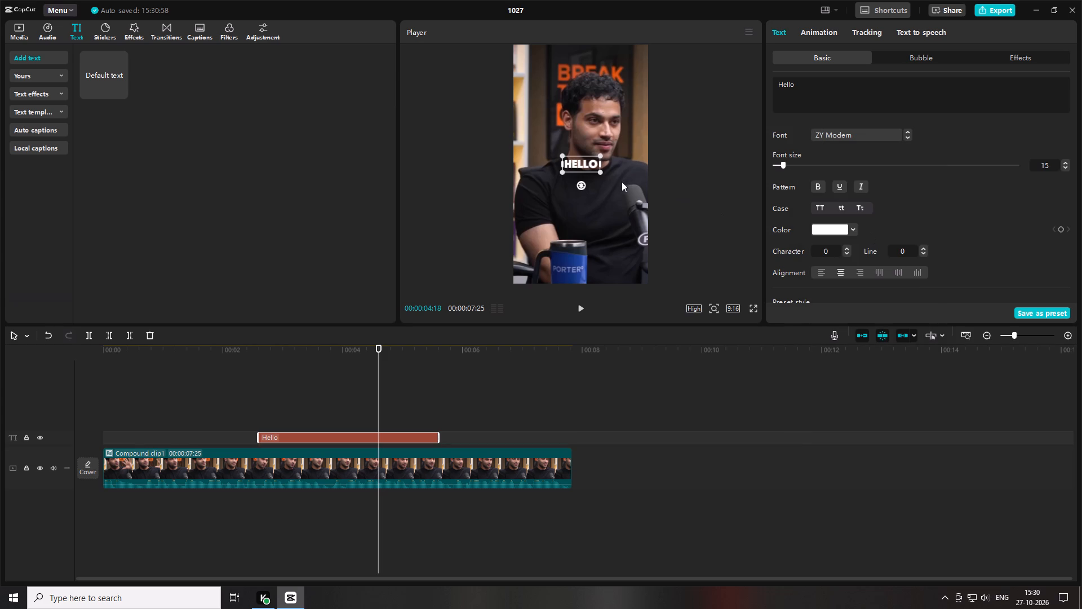
Enlarge the Hello text to about 120% scale and move it down onto the man's chest.
drag(600, 171, 597, 186)
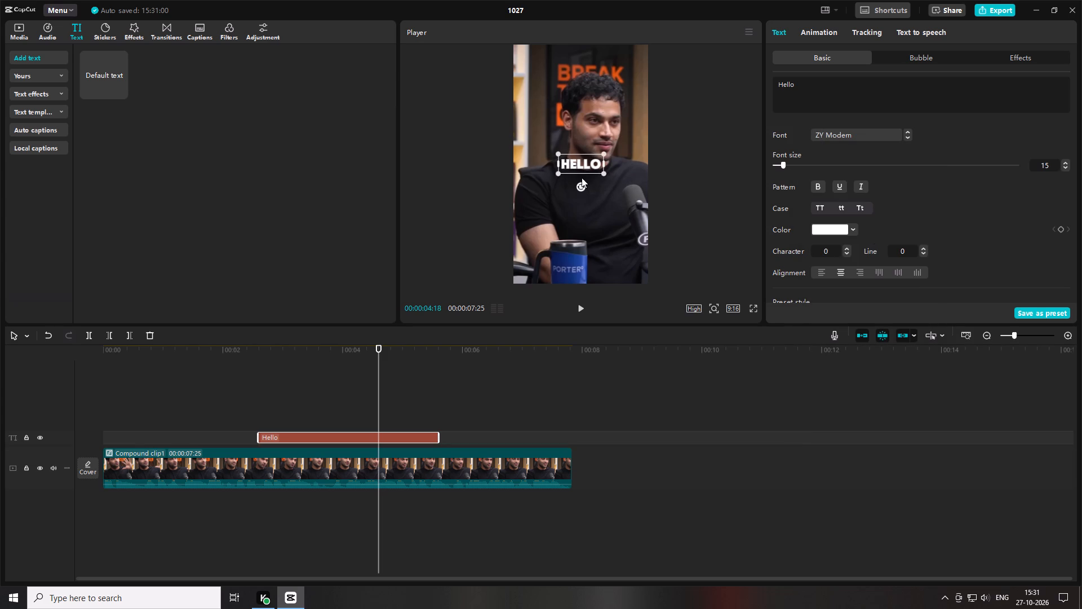
drag(586, 169, 588, 200)
Try the black-lettered preset style with white outline on the Hello text, and settle on the white-lettered preset with black outline.
scroll(943, 207, down, 3)
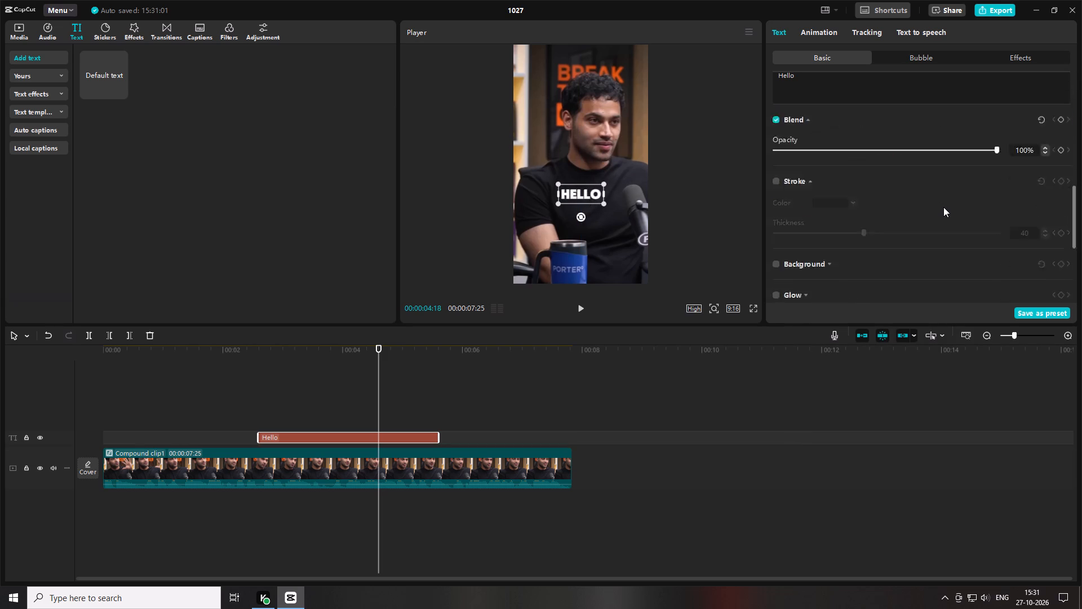
scroll(943, 207, up, 4)
scroll(922, 233, down, 1)
click(861, 215)
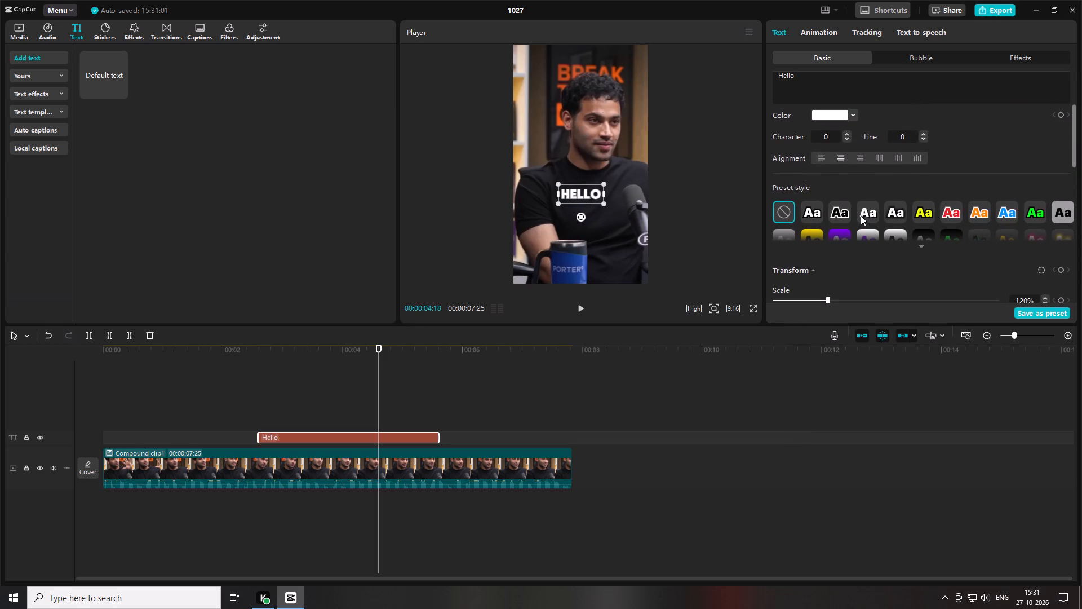
click(864, 215)
double_click(864, 215)
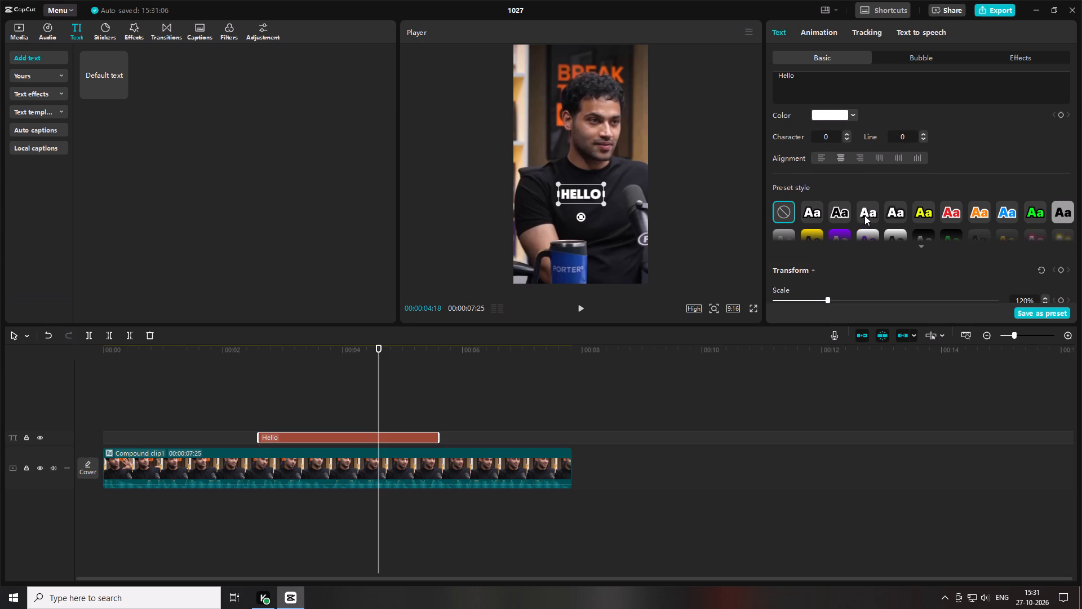
click(864, 215)
scroll(864, 215, down, 1)
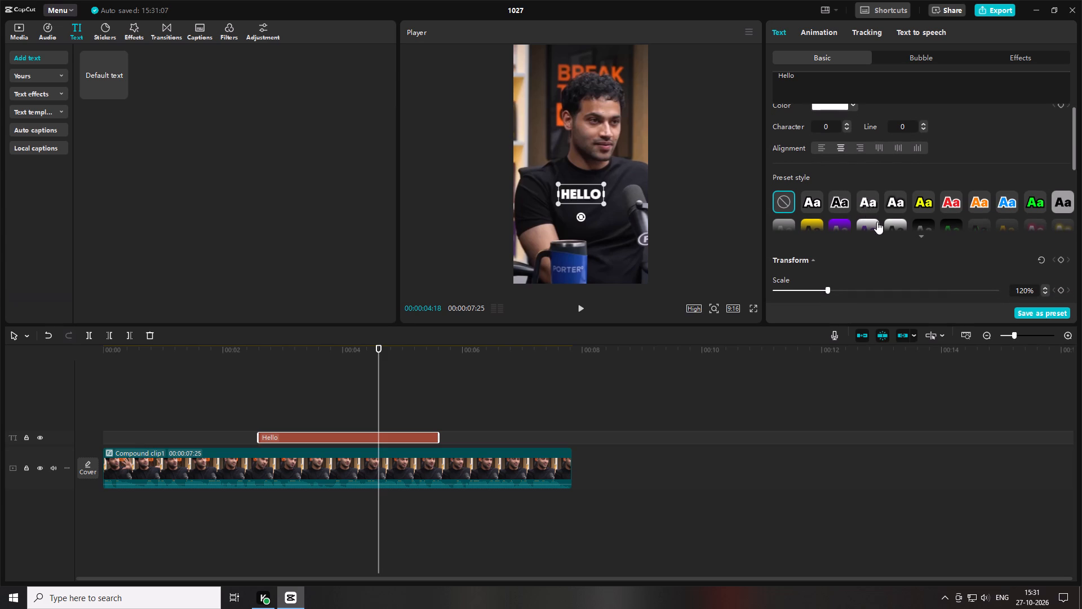
click(836, 219)
click(840, 200)
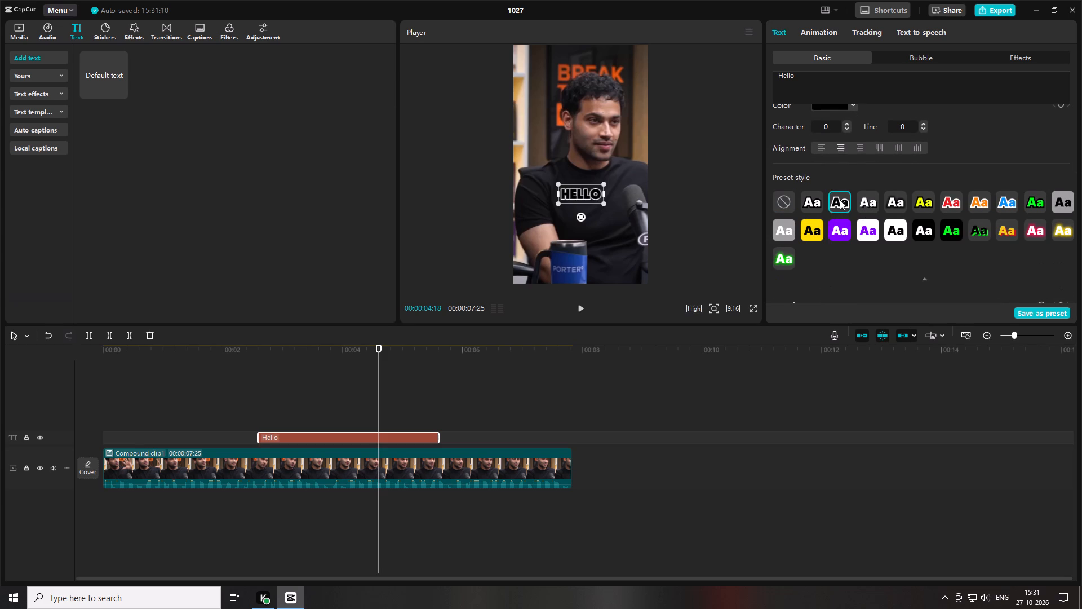
click(818, 205)
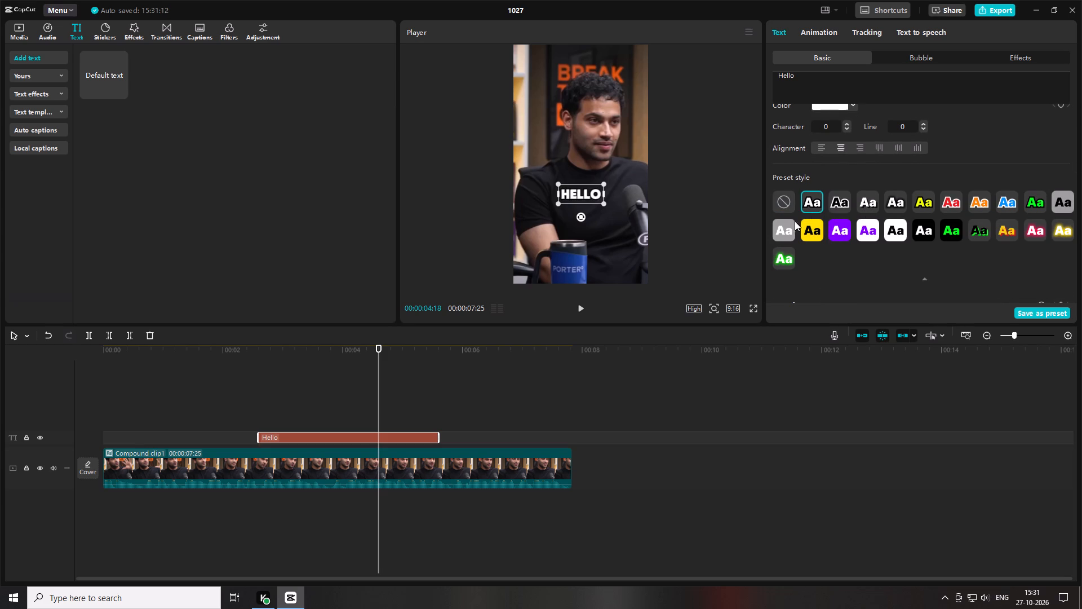
Preview the Hello text over the clip at full screen, and return to the editor.
click(753, 312)
click(753, 306)
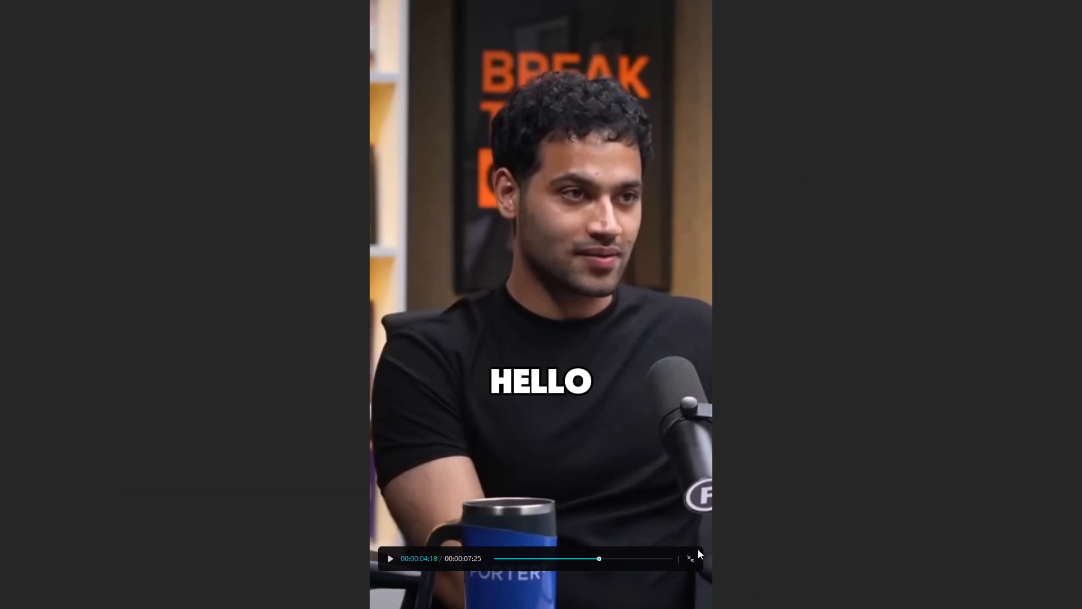
click(689, 560)
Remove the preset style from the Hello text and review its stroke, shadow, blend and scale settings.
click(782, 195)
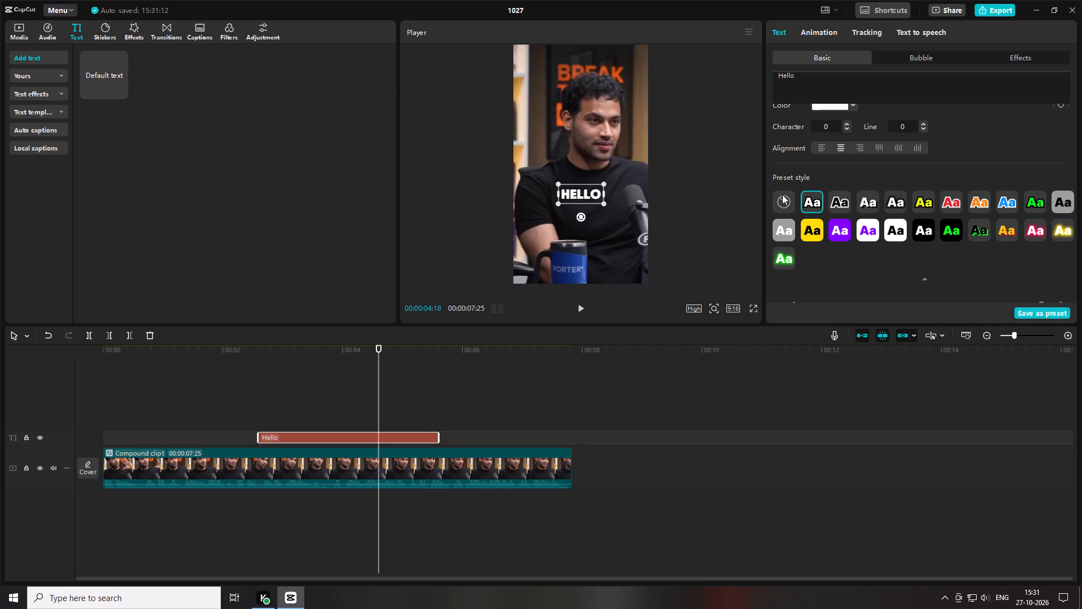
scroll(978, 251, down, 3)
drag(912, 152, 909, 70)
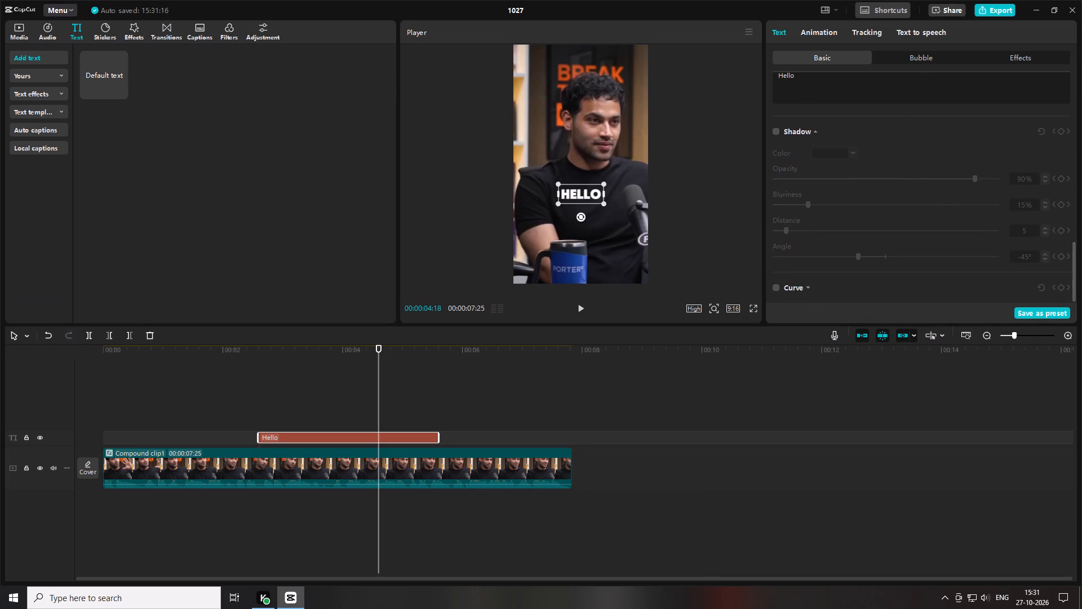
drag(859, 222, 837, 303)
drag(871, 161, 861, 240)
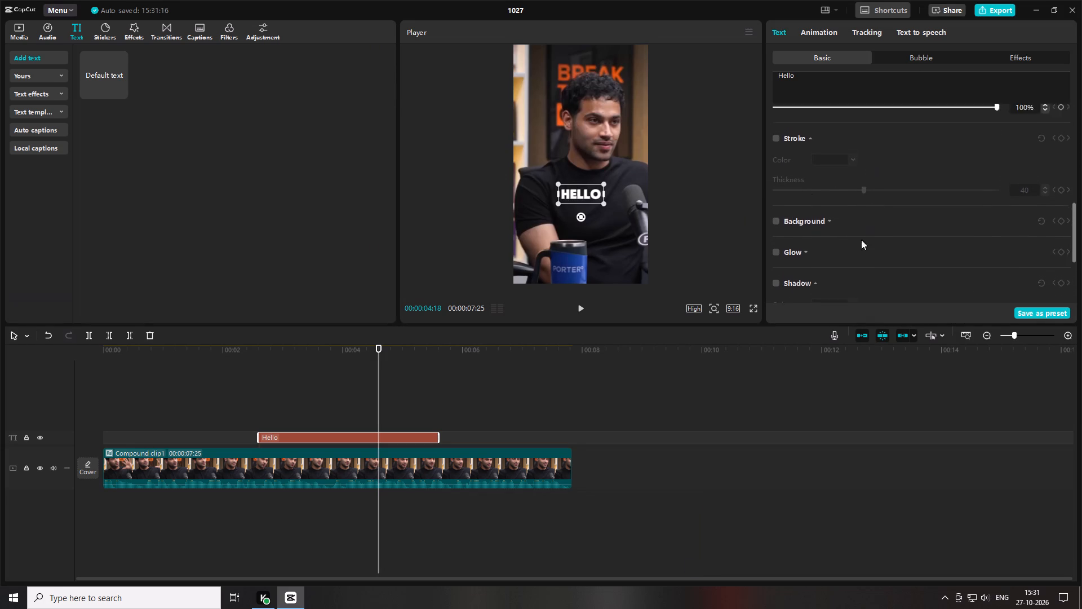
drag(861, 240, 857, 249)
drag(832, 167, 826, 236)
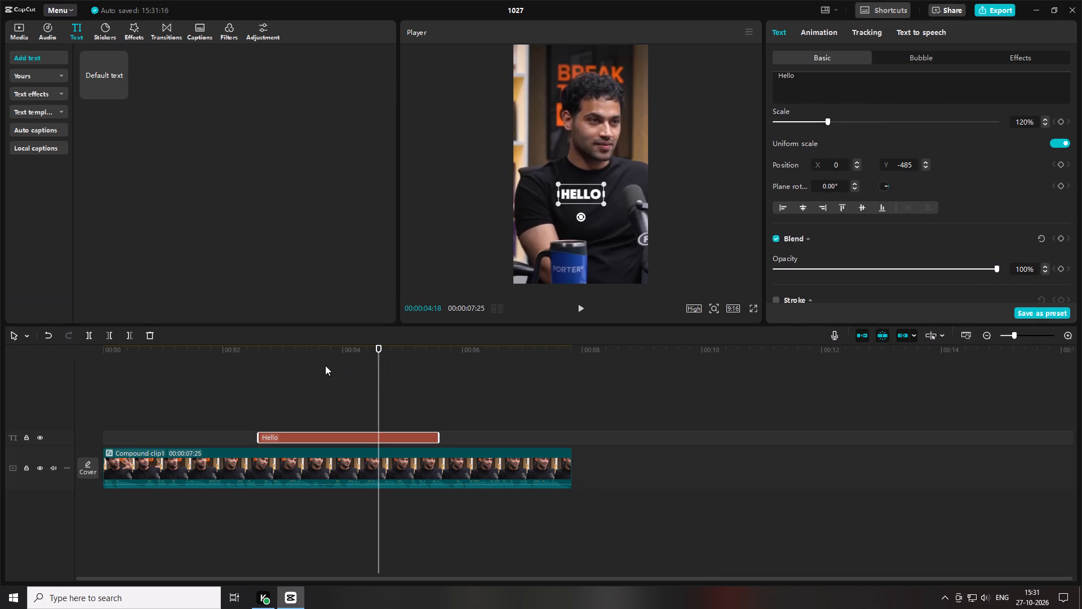
Play back the clip from the start of the Hello text to check how the text appears.
drag(316, 355, 258, 365)
key(space)
key(space)
drag(277, 348, 260, 354)
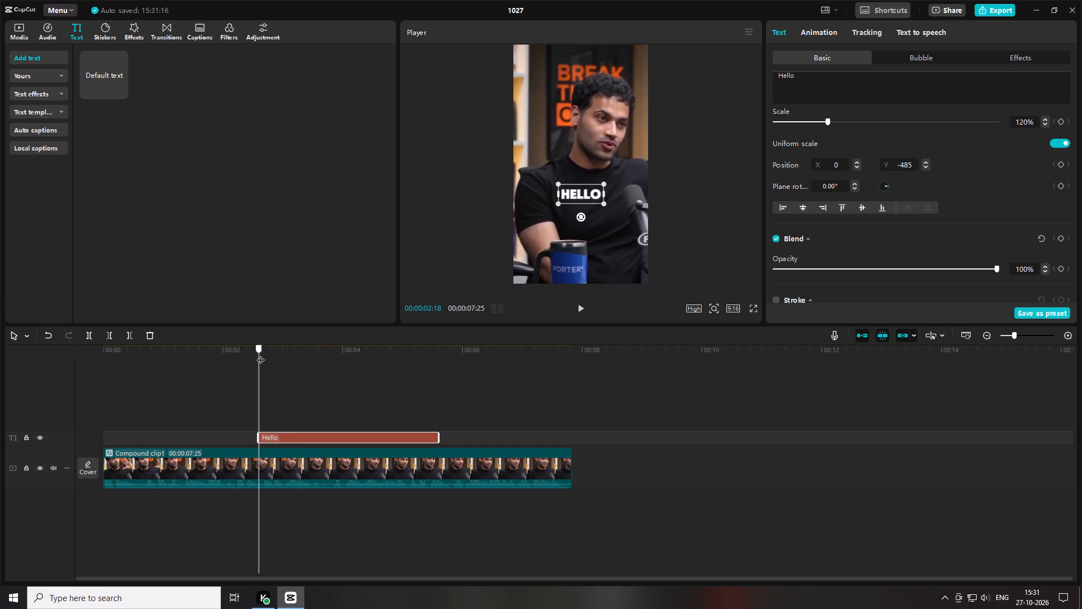
drag(260, 354, 260, 354)
key(space)
click(352, 350)
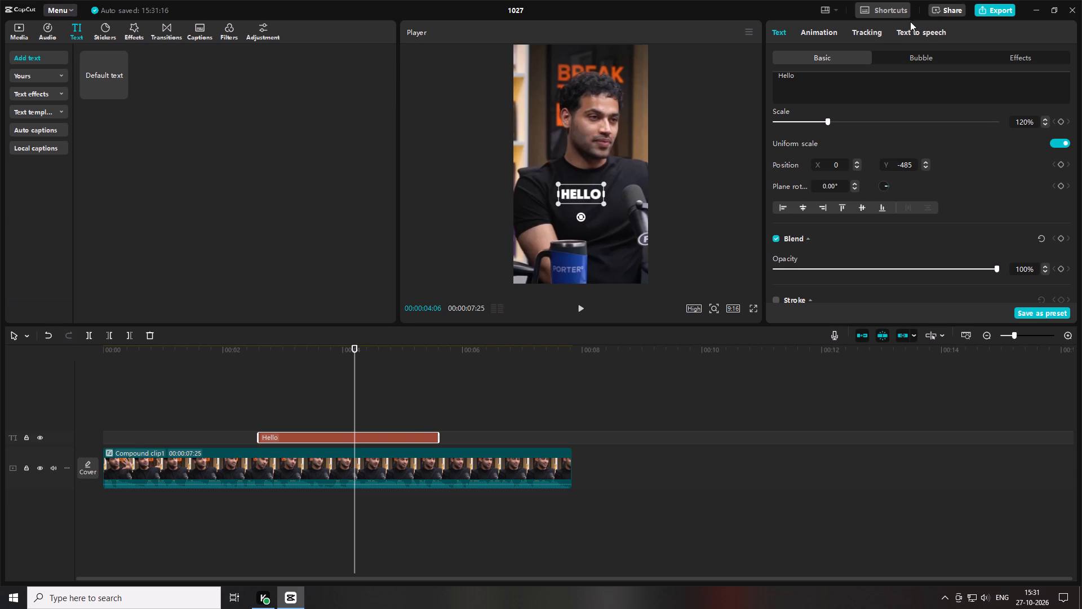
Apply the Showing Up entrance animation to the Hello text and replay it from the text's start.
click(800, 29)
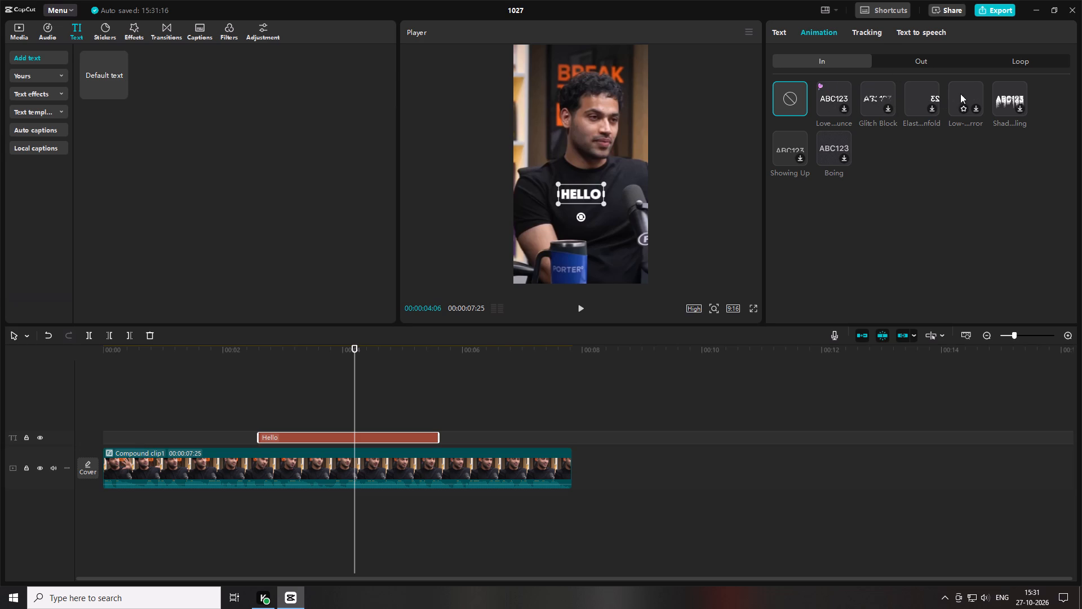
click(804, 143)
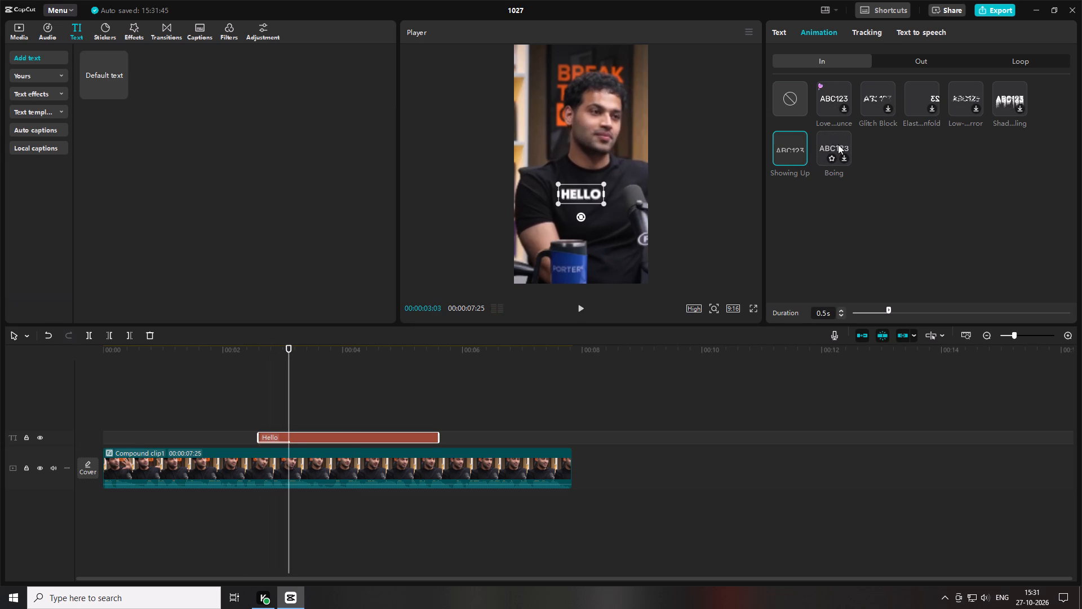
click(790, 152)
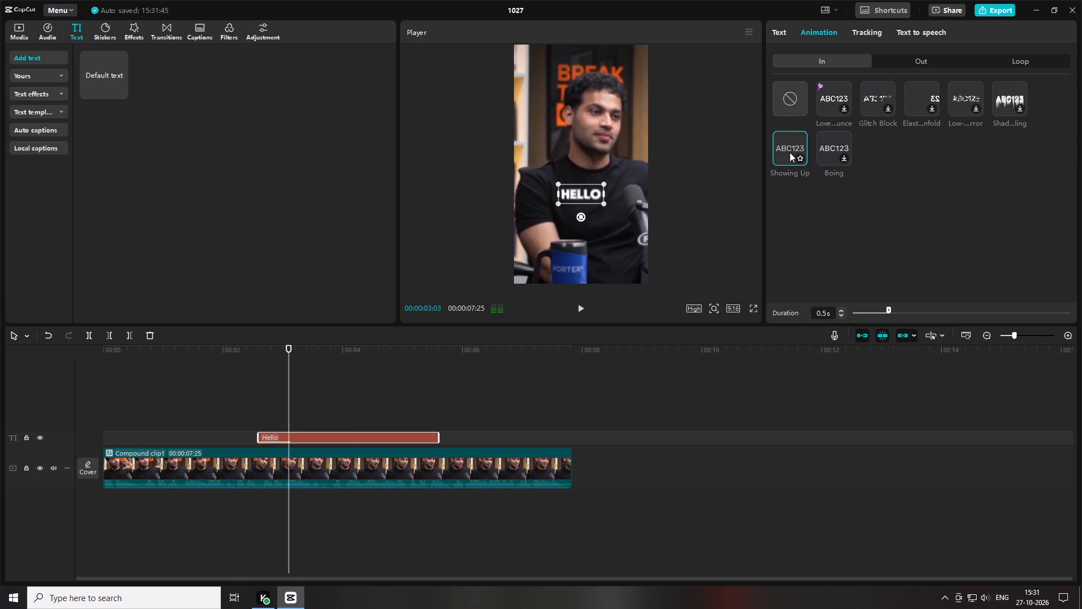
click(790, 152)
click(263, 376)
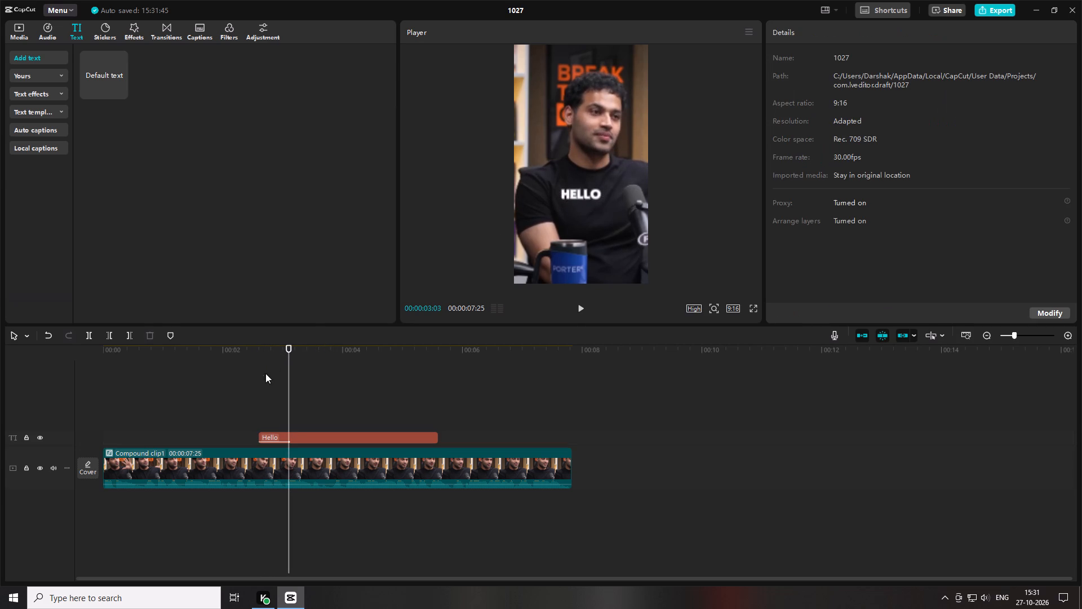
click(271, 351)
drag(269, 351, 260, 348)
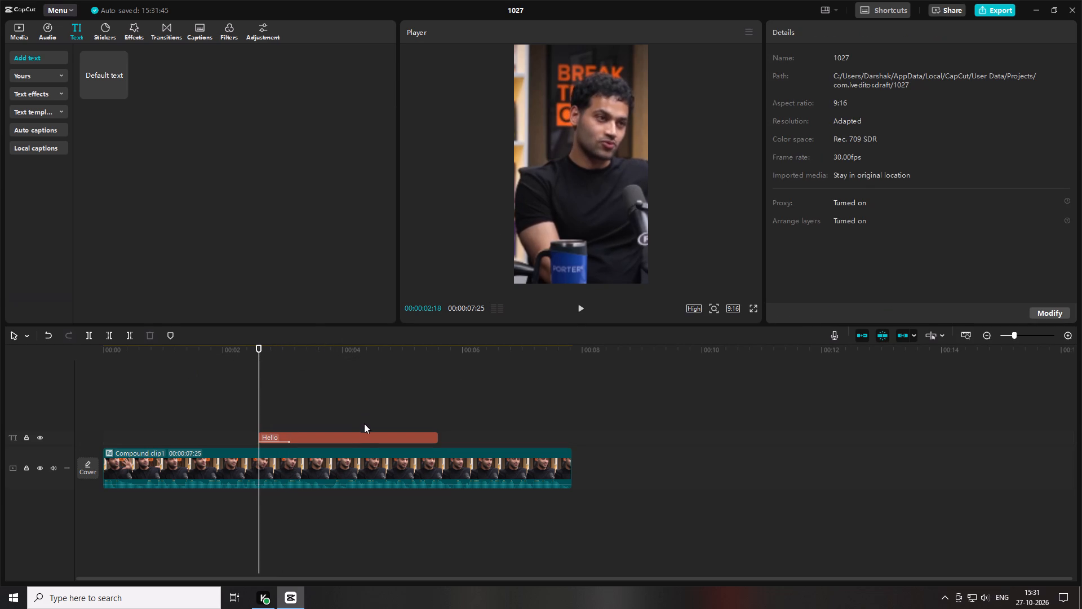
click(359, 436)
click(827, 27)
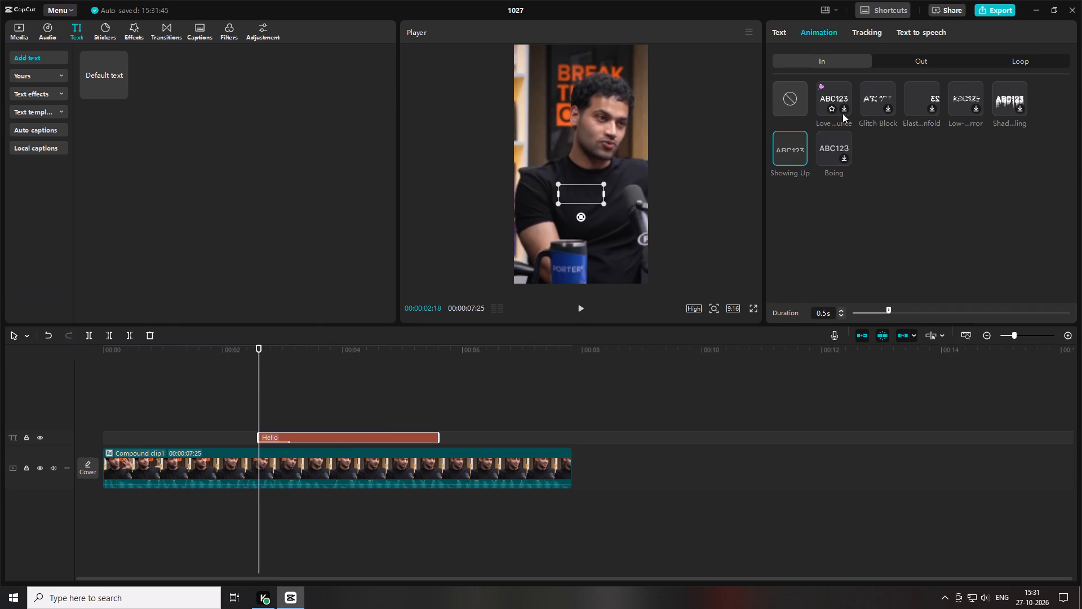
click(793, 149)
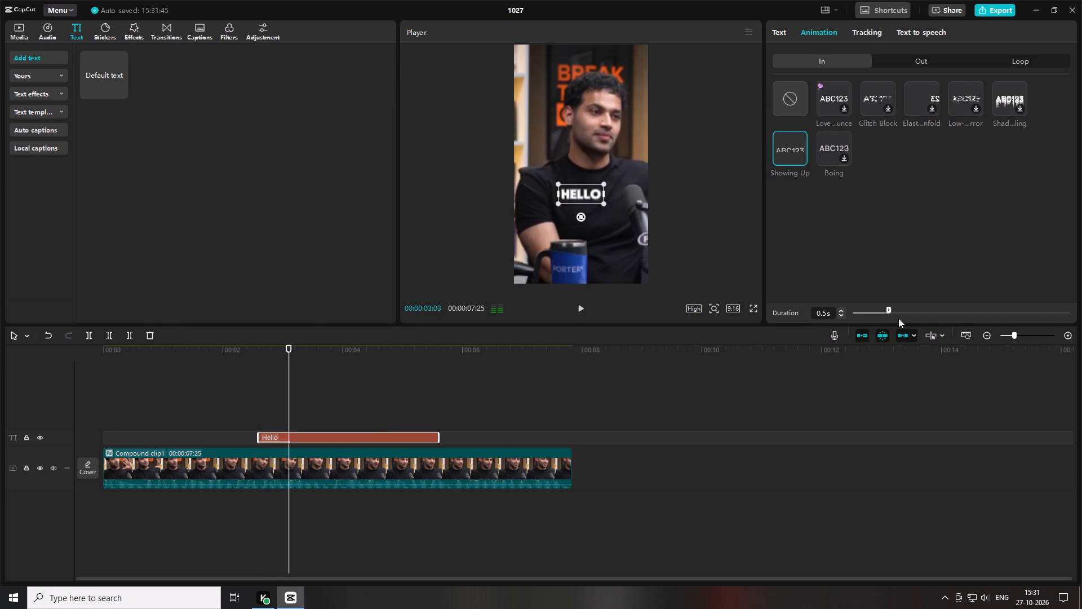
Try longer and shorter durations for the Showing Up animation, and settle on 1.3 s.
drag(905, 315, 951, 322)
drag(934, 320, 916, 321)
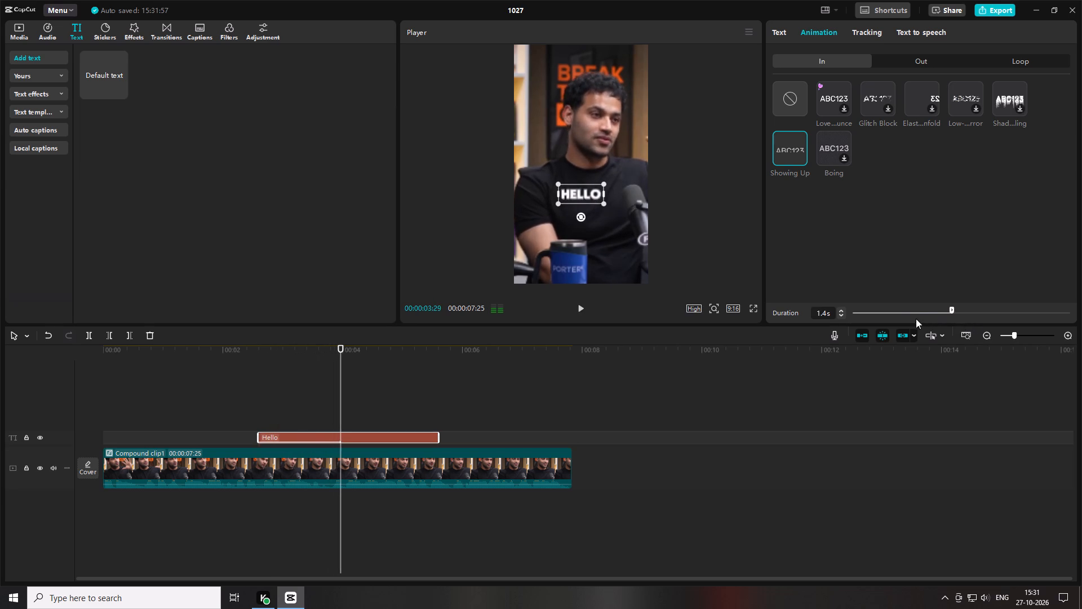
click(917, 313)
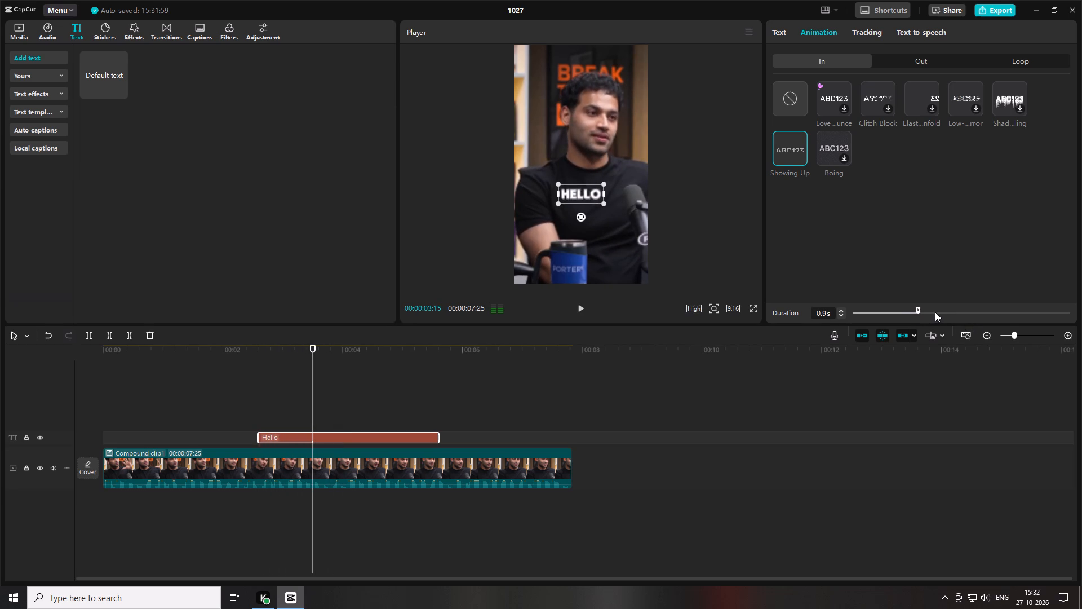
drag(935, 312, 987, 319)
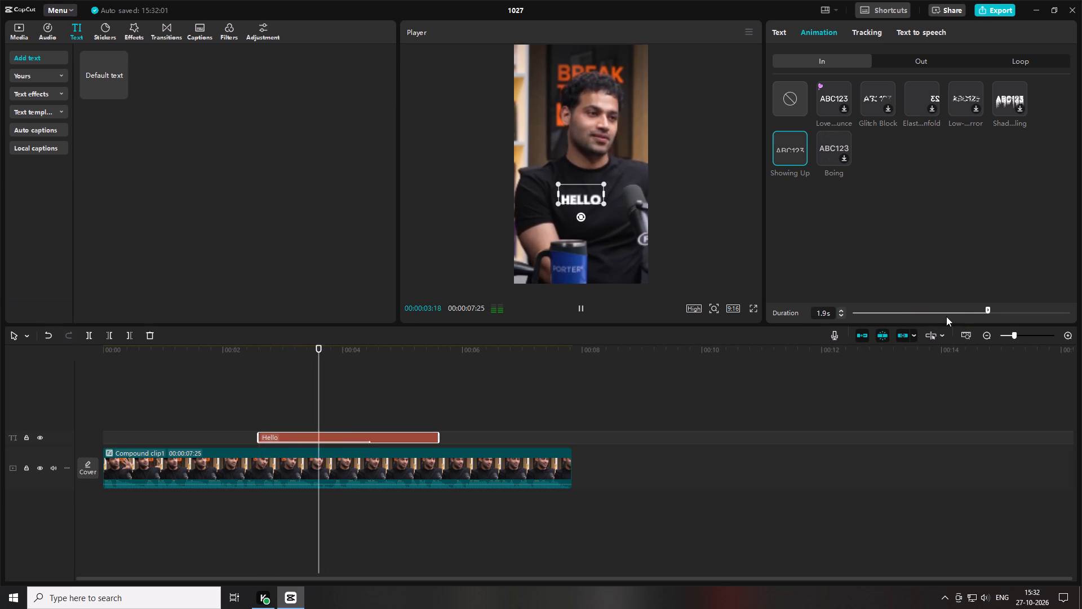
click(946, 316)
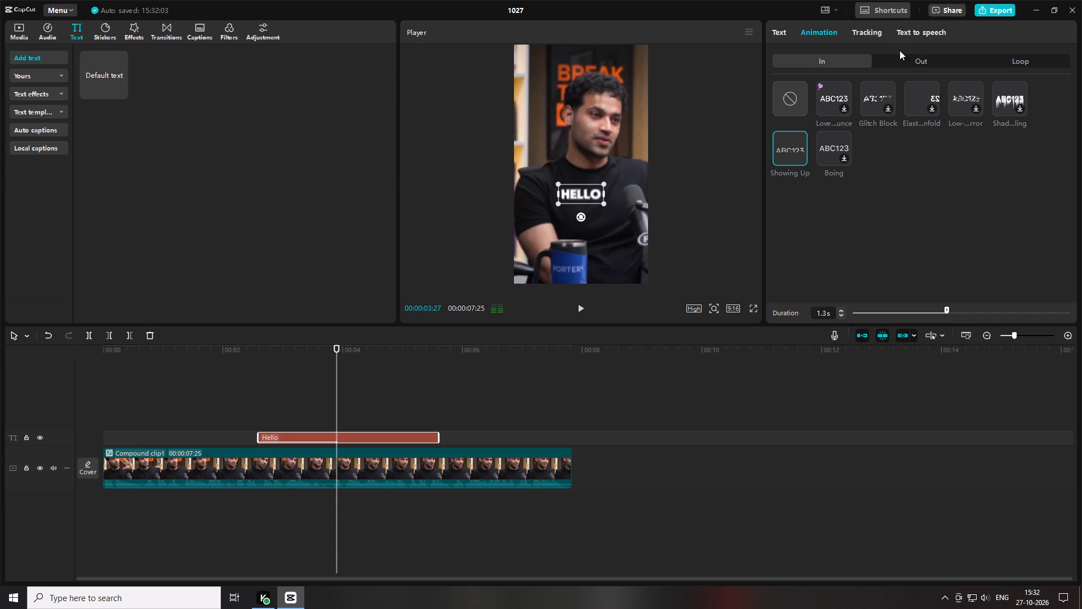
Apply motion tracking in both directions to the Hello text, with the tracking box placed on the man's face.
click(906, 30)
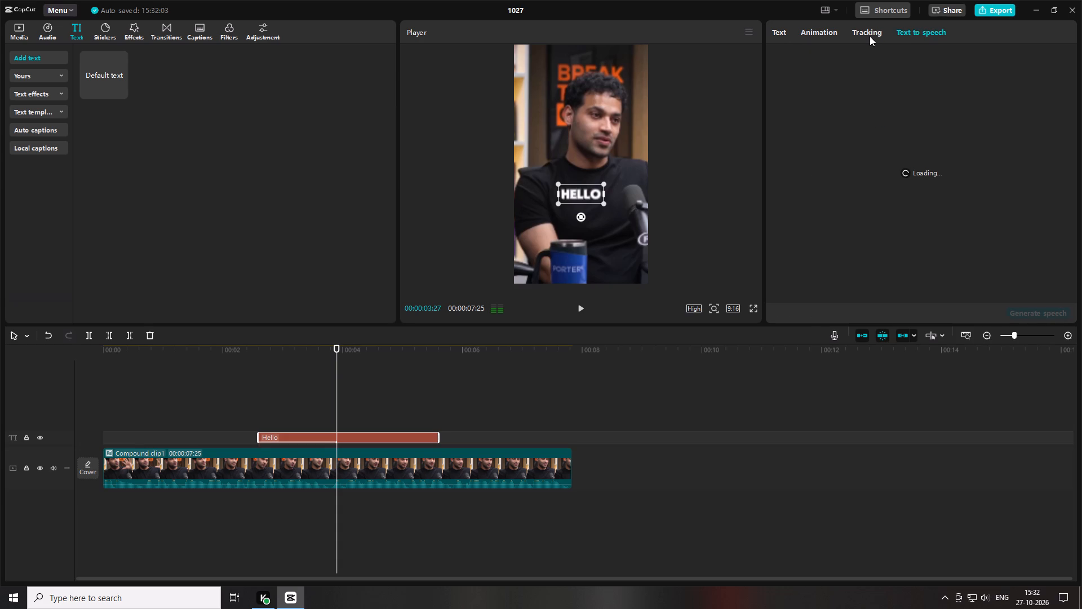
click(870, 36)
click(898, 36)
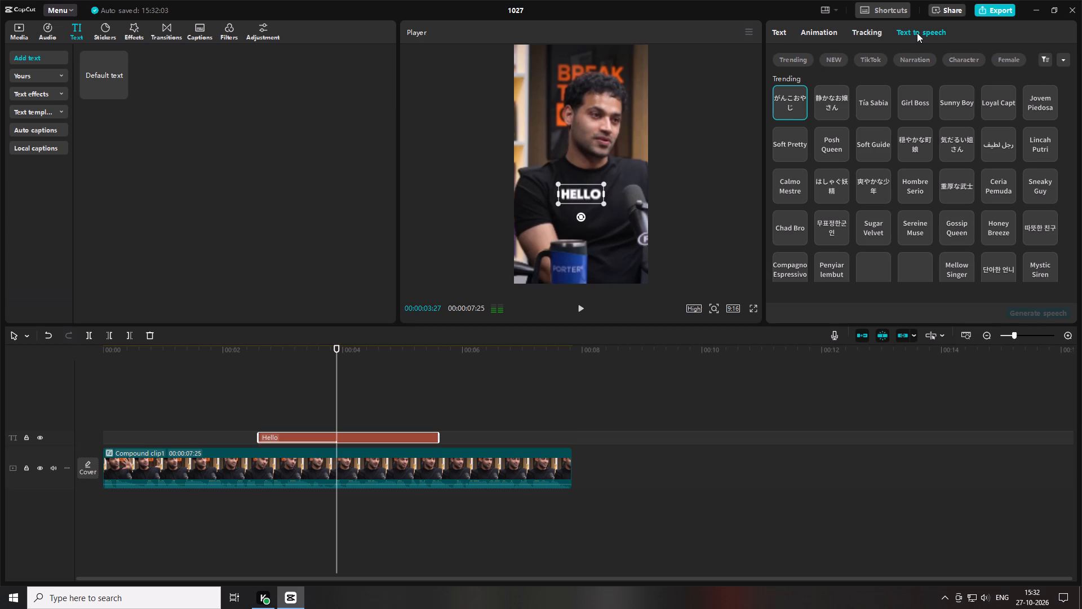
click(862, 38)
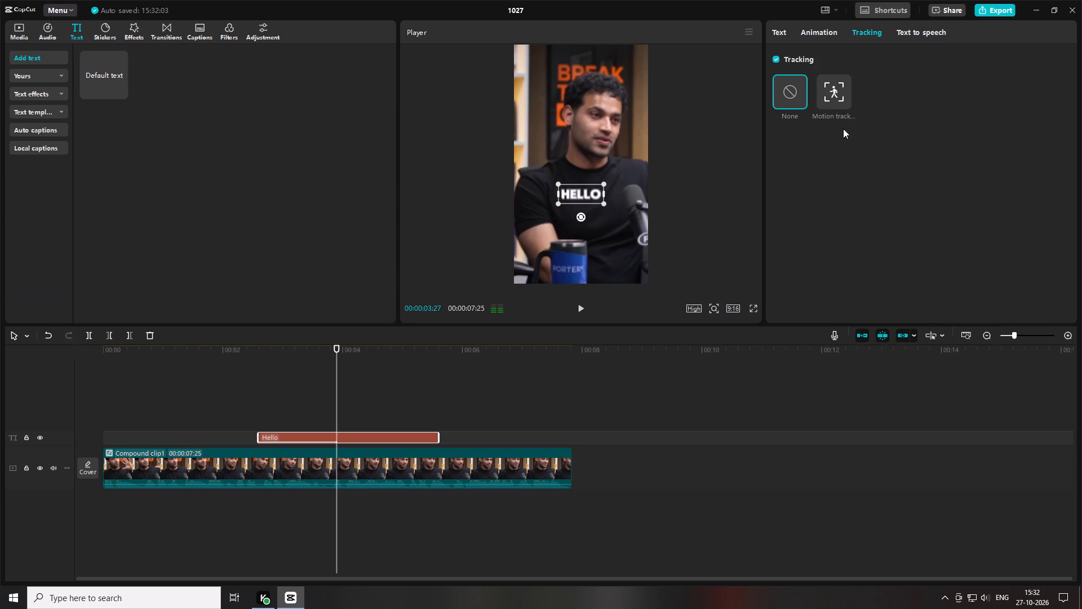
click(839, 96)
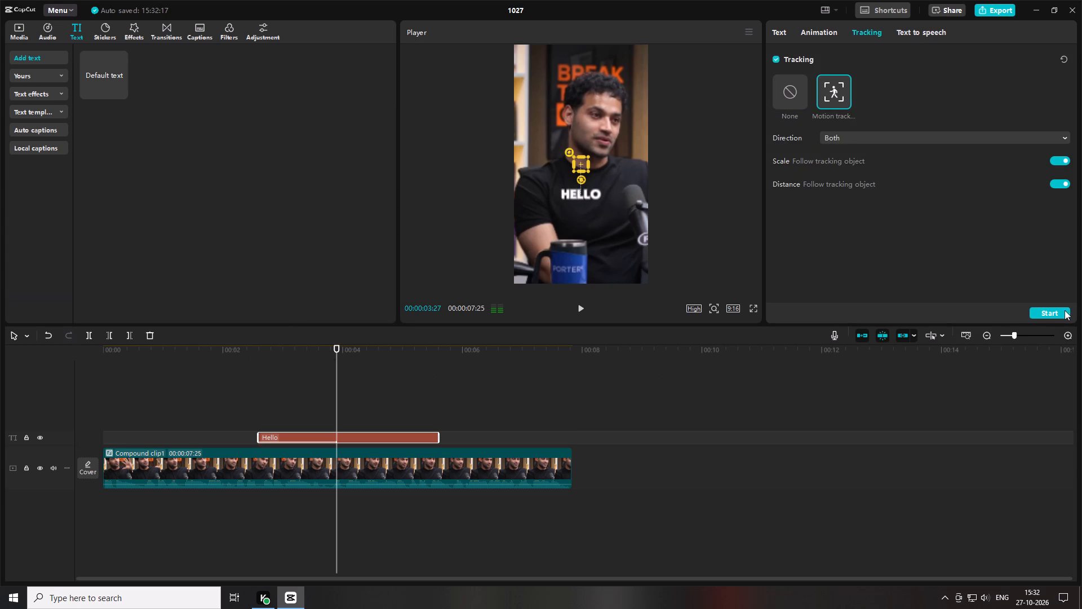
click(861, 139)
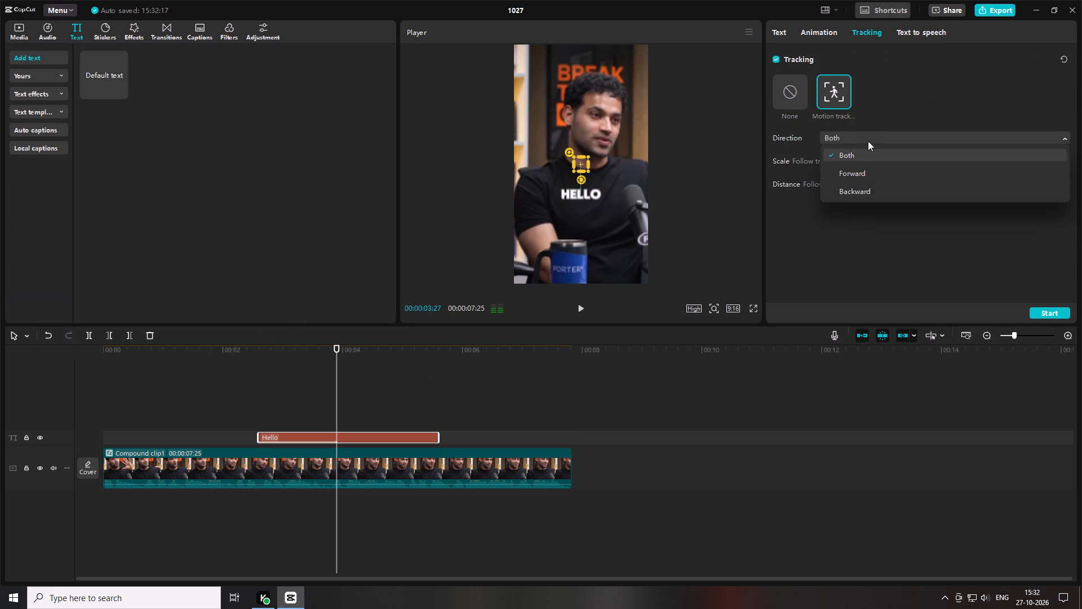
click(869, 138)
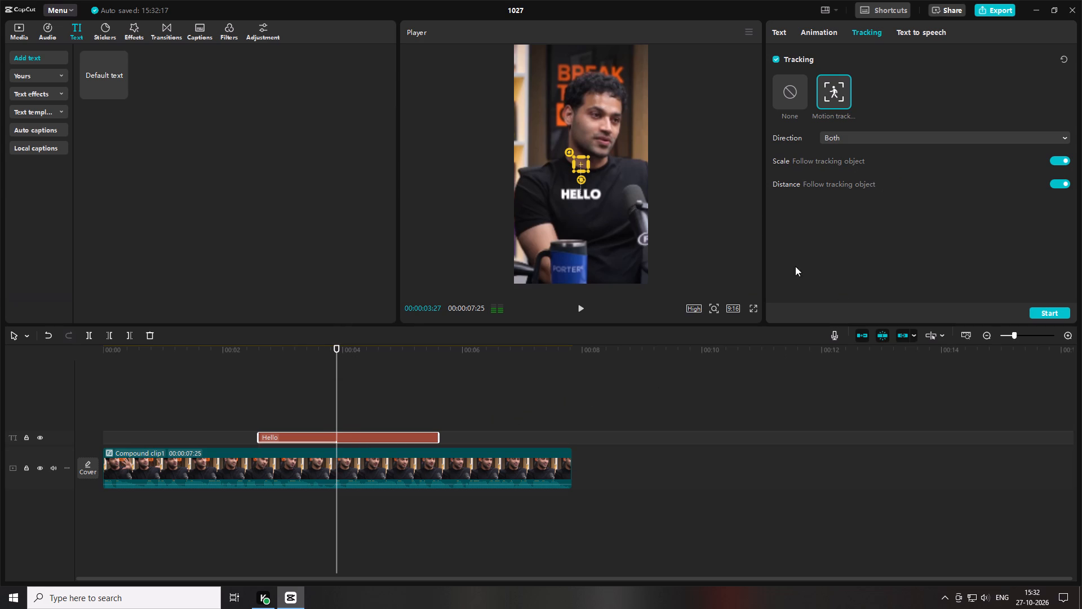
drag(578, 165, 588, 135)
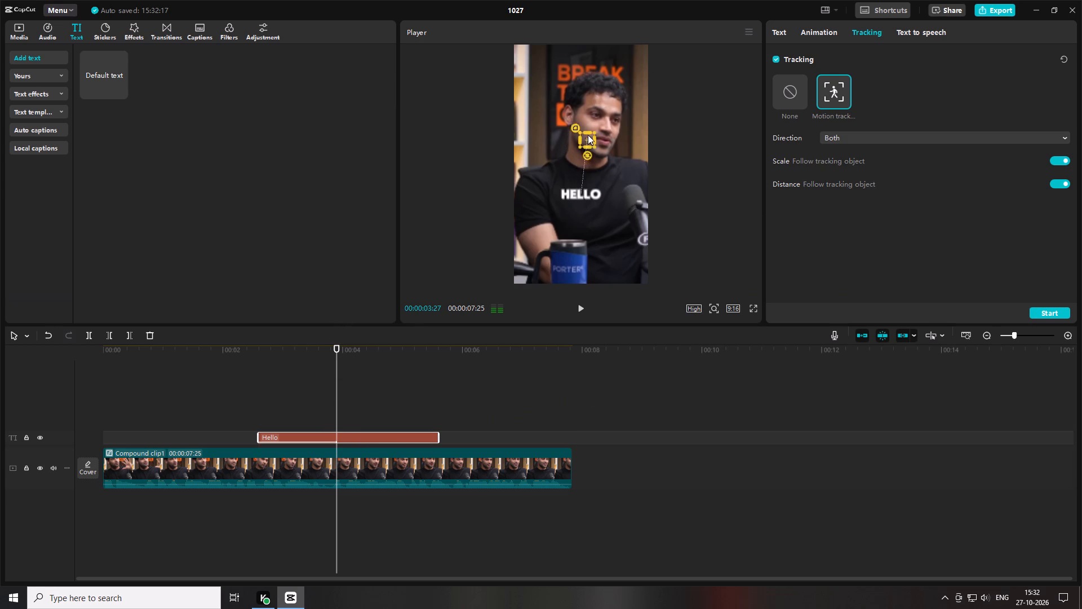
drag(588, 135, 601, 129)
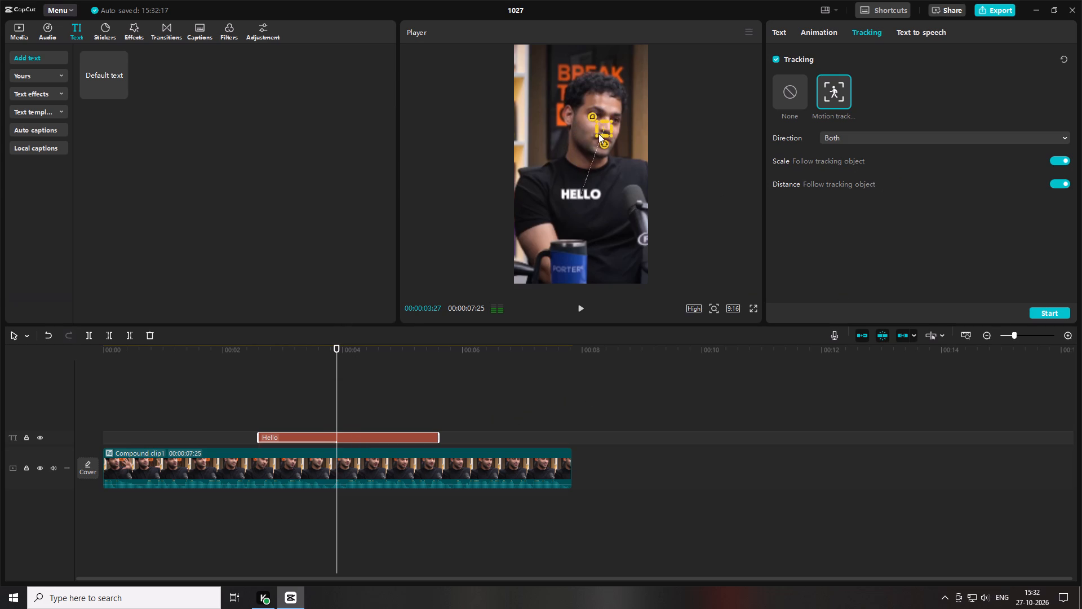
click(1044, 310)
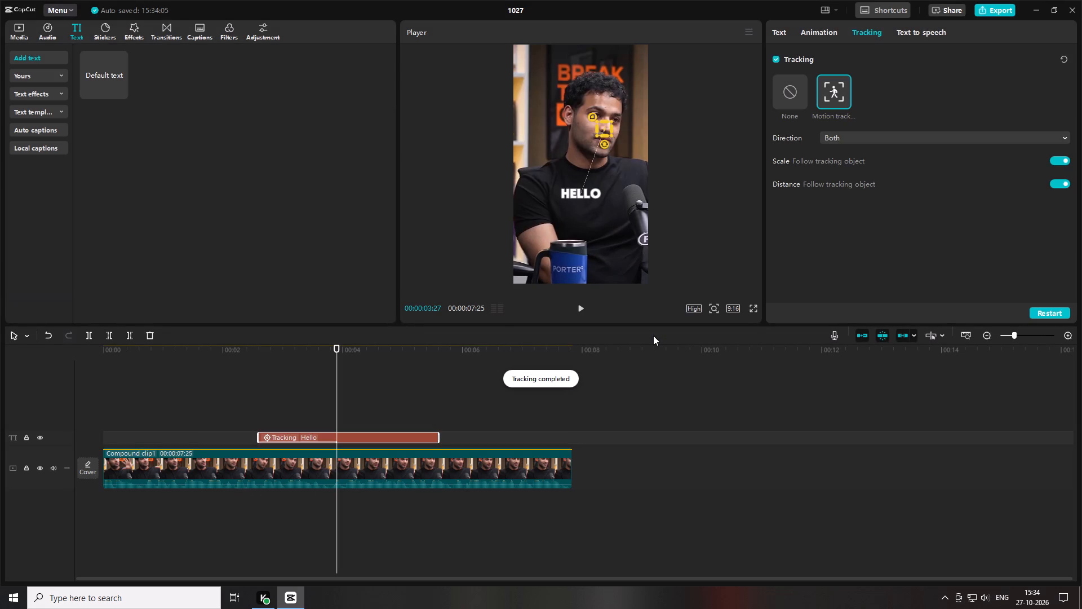
Play the clip from the beginning to check the tracked Hello text.
drag(308, 354, 6, 356)
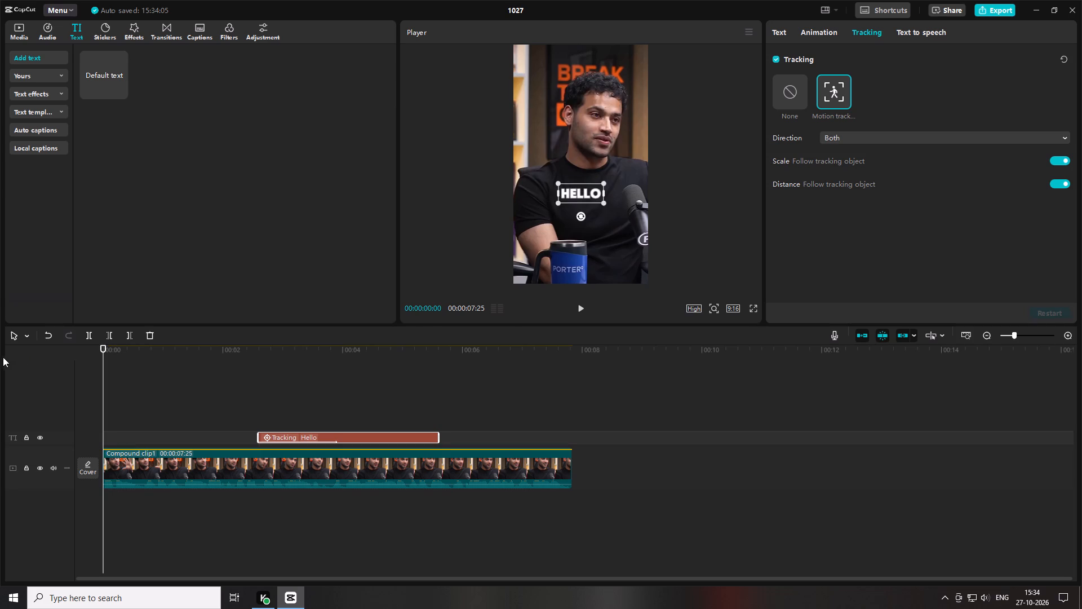
click(582, 306)
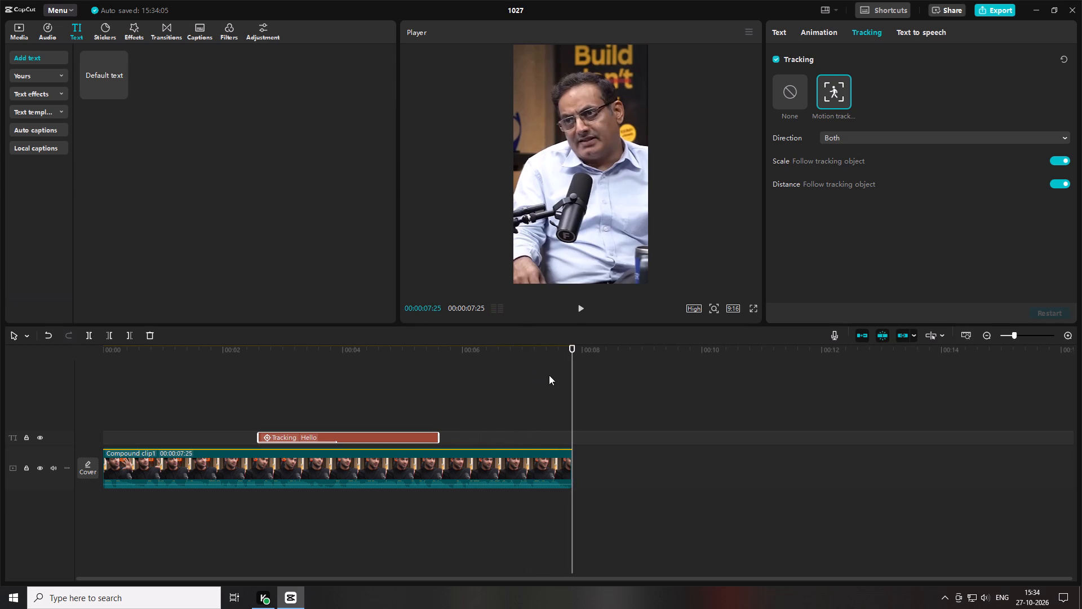
Delete the tracked Hello text from the timeline.
drag(414, 407, 413, 440)
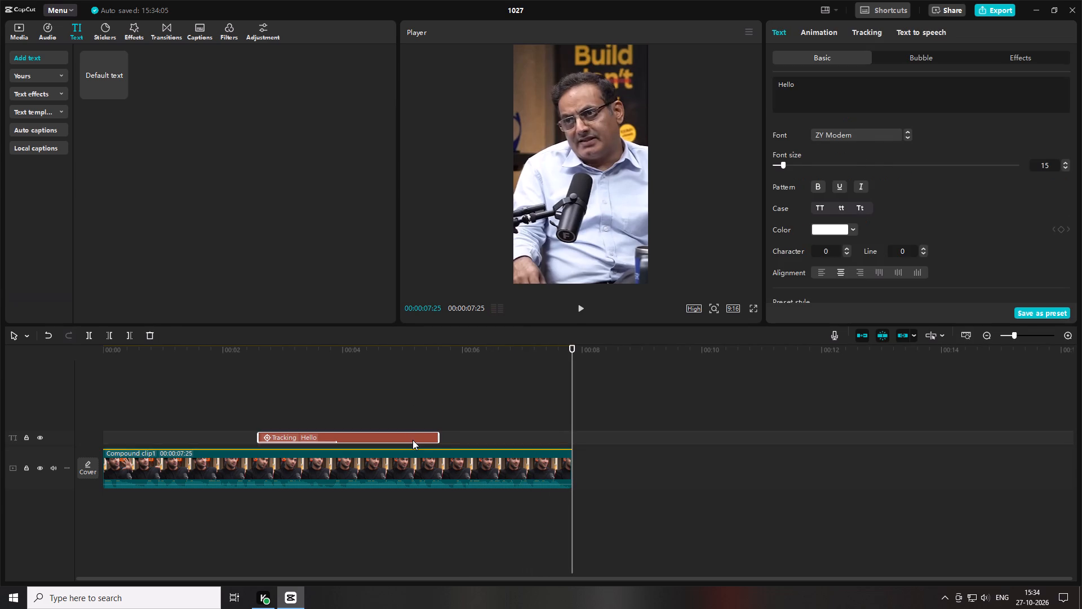
key(Delete)
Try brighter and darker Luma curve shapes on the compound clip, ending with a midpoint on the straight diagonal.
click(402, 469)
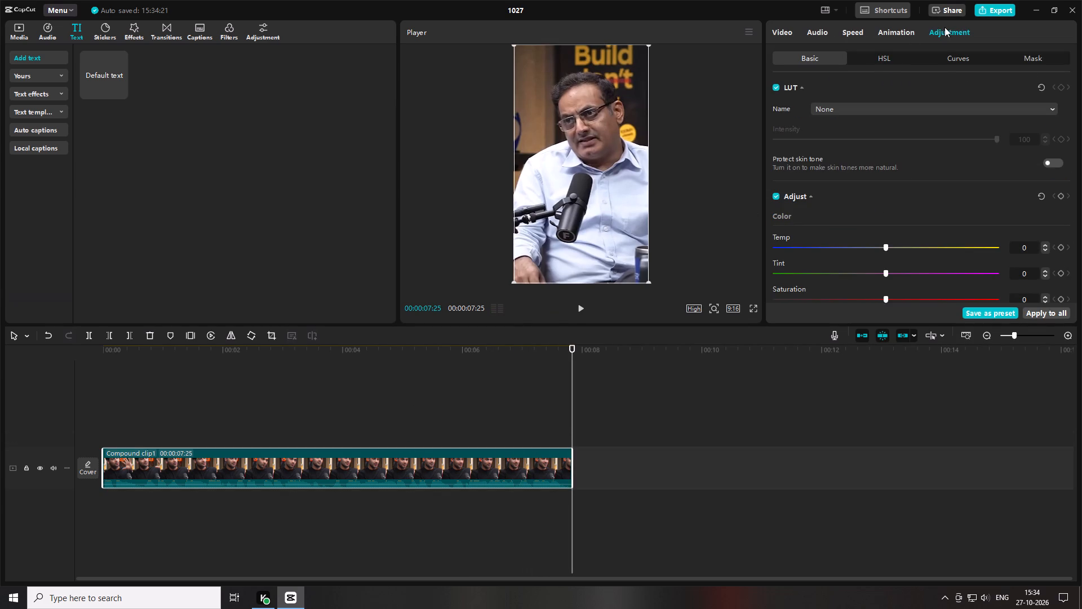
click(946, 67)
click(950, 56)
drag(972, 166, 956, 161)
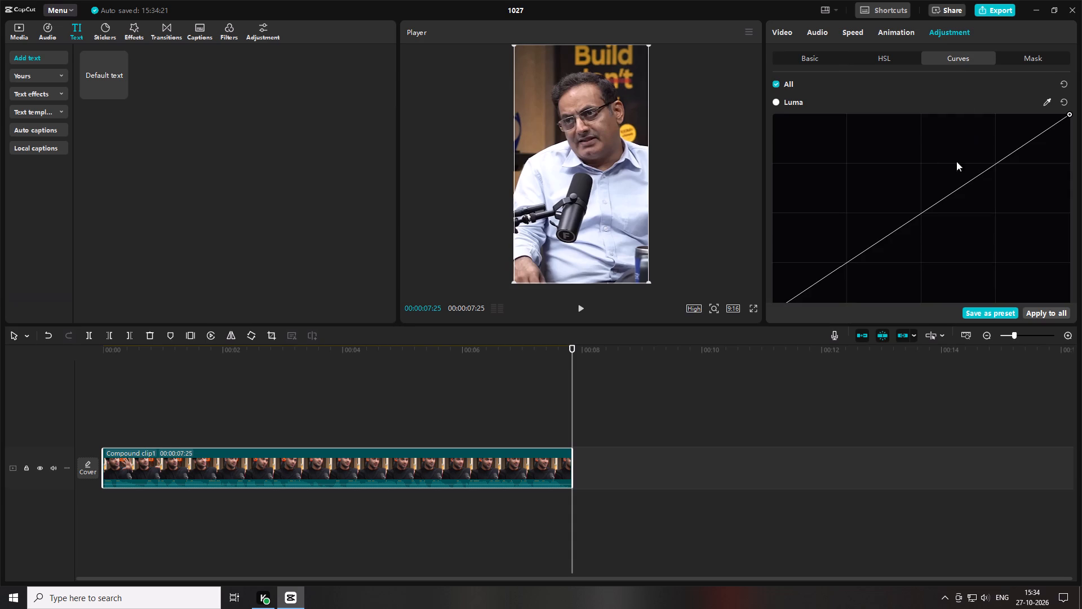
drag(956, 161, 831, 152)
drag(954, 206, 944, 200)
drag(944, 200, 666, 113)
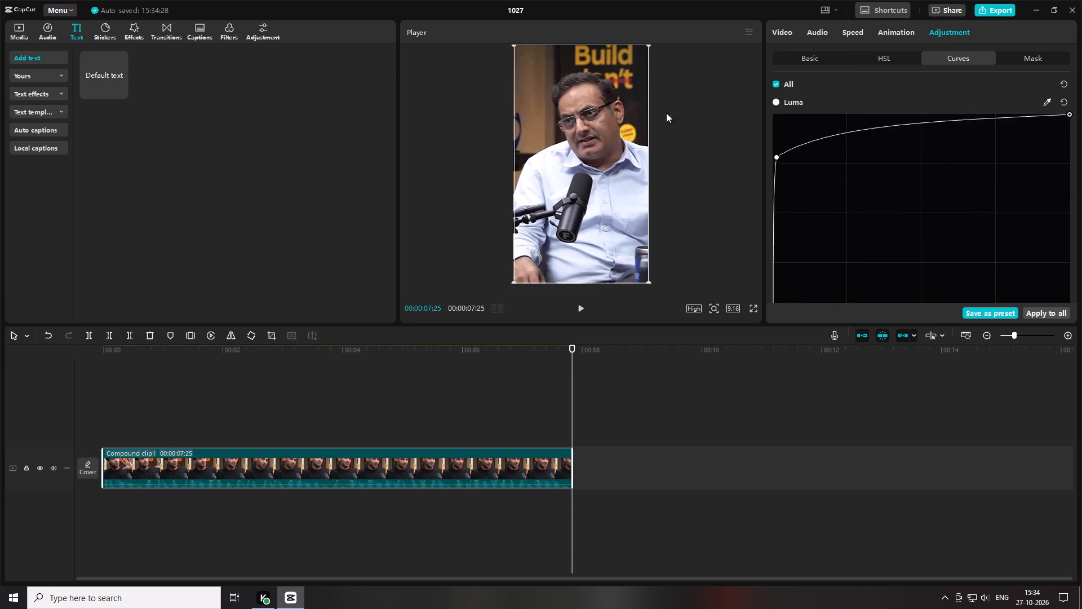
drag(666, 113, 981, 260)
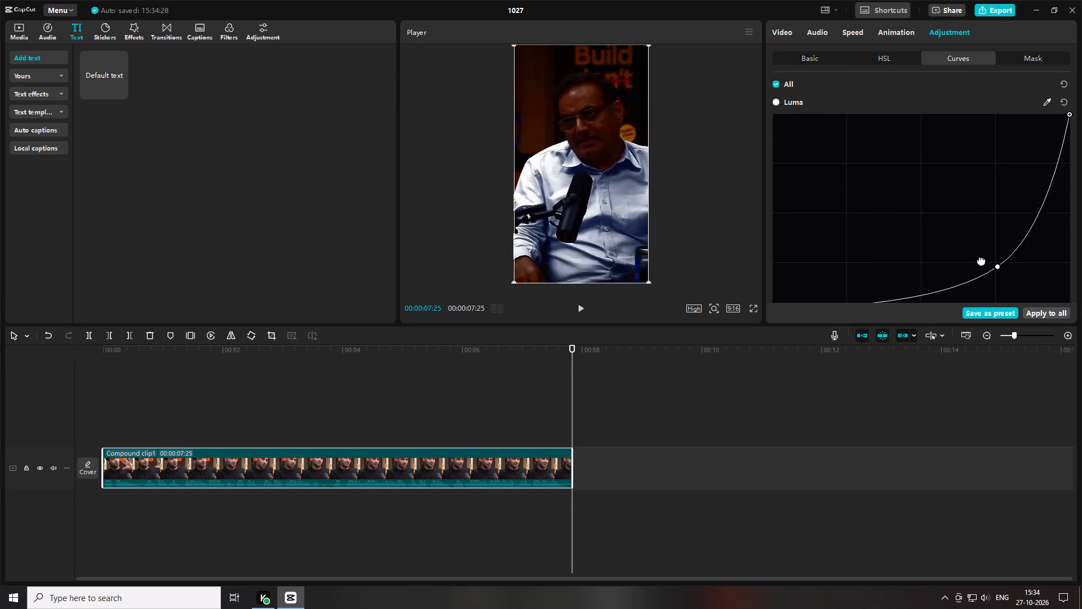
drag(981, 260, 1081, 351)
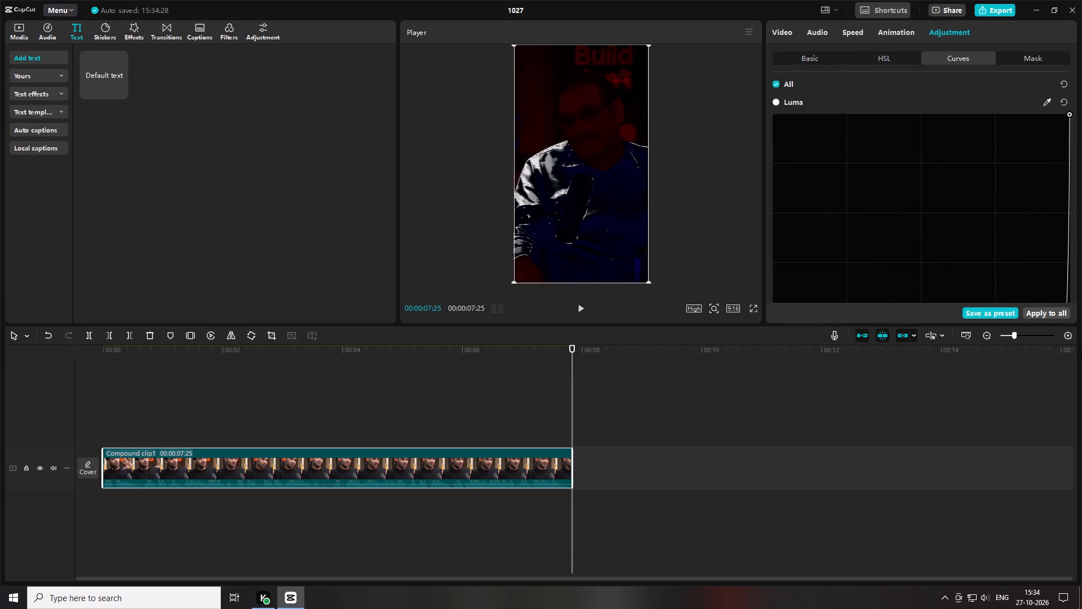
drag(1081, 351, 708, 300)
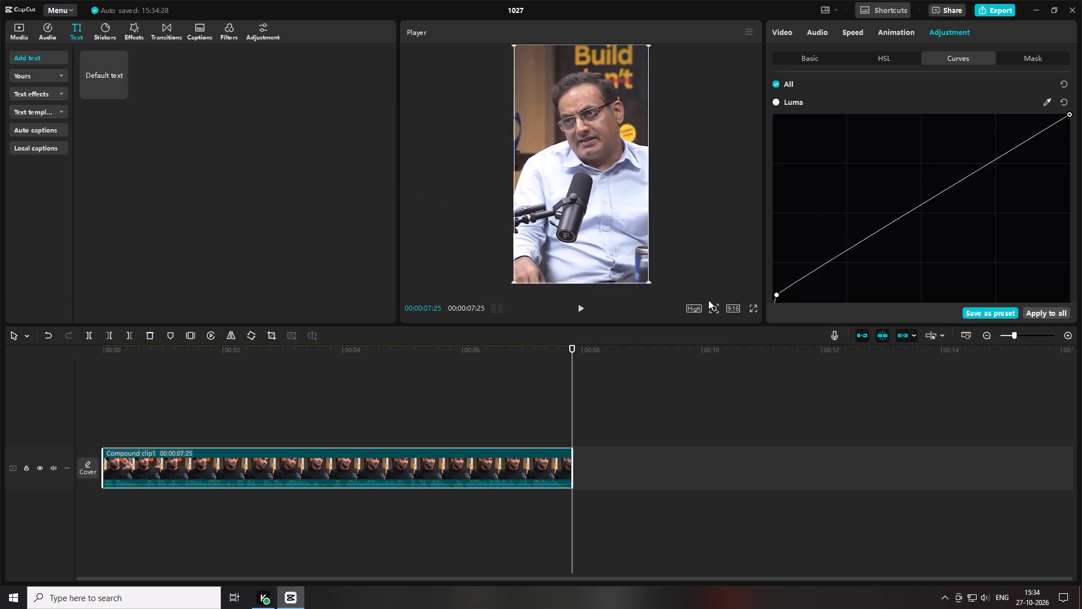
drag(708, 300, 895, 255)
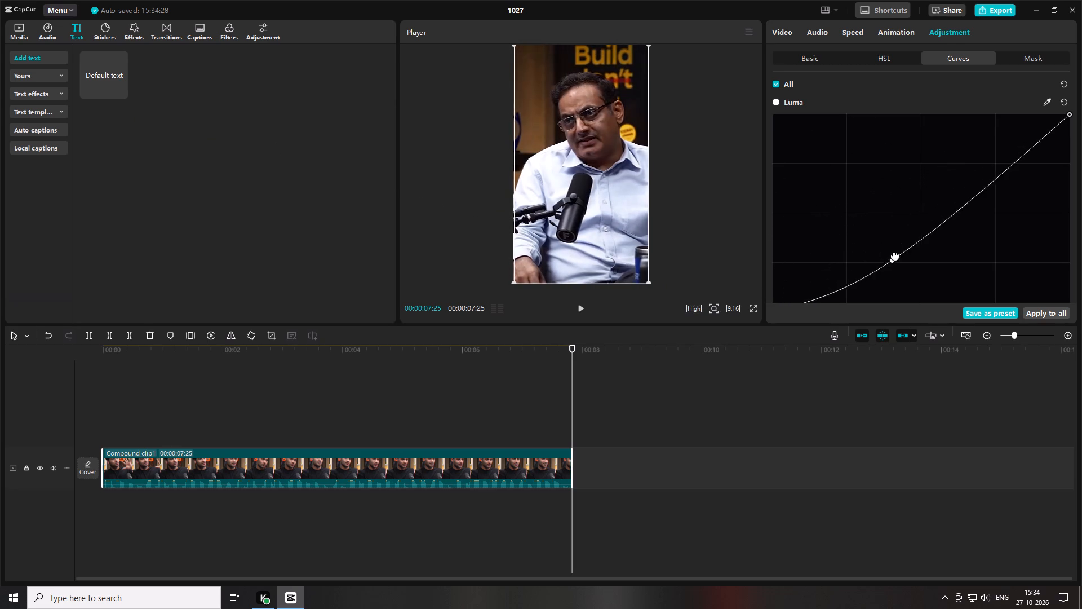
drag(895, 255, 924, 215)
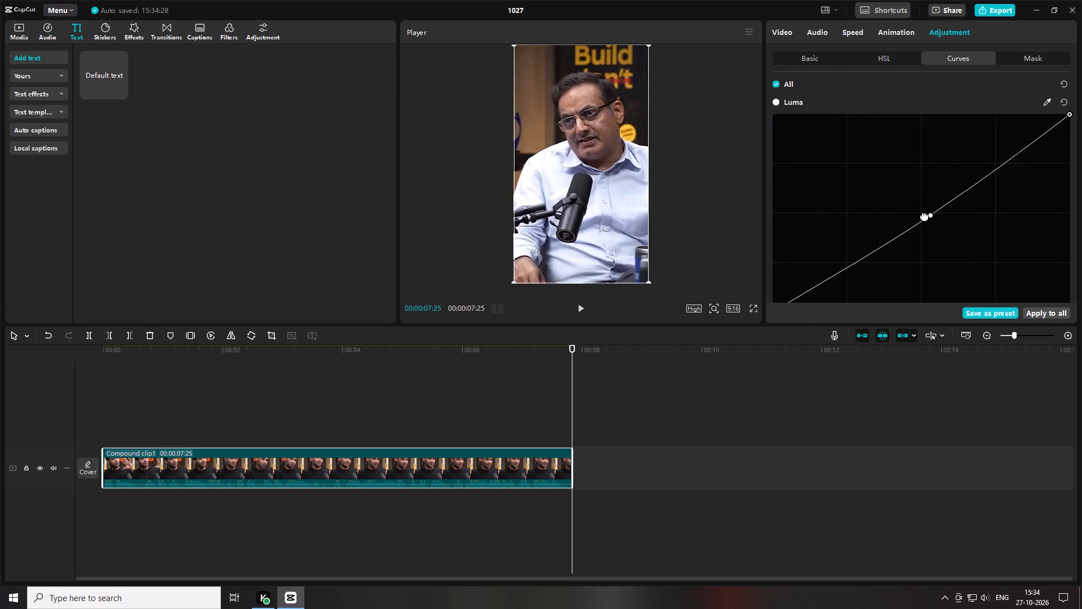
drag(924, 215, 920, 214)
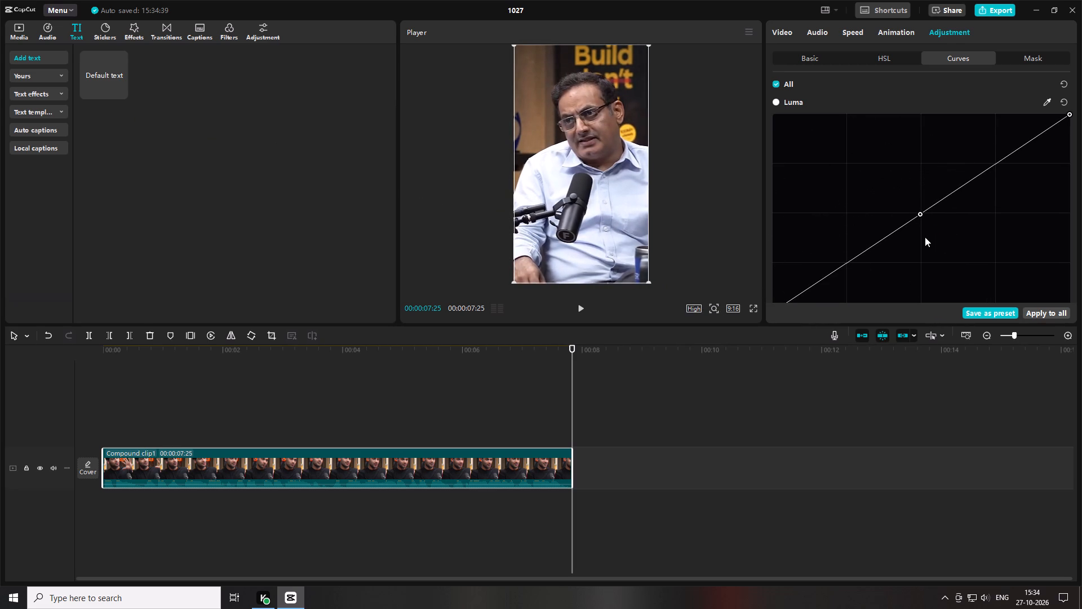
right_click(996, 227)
Turn off all curves adjustments for the compound clip.
click(776, 86)
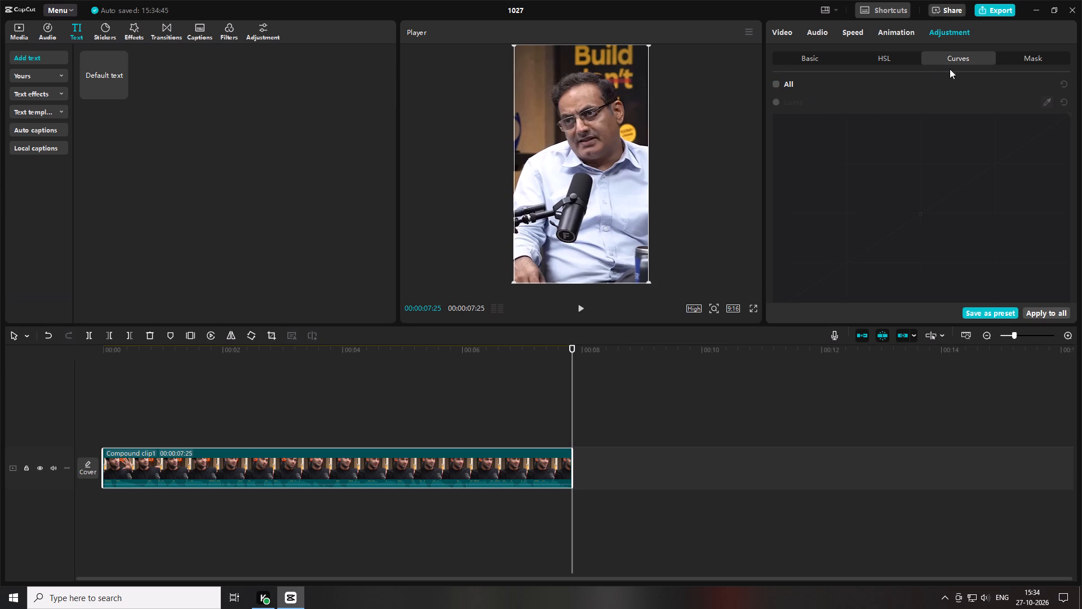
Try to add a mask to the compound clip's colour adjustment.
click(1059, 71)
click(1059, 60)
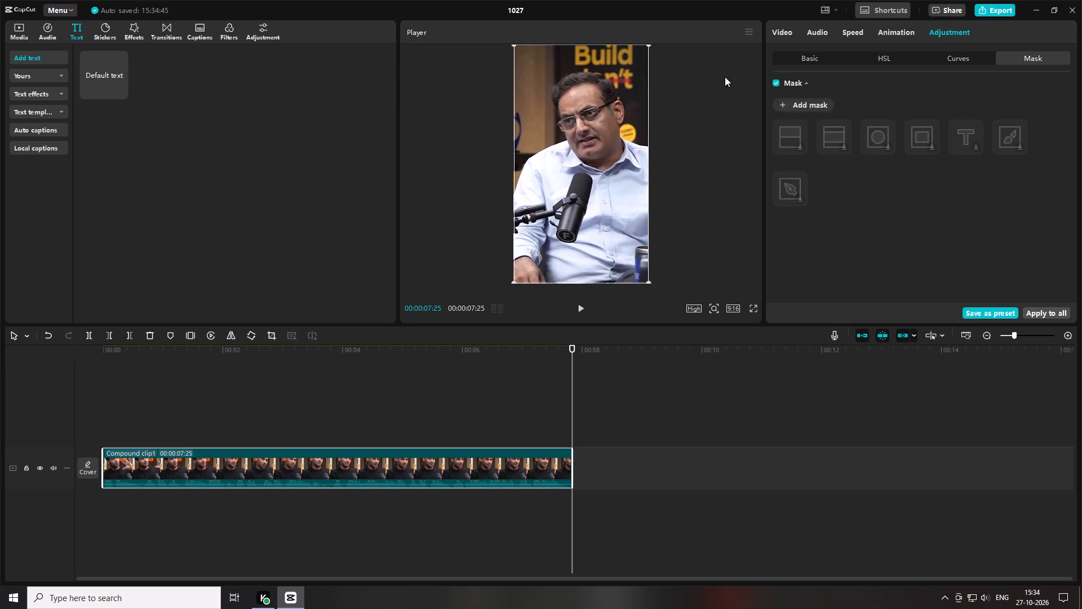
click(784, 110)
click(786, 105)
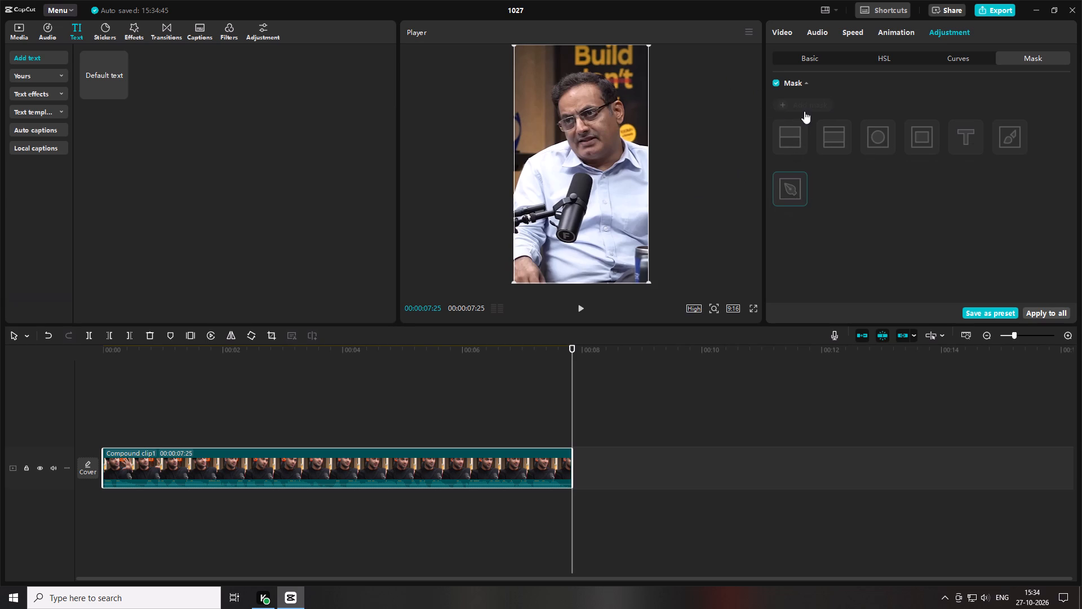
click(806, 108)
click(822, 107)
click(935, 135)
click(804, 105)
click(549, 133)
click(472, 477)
Move the playhead back to 00:00:01:27 on the timeline.
drag(338, 348, 335, 351)
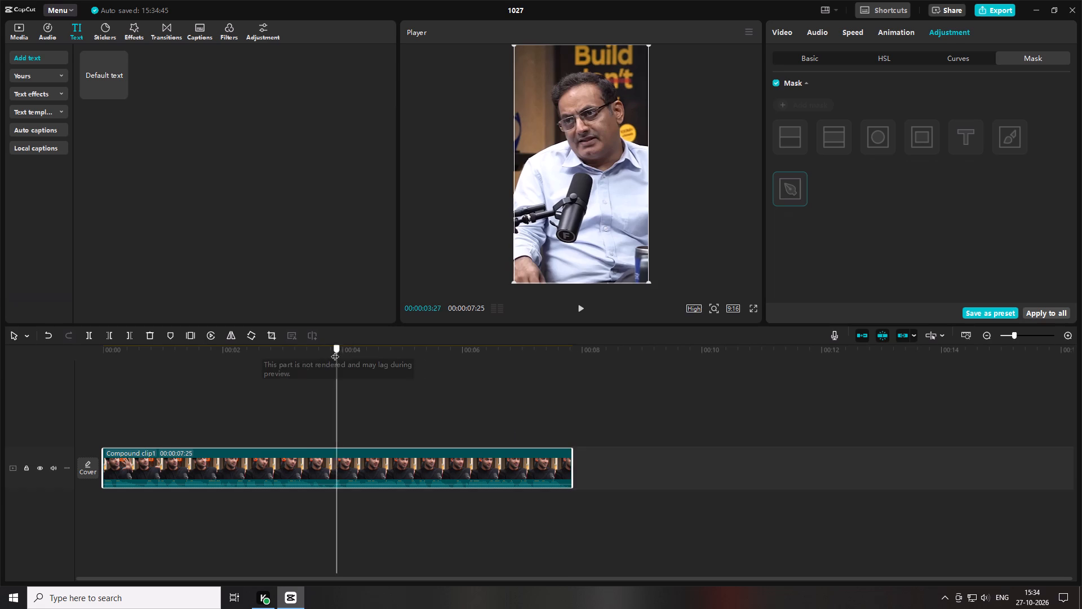
drag(335, 351, 217, 352)
Import the 181 KB Navratri JPG photo from the Downloads folder into the project media.
click(13, 30)
click(92, 58)
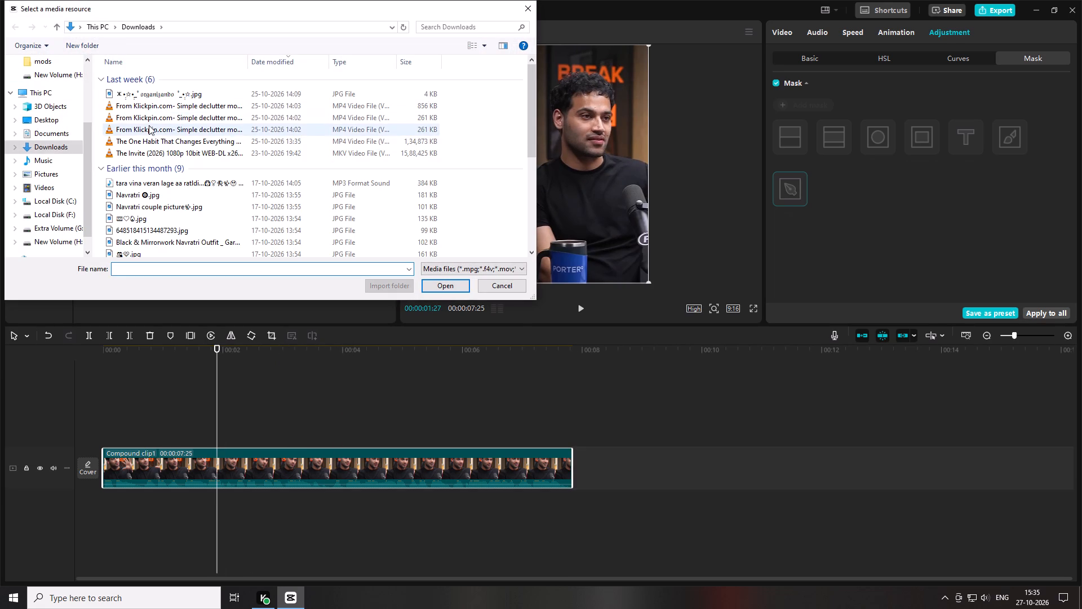
scroll(147, 169, down, 1)
double_click(144, 166)
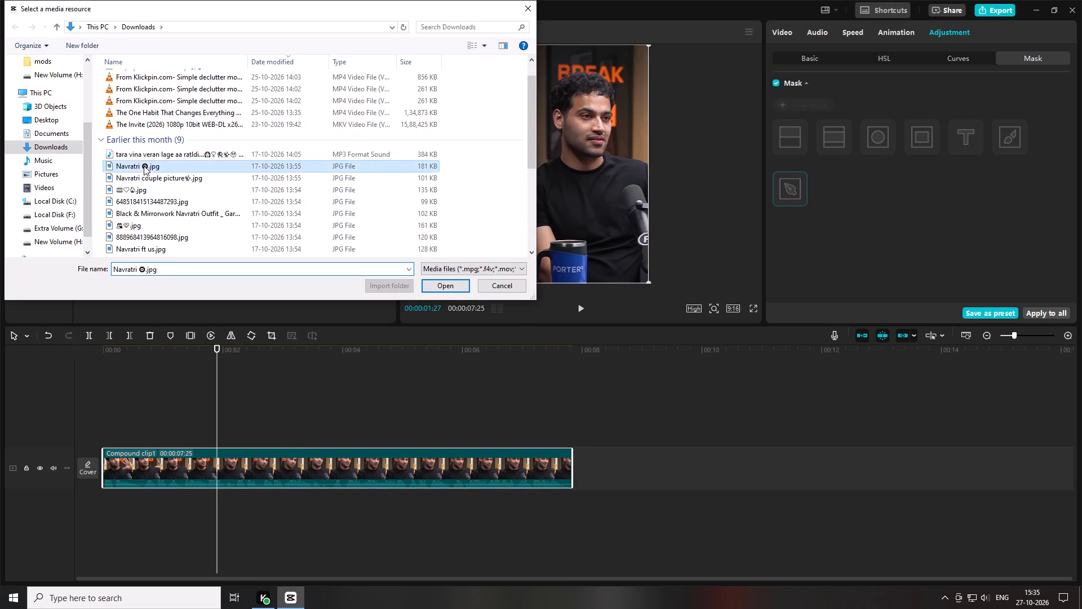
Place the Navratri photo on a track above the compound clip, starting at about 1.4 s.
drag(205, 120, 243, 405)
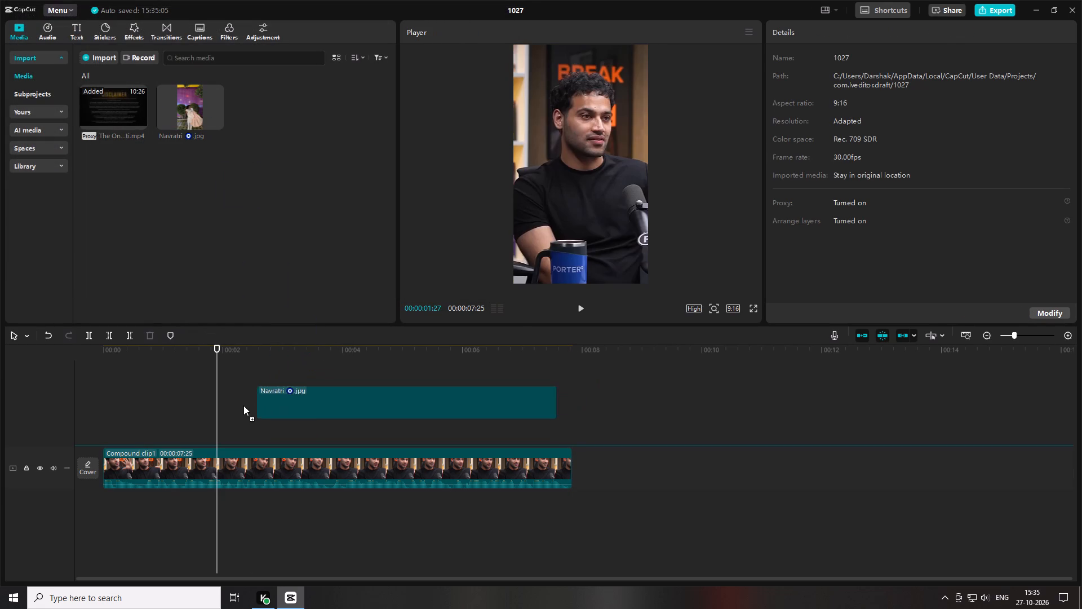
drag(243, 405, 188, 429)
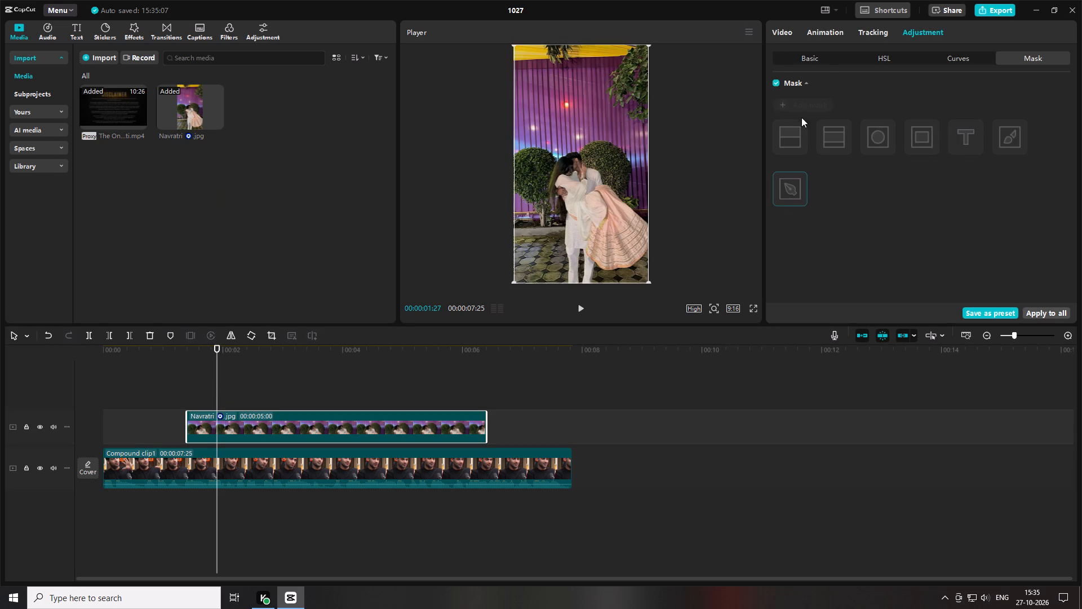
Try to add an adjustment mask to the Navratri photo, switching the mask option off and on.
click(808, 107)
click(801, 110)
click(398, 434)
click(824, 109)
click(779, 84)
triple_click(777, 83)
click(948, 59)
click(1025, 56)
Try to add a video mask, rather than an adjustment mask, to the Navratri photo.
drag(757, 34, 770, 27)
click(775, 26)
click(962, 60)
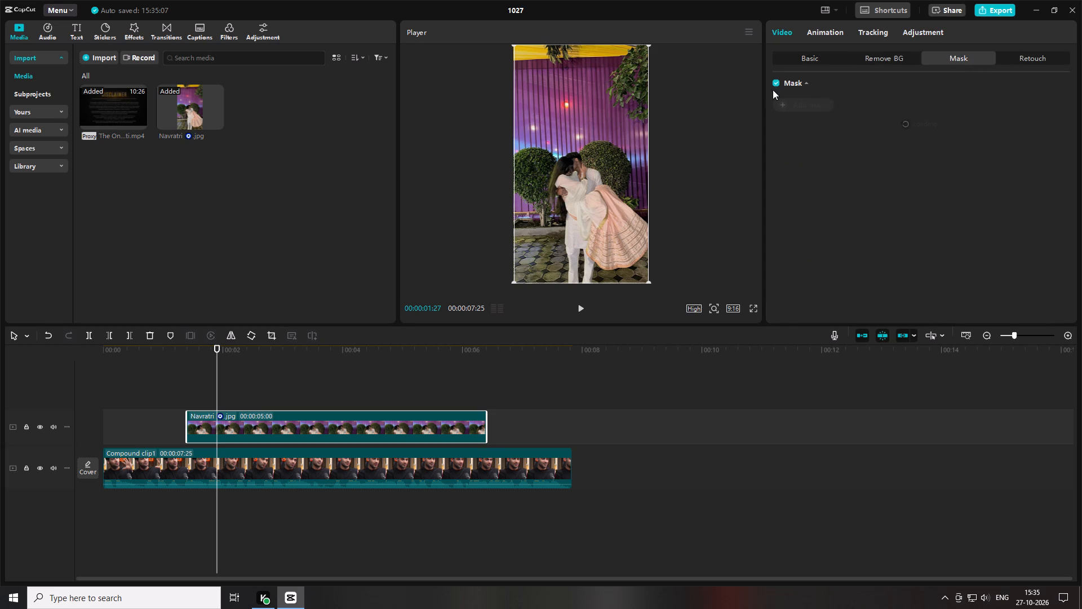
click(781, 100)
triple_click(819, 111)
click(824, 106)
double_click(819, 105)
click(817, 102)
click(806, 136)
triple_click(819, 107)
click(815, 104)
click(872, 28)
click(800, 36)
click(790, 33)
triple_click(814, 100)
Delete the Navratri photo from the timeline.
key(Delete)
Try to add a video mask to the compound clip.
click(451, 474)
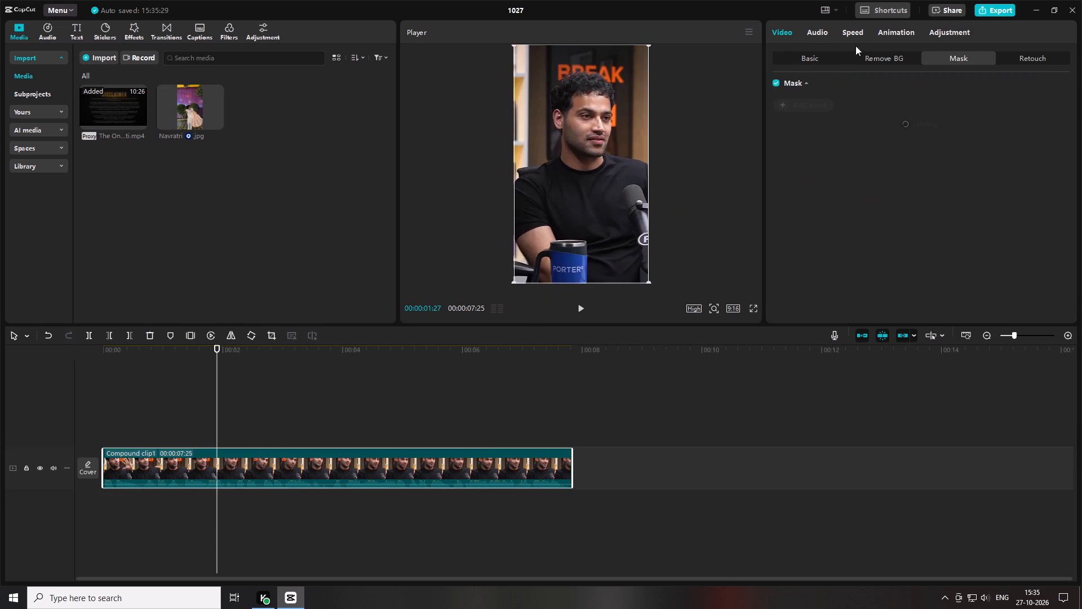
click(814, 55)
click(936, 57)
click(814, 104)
Browse the B.Duck, Halloween and Pumpkin Spice sticker categories.
click(110, 24)
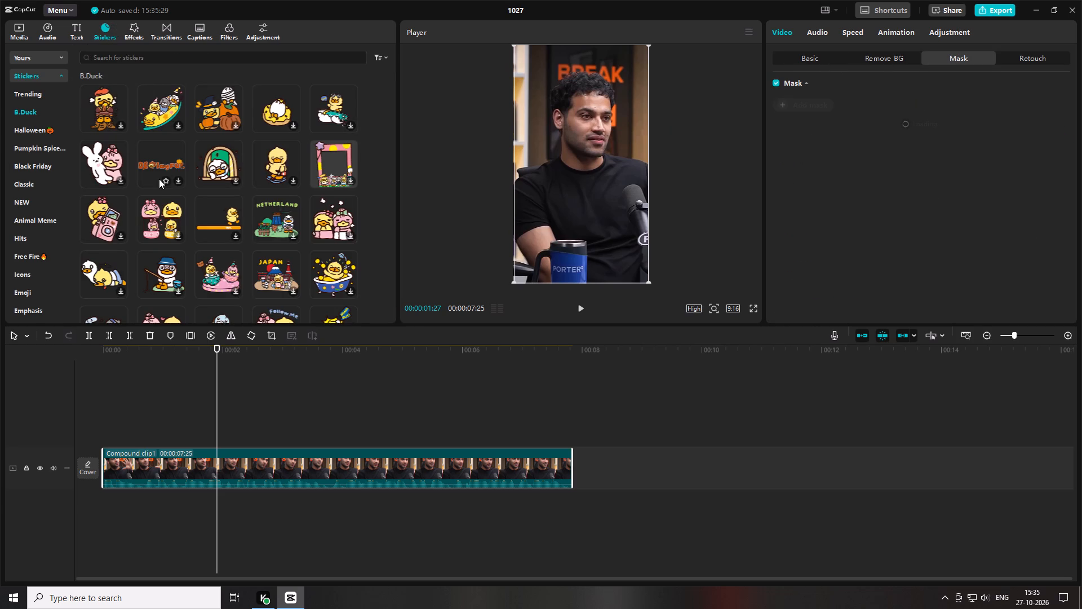
scroll(156, 183, down, 7)
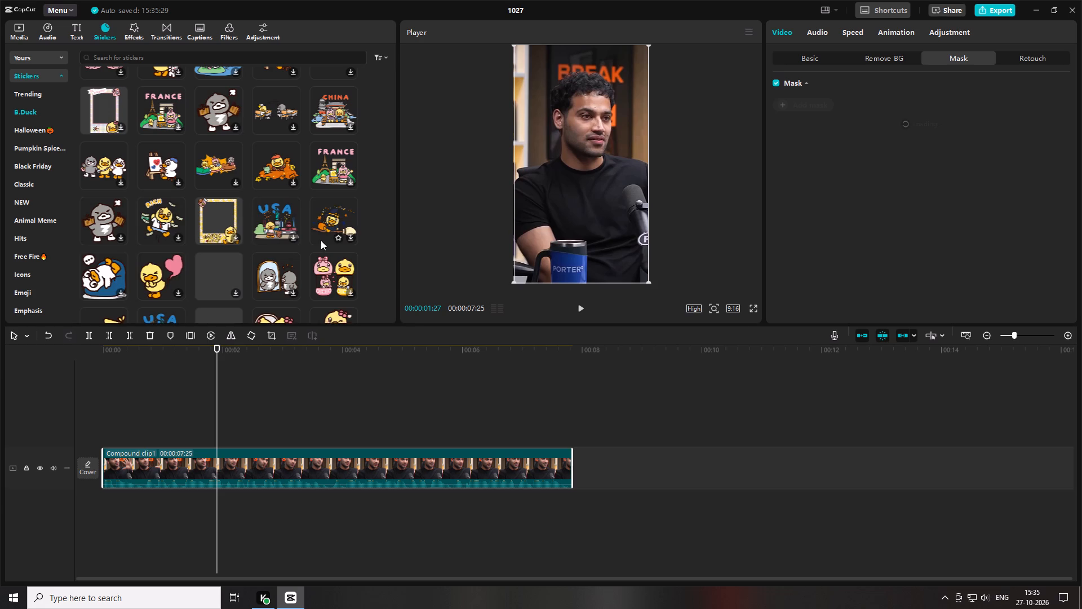
click(40, 133)
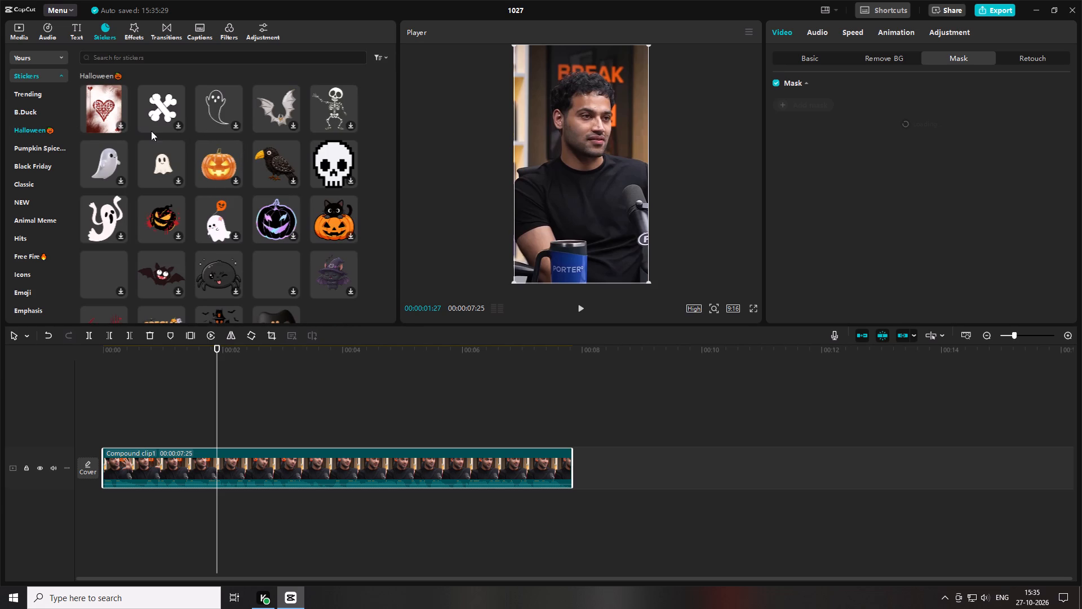
scroll(273, 255, down, 7)
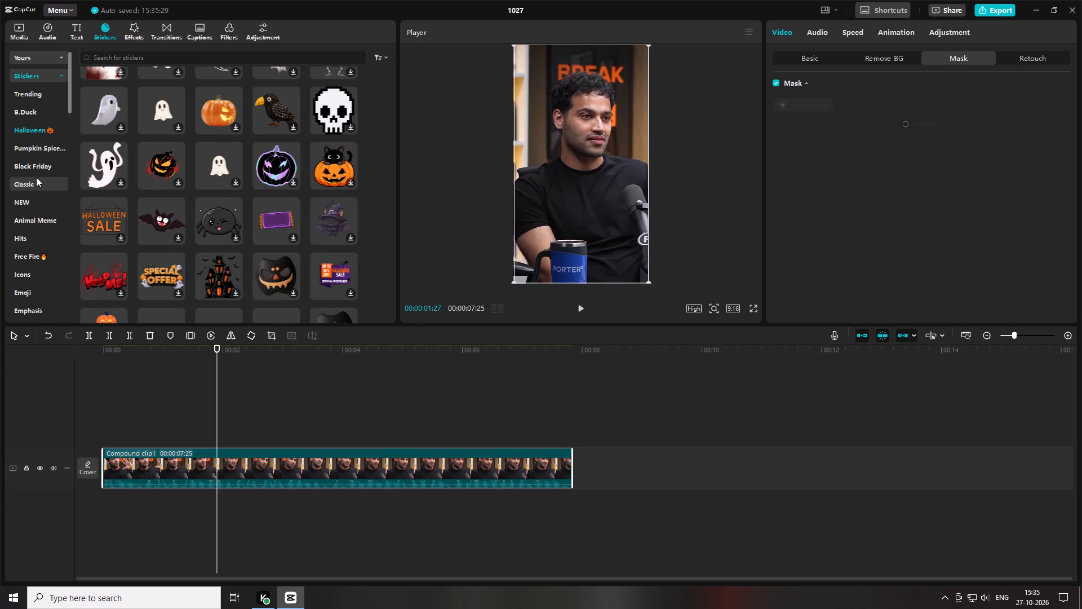
double_click(41, 137)
click(46, 145)
Preview the red arrow sticker in the Black Friday category and look through the other stickers there.
click(36, 170)
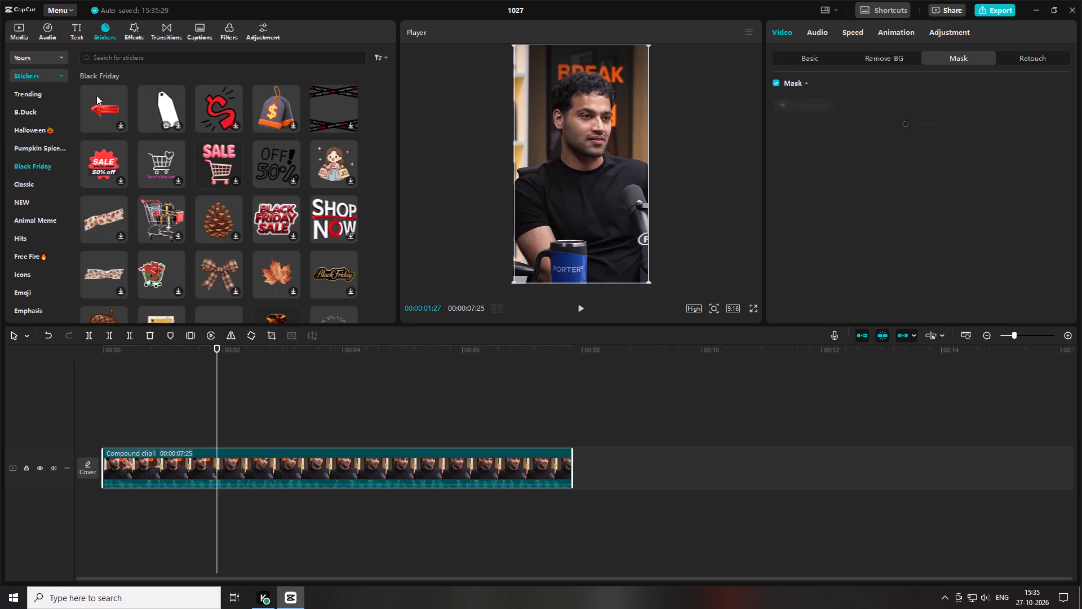
click(113, 96)
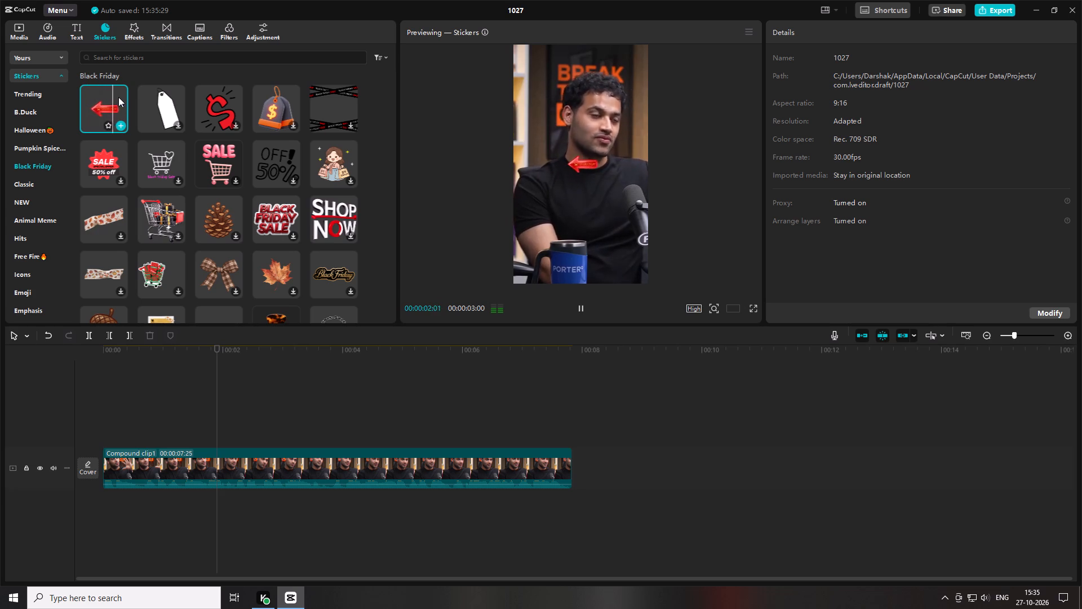
scroll(154, 198, down, 4)
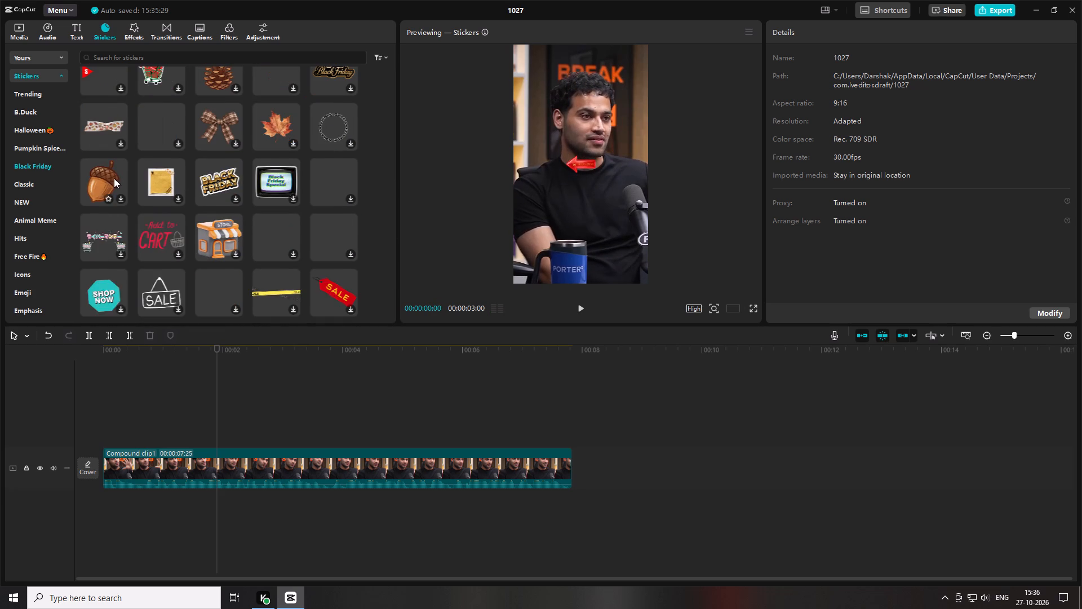
scroll(79, 212, down, 3)
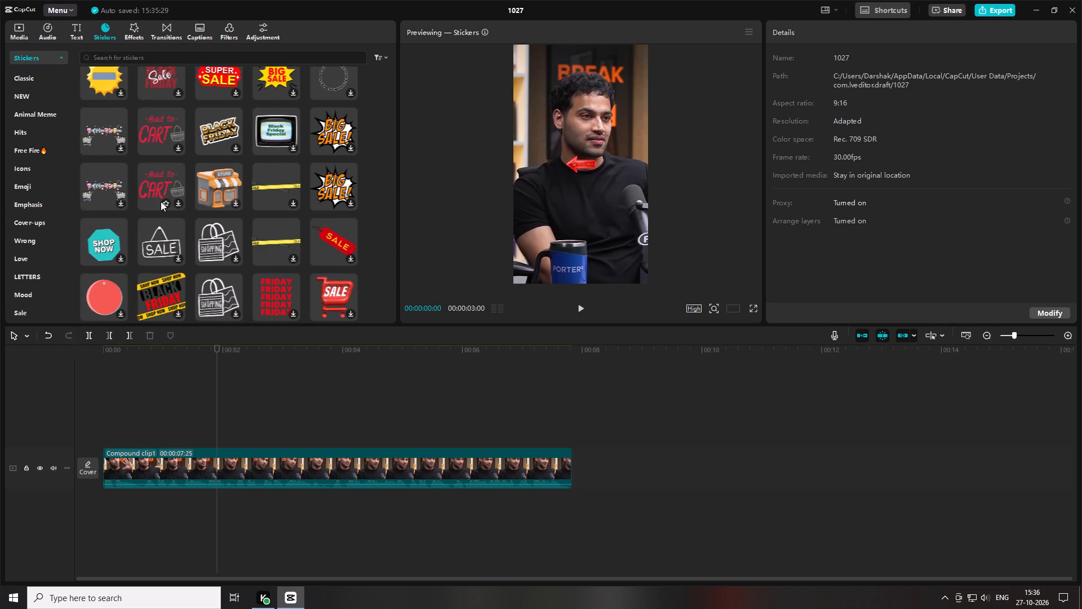
scroll(166, 204, down, 8)
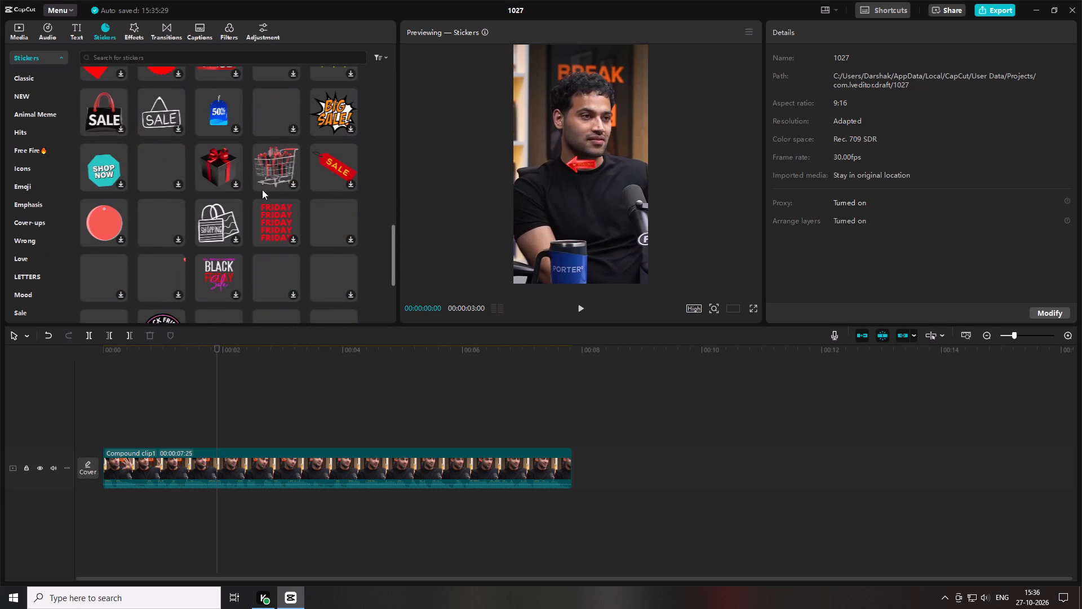
scroll(211, 201, down, 2)
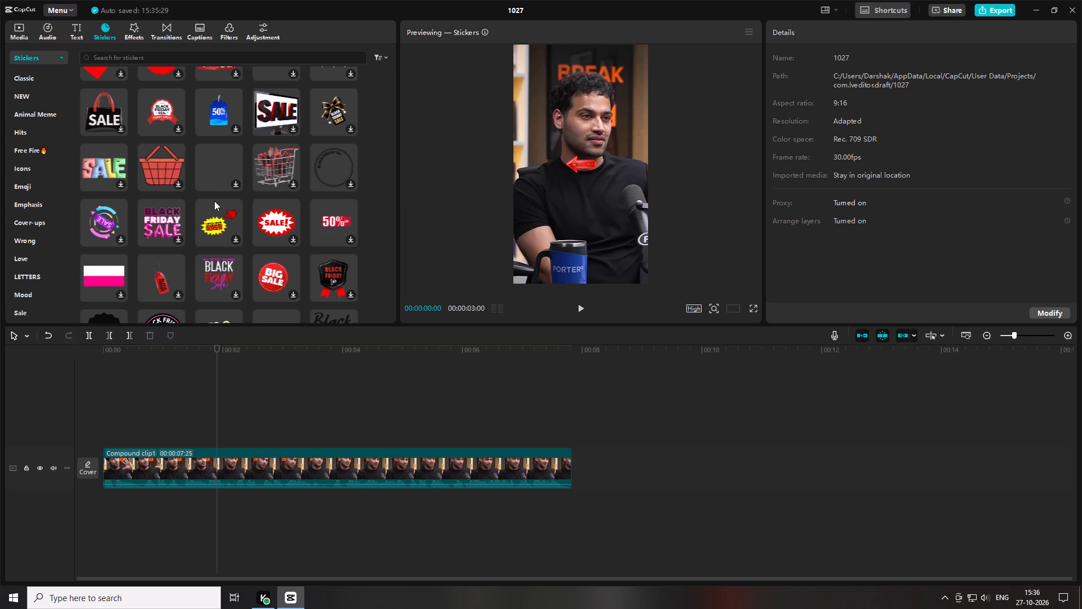
scroll(214, 201, down, 6)
scroll(310, 235, down, 4)
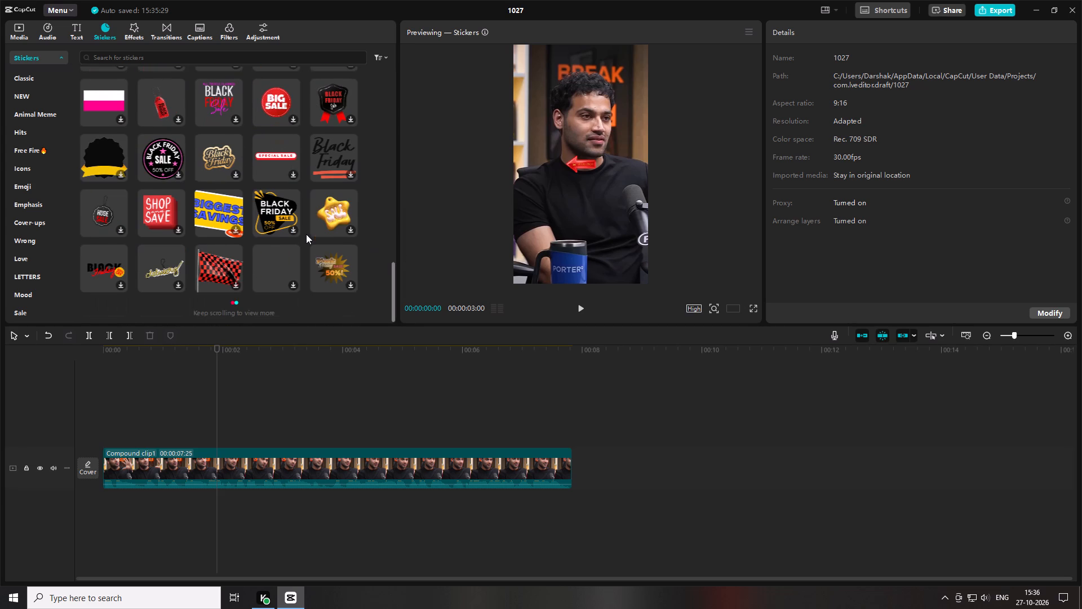
scroll(306, 234, down, 2)
scroll(90, 237, down, 2)
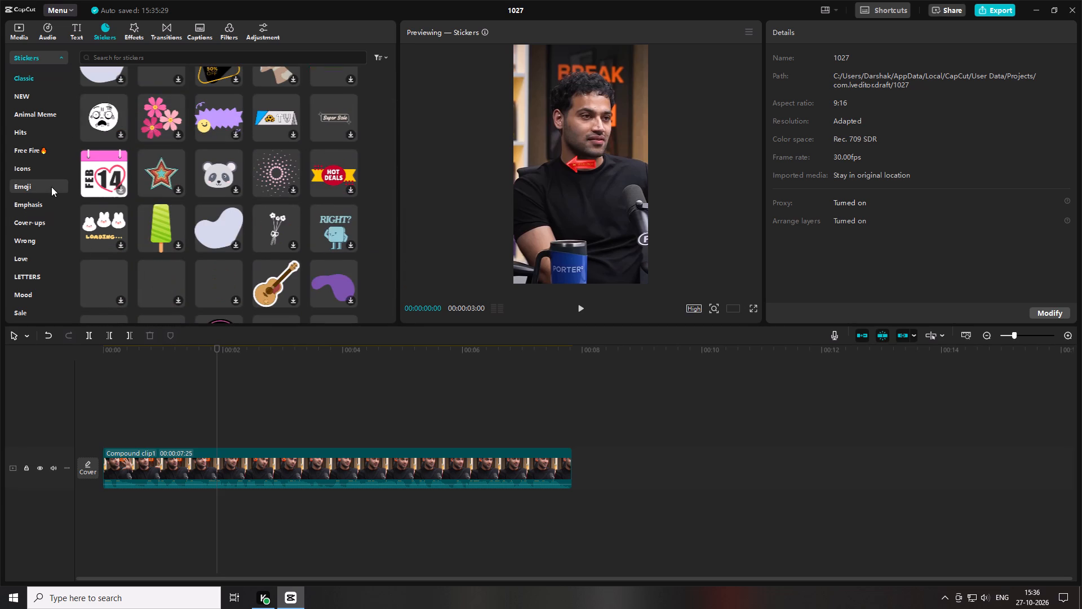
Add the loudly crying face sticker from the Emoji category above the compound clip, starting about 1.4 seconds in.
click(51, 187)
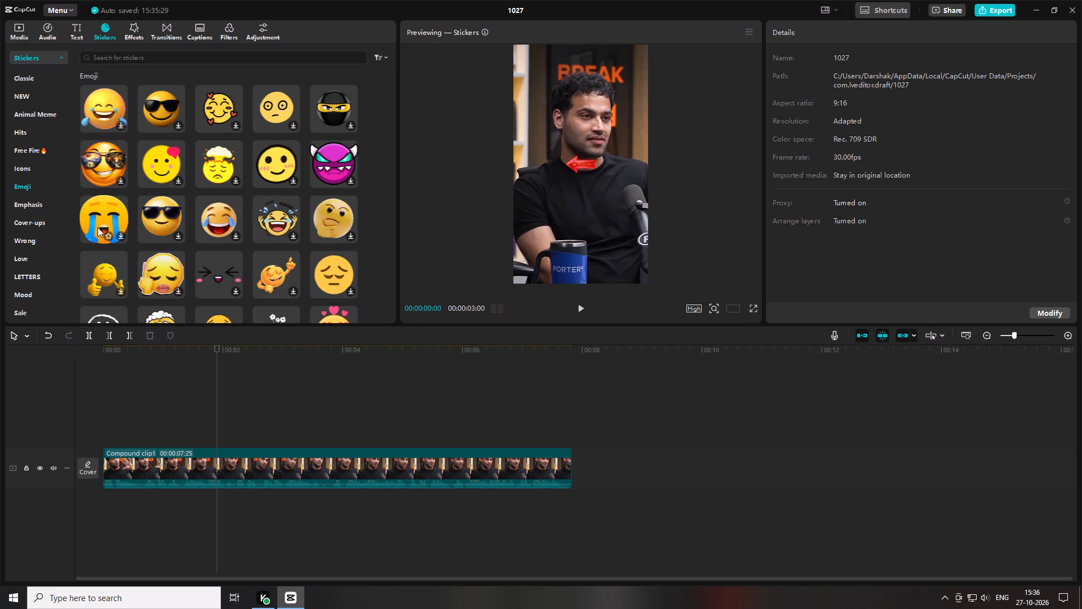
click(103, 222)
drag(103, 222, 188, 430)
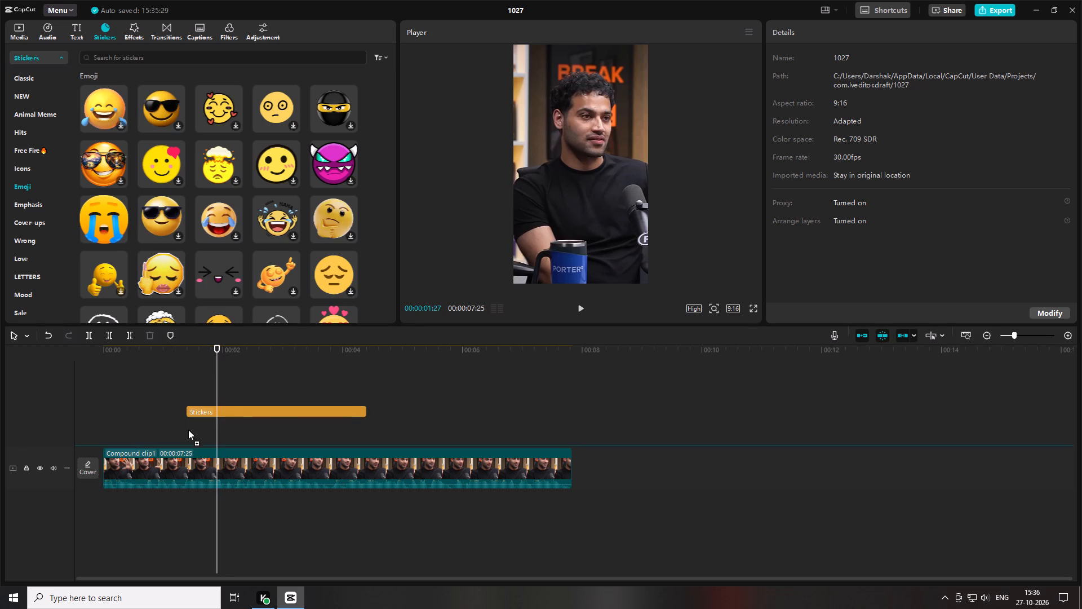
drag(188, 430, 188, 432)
Play back the part of the clip with the crying emoji sticker, then return the playhead to the start.
key(space)
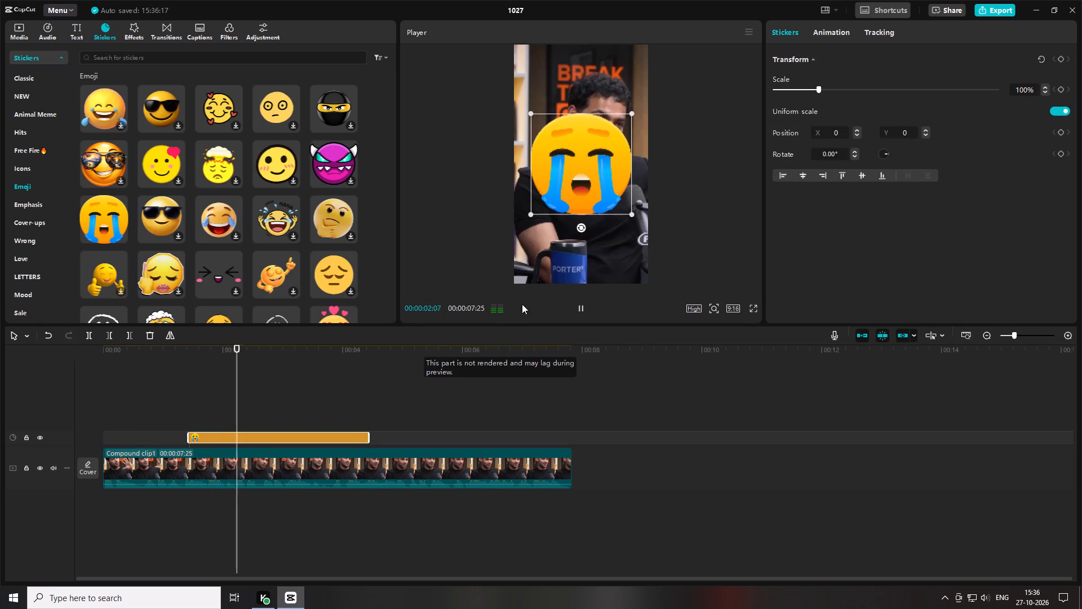
key(space)
key(space)
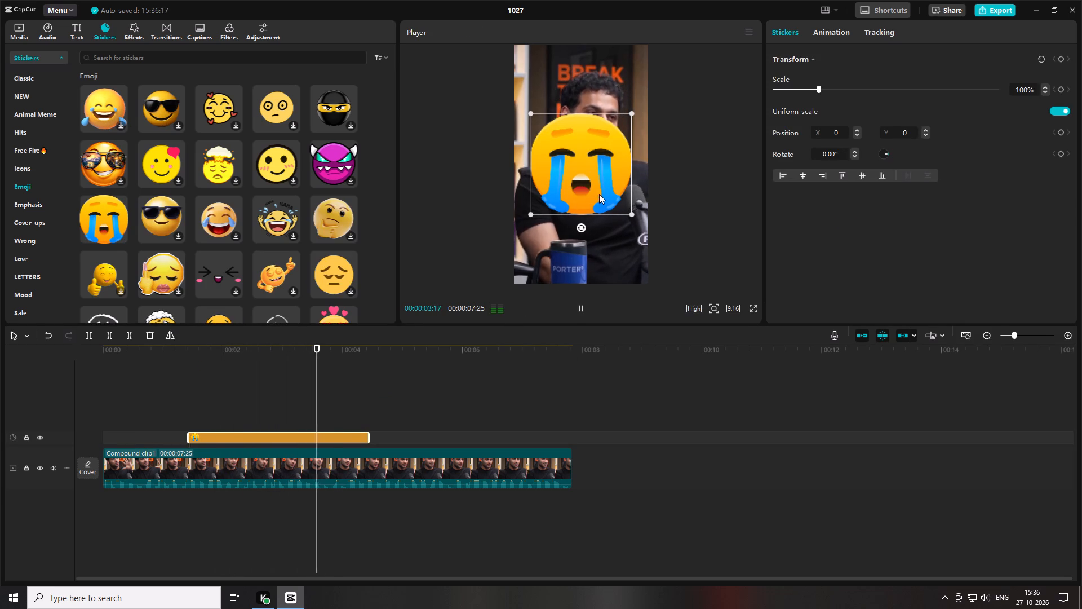
key(space)
drag(225, 355, 2, 355)
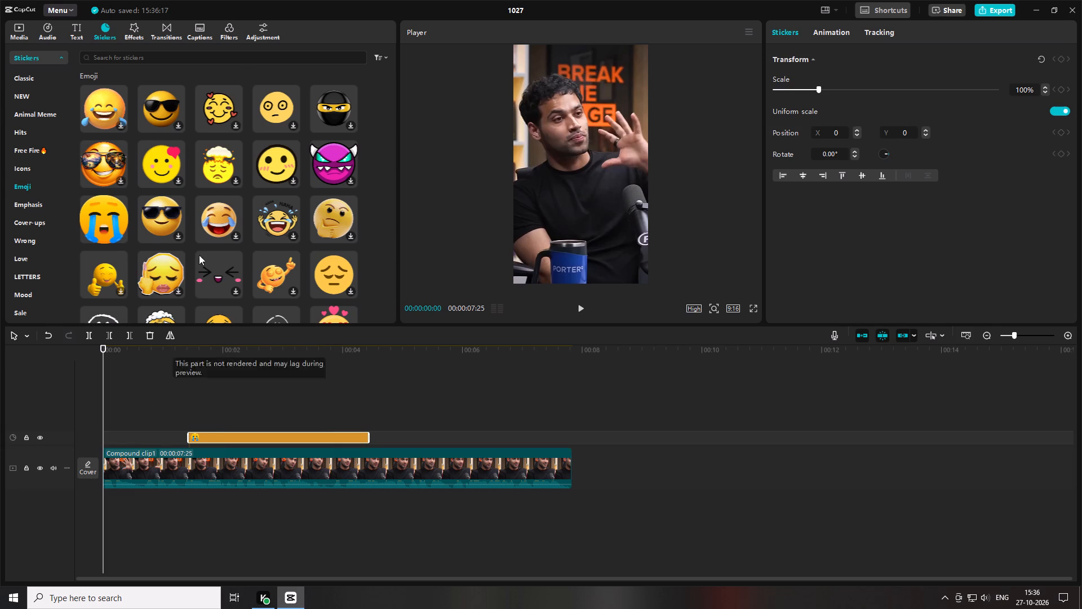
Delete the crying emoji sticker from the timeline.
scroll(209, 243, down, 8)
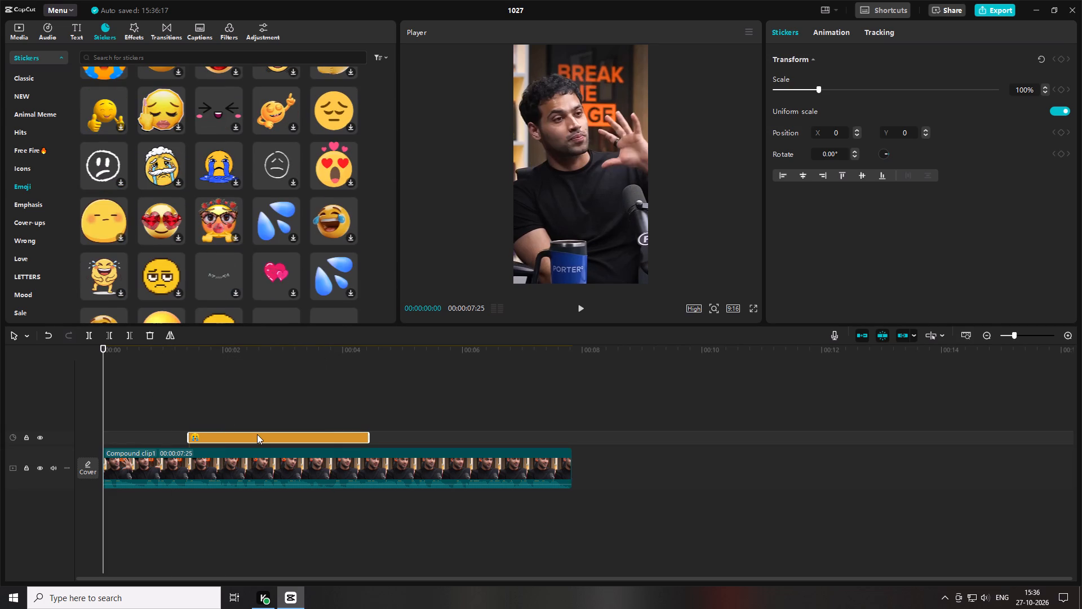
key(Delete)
Search the sticker library for fruits.
scroll(270, 329, down, 8)
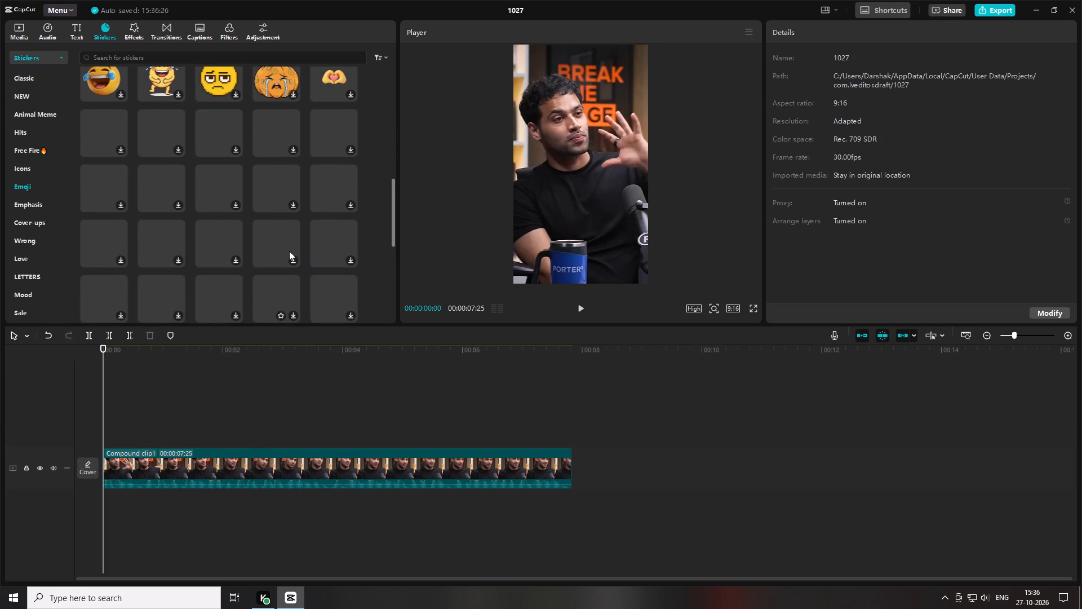
click(153, 54)
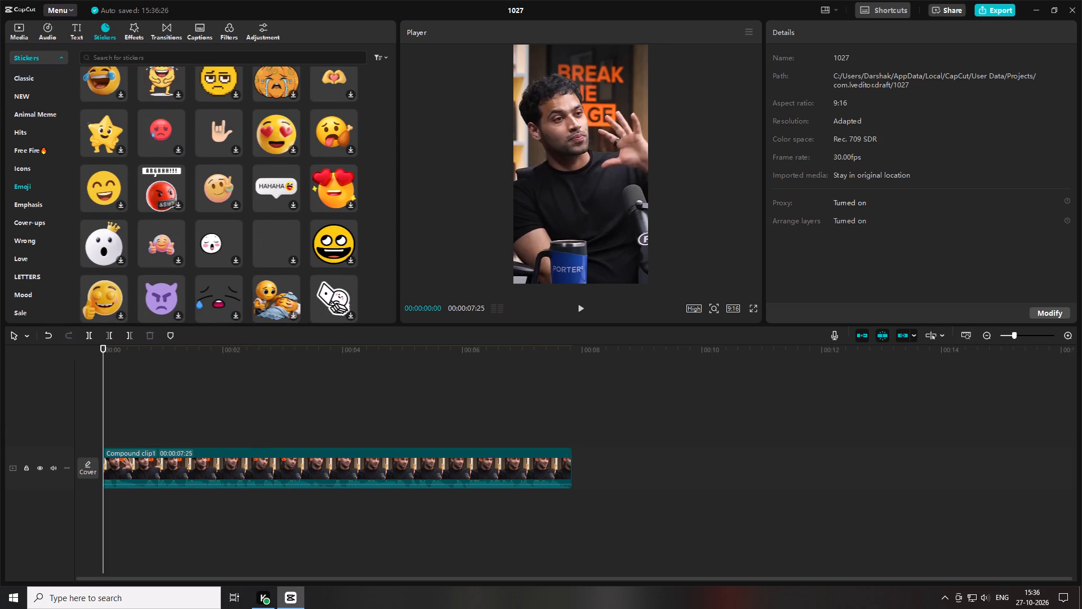
text(fruit)
click(149, 75)
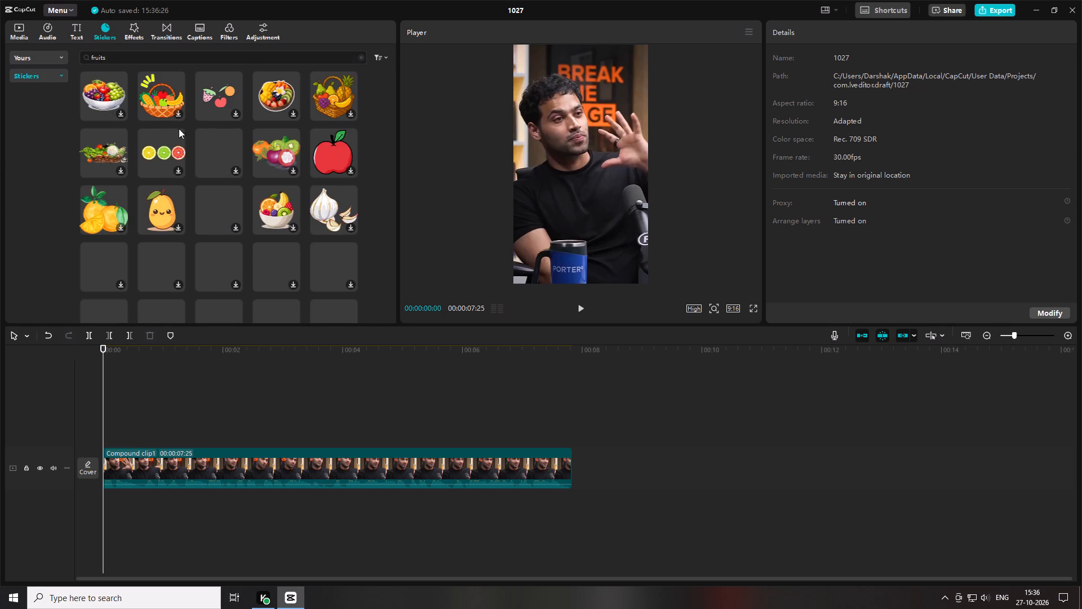
Look through the fruit stickers in the search results.
scroll(308, 204, down, 2)
scroll(158, 214, down, 1)
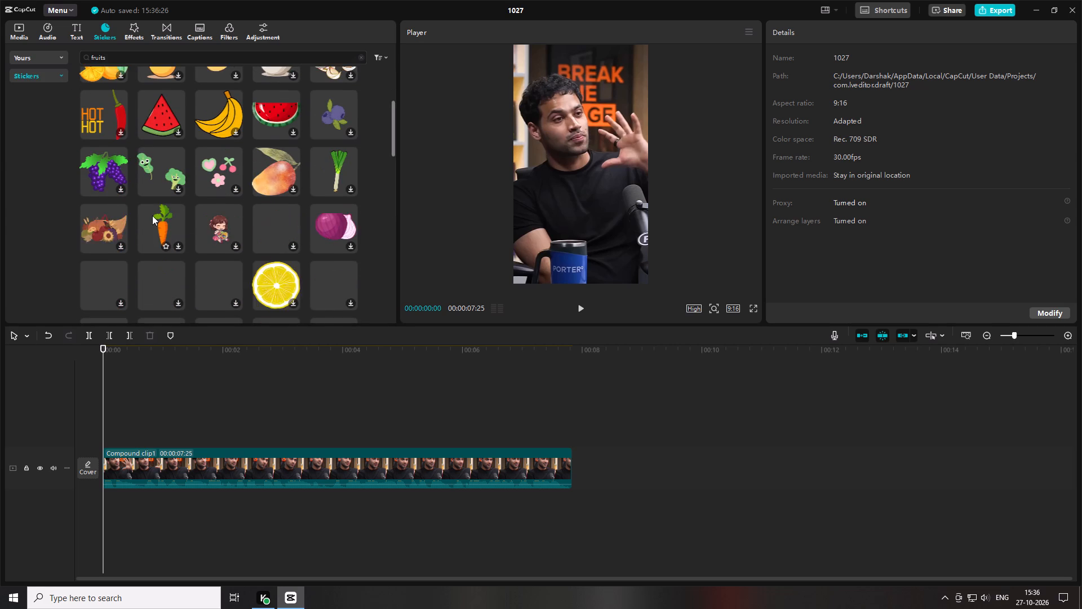
scroll(147, 218, down, 1)
scroll(249, 220, down, 4)
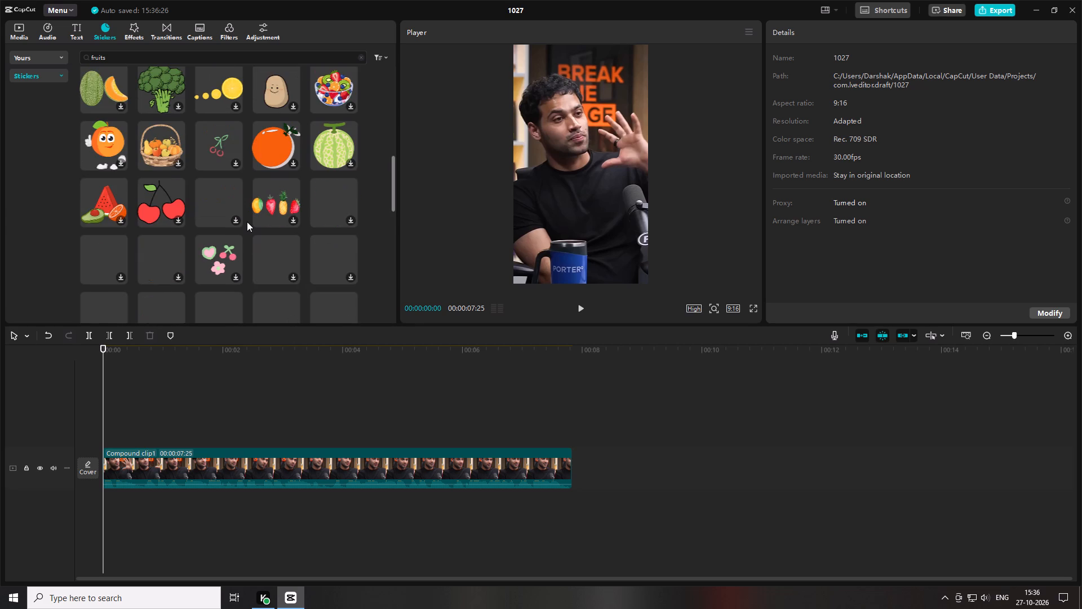
scroll(250, 226, down, 2)
scroll(190, 232, down, 2)
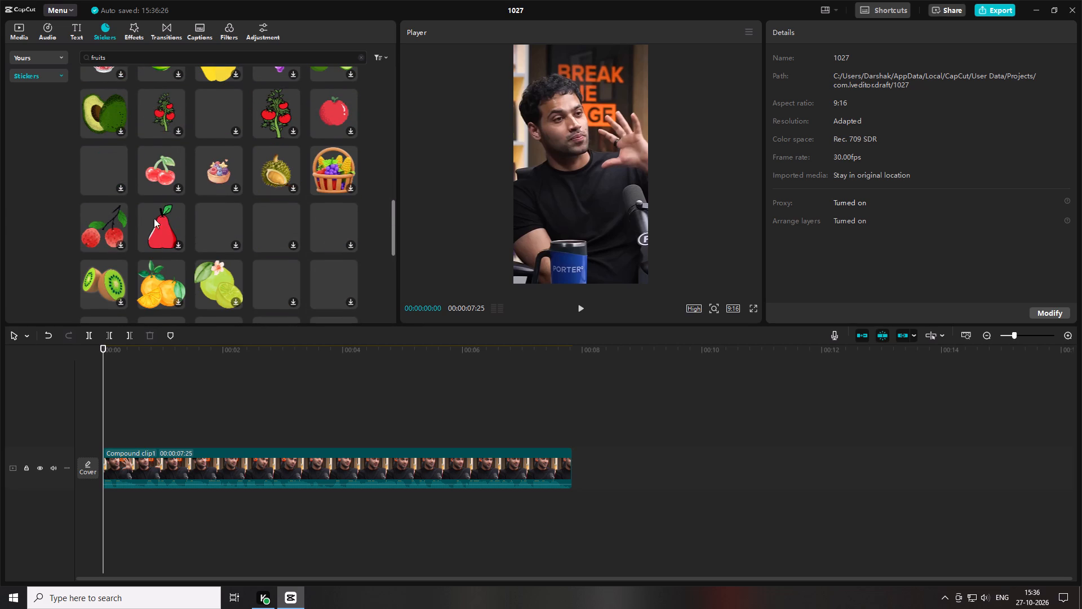
scroll(225, 162, down, 1)
scroll(220, 159, up, 1)
scroll(220, 159, down, 5)
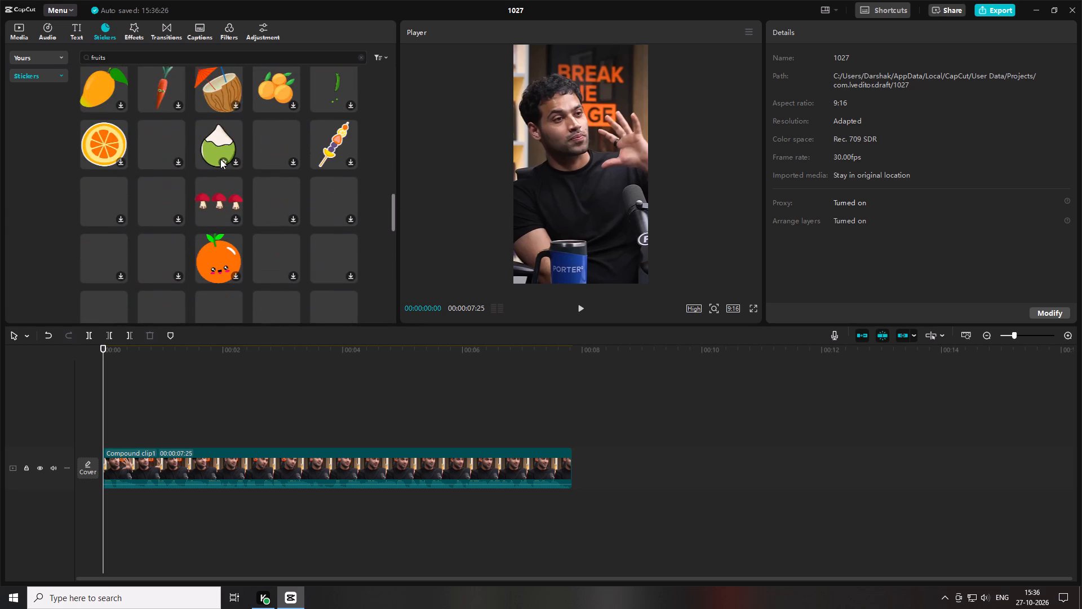
scroll(220, 159, down, 1)
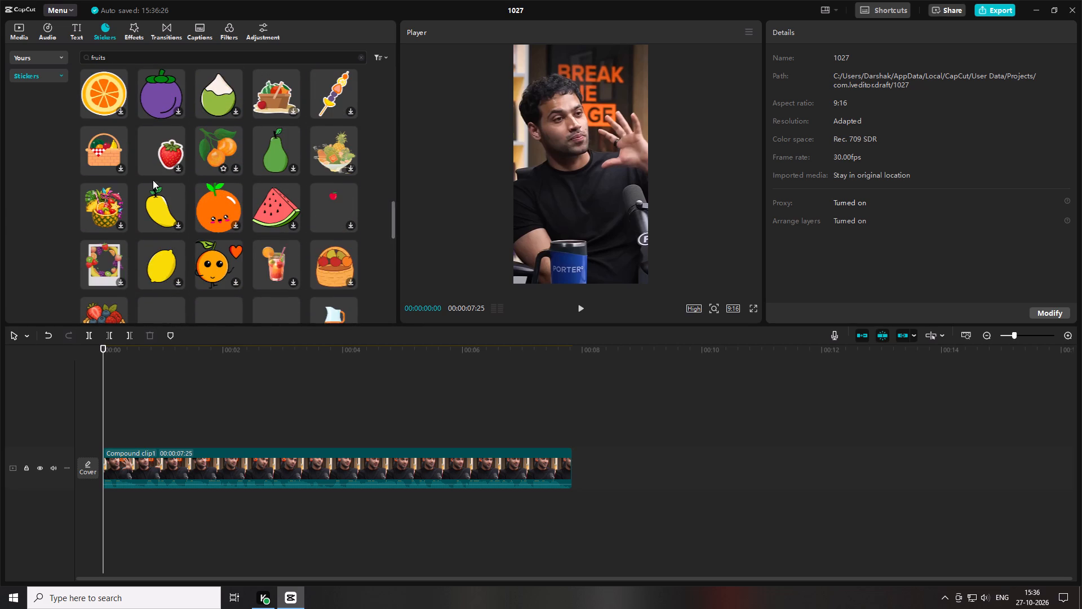
scroll(148, 182, down, 1)
scroll(274, 219, down, 2)
scroll(222, 233, down, 3)
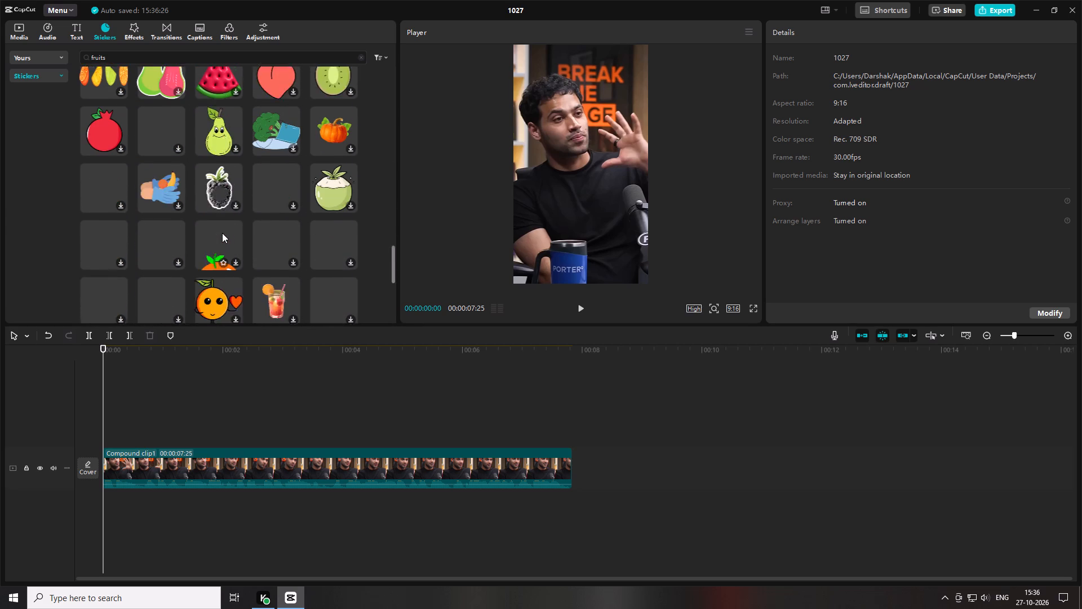
scroll(222, 233, down, 4)
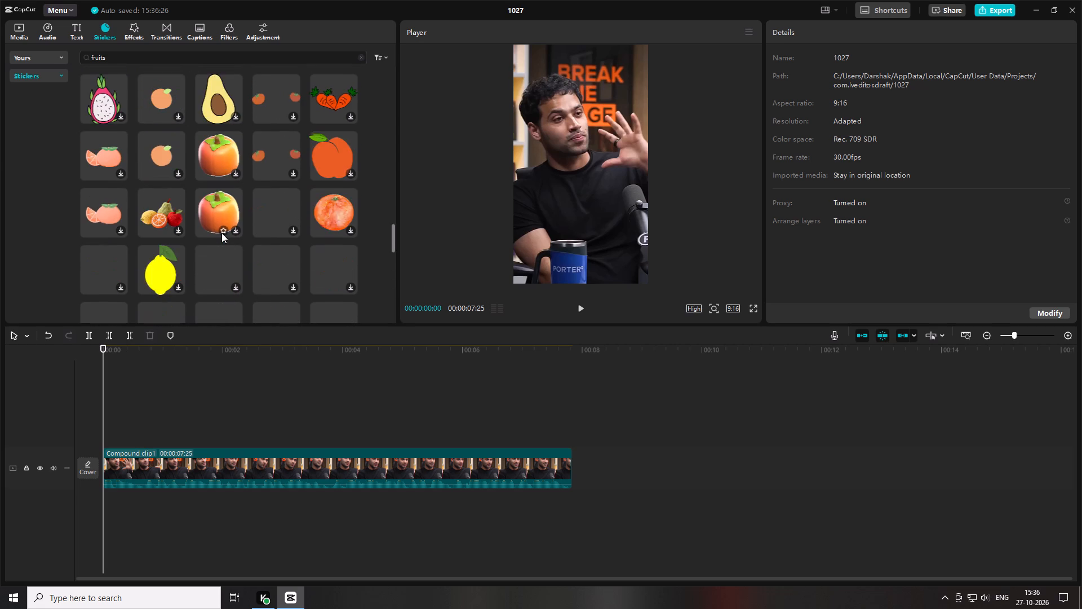
scroll(221, 233, down, 7)
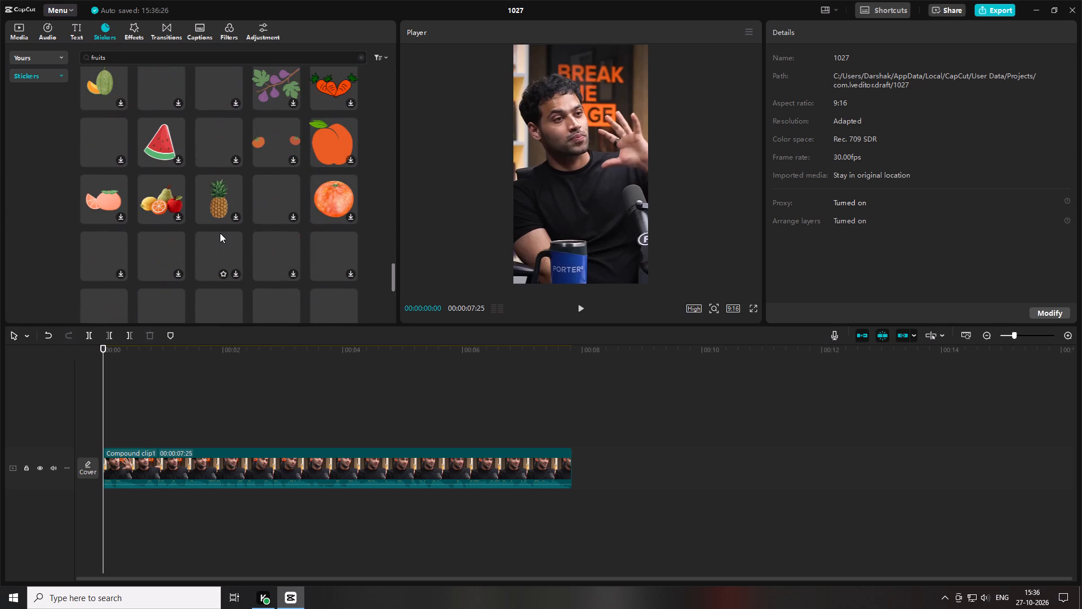
scroll(220, 233, down, 1)
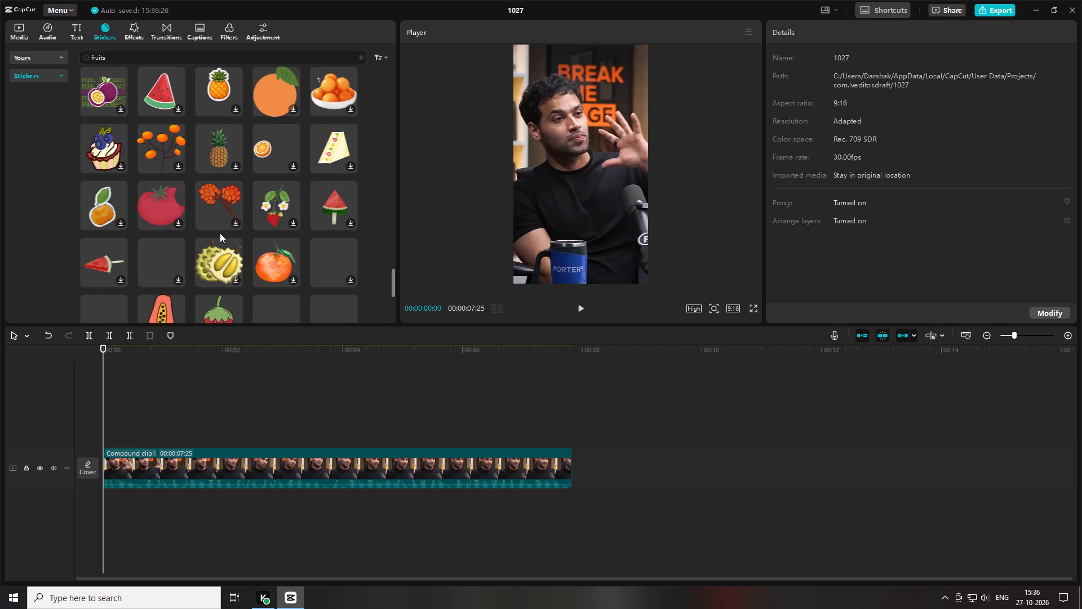
scroll(220, 233, down, 6)
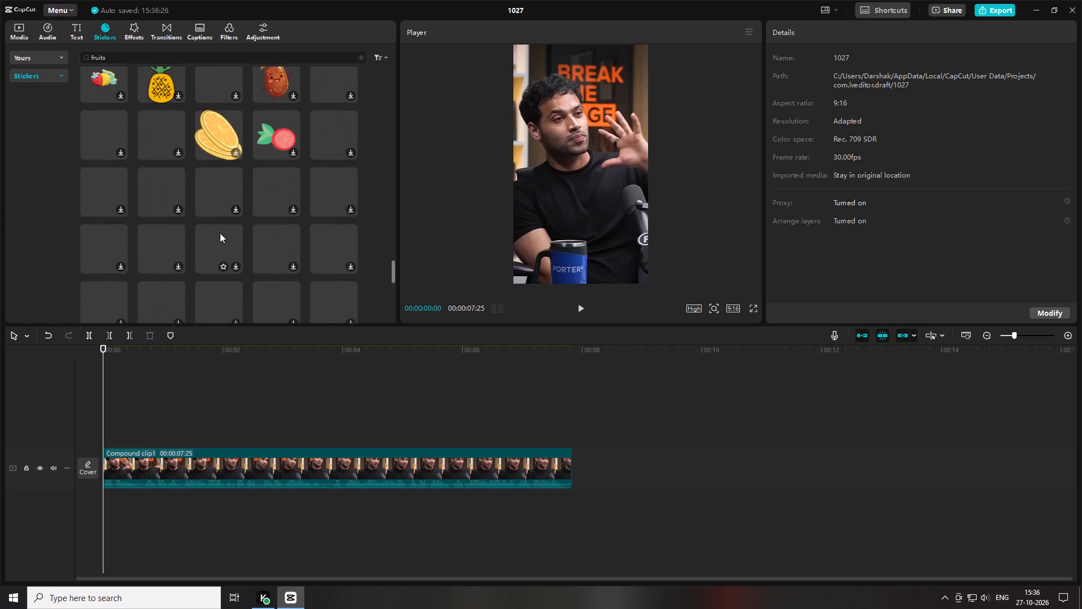
scroll(220, 233, down, 2)
Select the compound clip on the timeline.
click(265, 470)
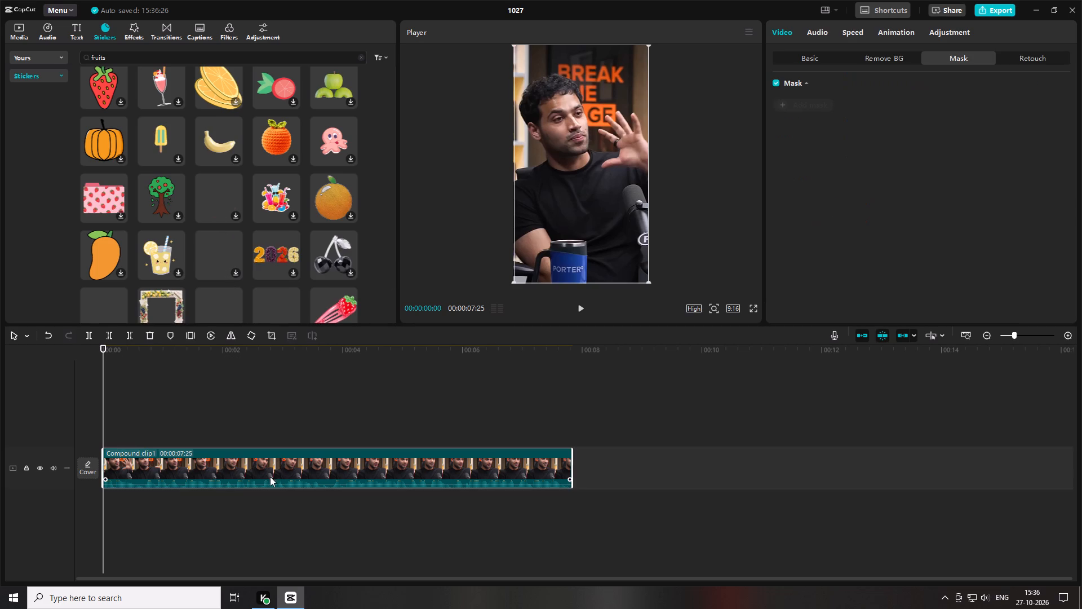
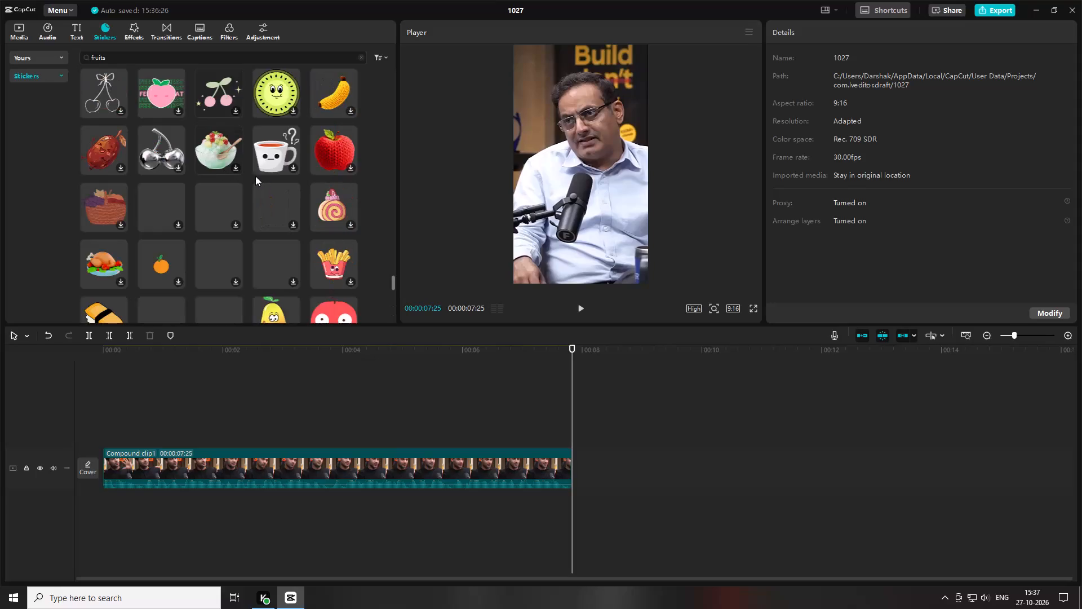
Look further through the fruit stickers and preview the avocado sticker from the search results.
scroll(236, 184, down, 4)
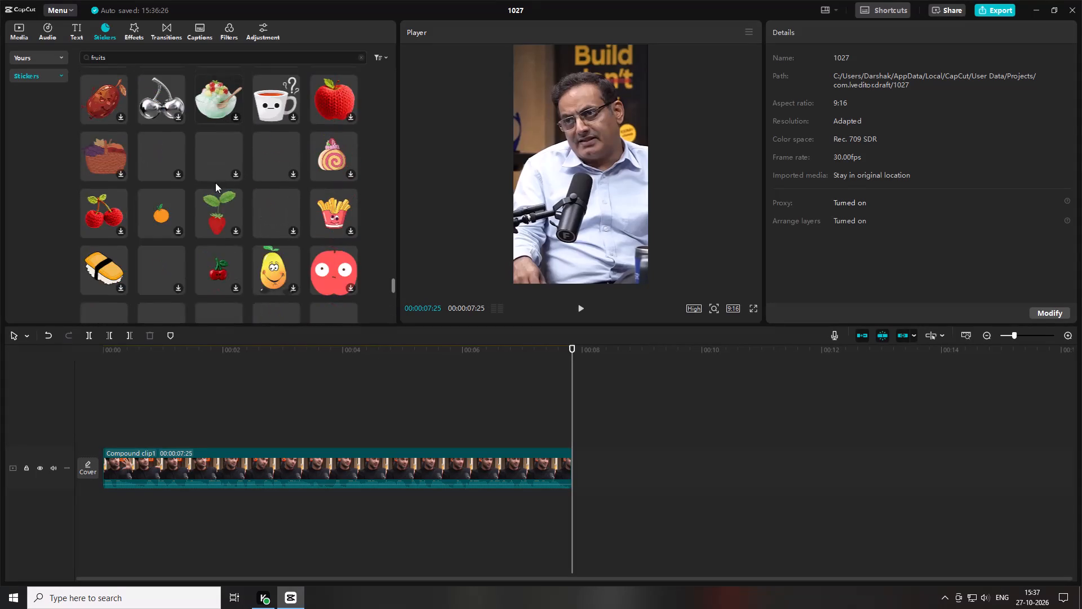
scroll(215, 183, down, 3)
click(168, 194)
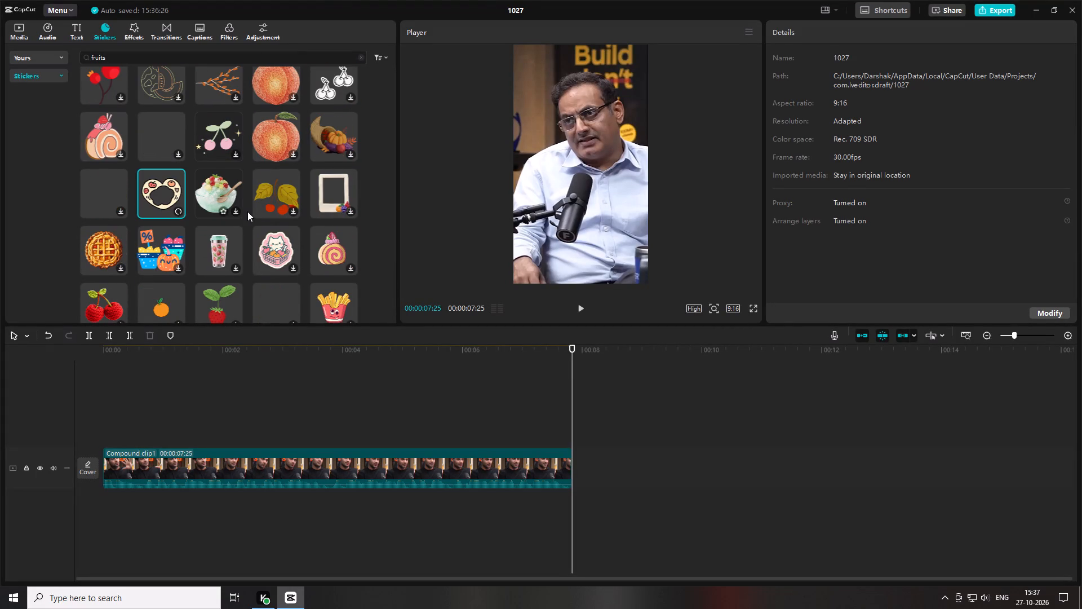
Close the editing window of project 1027.
click(1074, 9)
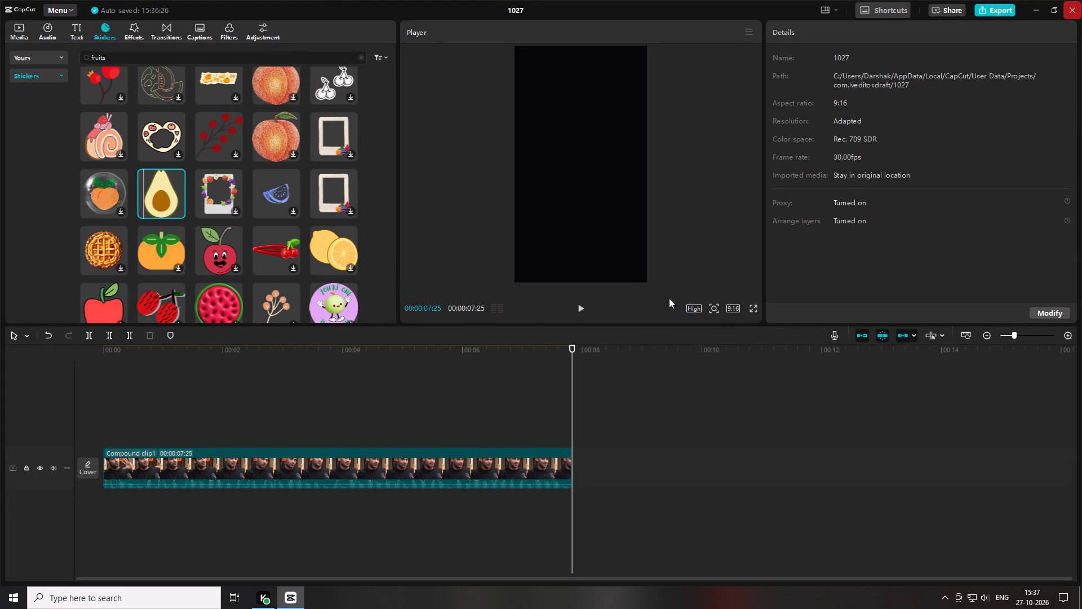